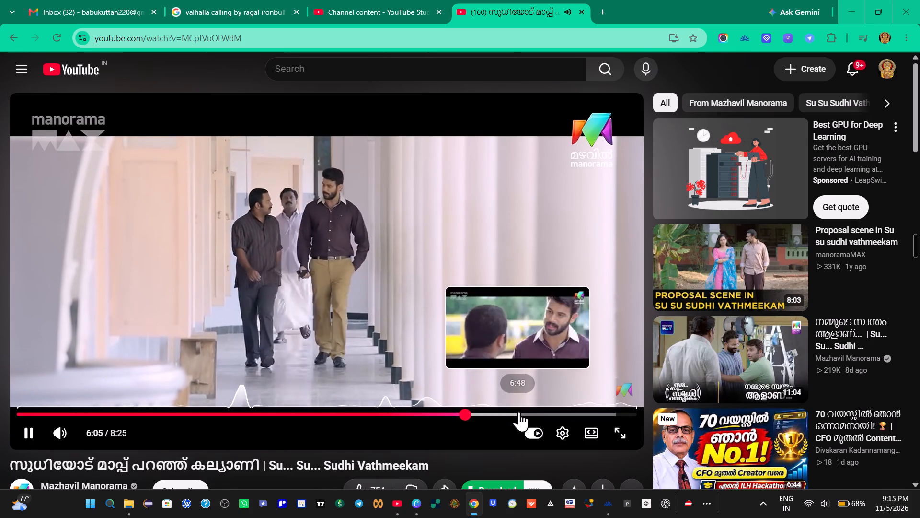
Skip ahead through the playing Mazhavil Manorama video to about 7:43.
{"action": "left_click", "coordinate": [546, 415]}
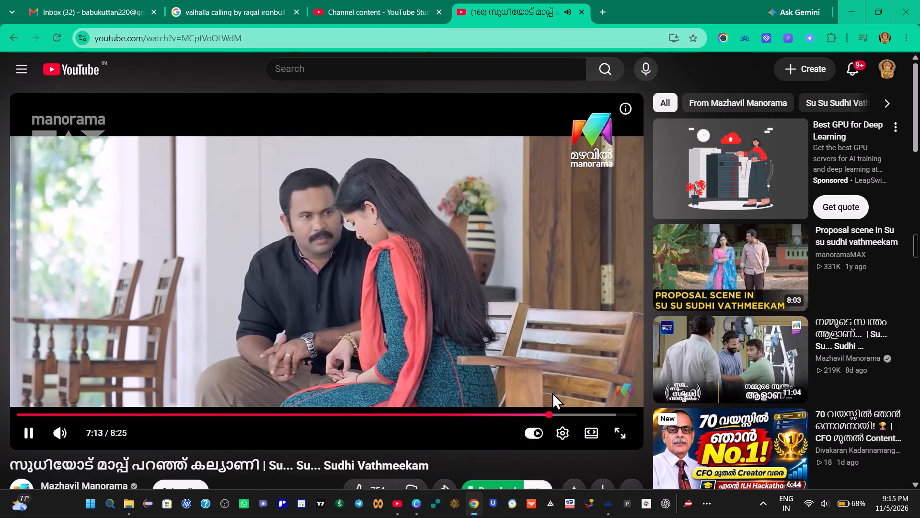
{"action": "left_click", "coordinate": [566, 410]}
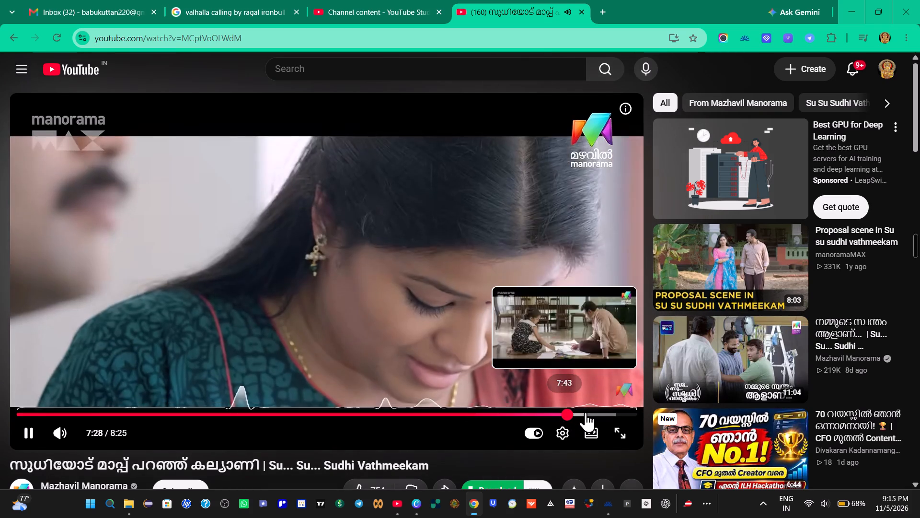
{"action": "left_click", "coordinate": [586, 412]}
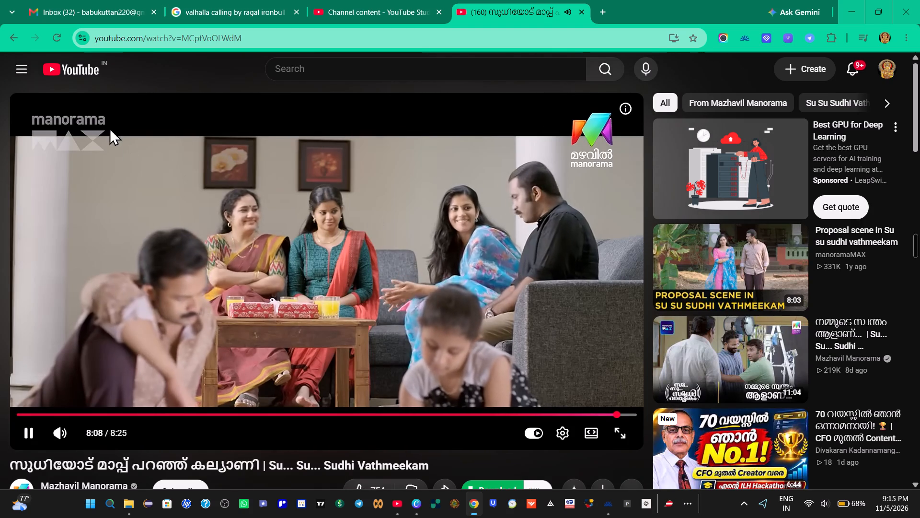
Go back to the "lyrics nomad" search results and look over the channel's latest uploads.
{"action": "left_click", "coordinate": [10, 35]}
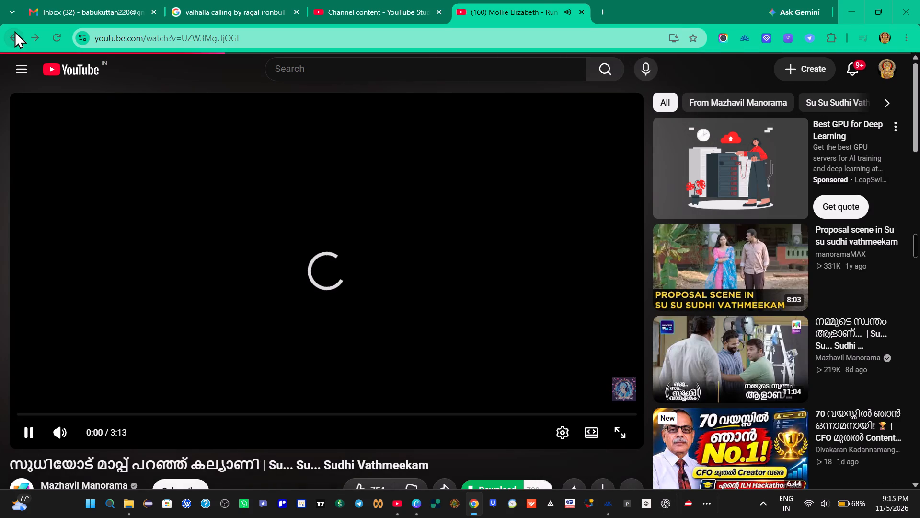
{"action": "left_click", "coordinate": [14, 37]}
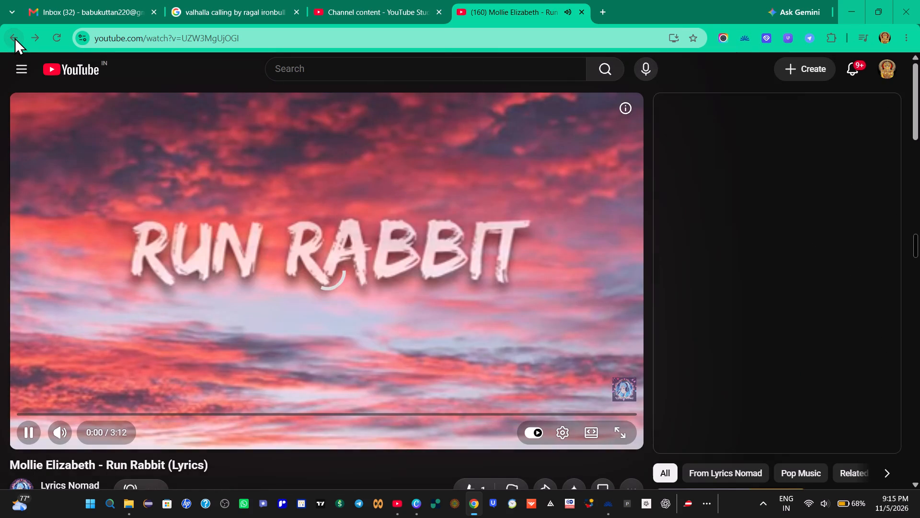
{"action": "scroll", "coordinate": [475, 124], "scroll_direction": "down", "scroll_amount": 3}
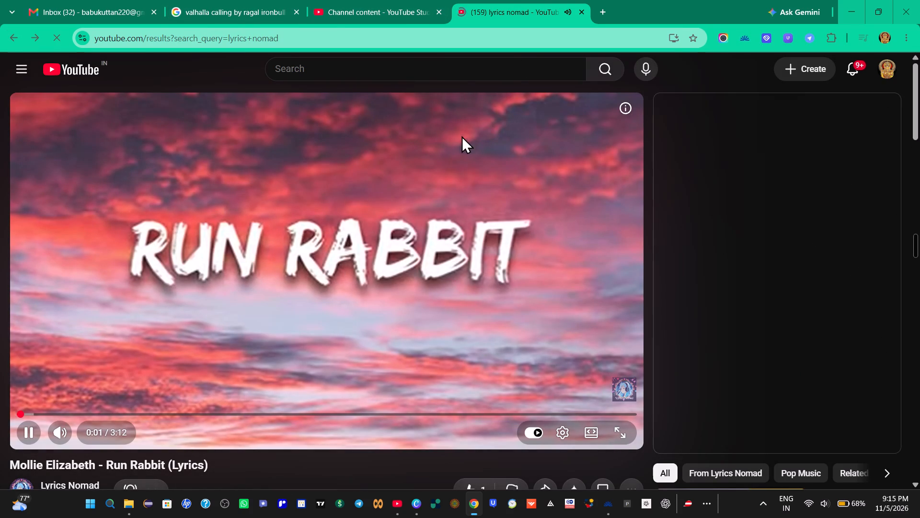
{"action": "scroll", "coordinate": [417, 208], "scroll_direction": "down", "scroll_amount": 3}
{"action": "scroll", "coordinate": [309, 233], "scroll_direction": "down", "scroll_amount": 1}
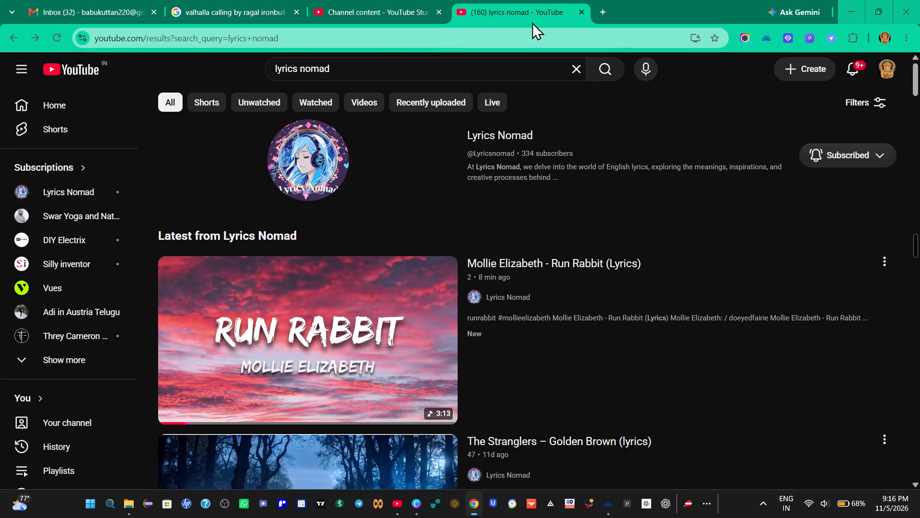
Close the "lyrics nomad" results tab and the YouTube Studio channel content tab.
{"action": "left_click", "coordinate": [581, 12]}
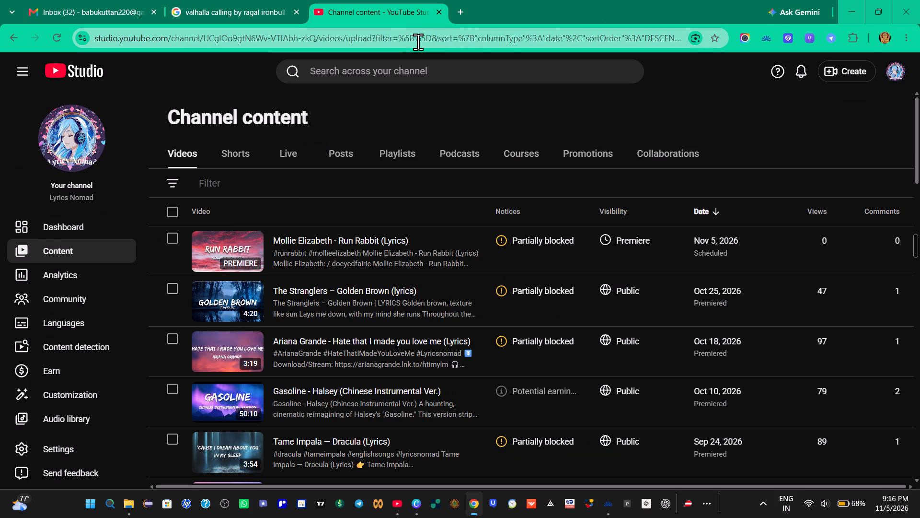
{"action": "left_click", "coordinate": [441, 12]}
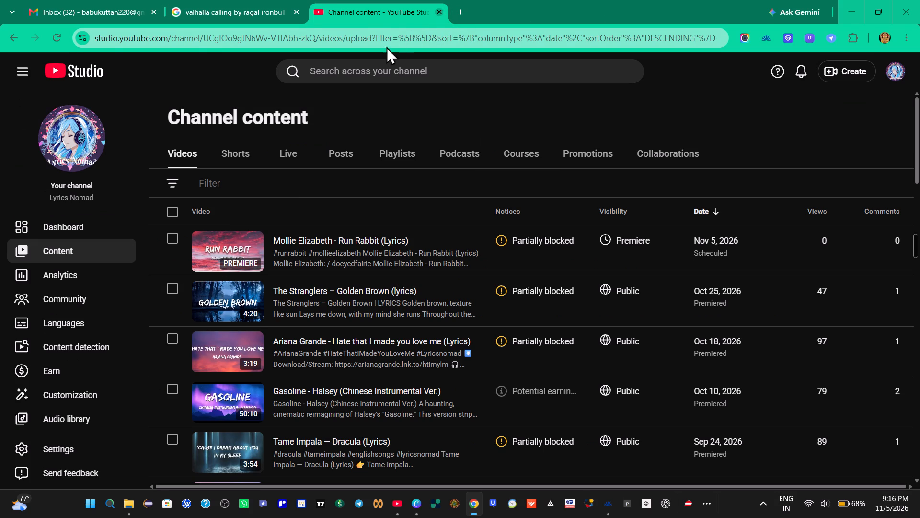
Review the Valhalla Calling lyrics around the highlighted line "in the dead of the night".
{"action": "scroll", "coordinate": [458, 232], "scroll_direction": "up", "scroll_amount": 5}
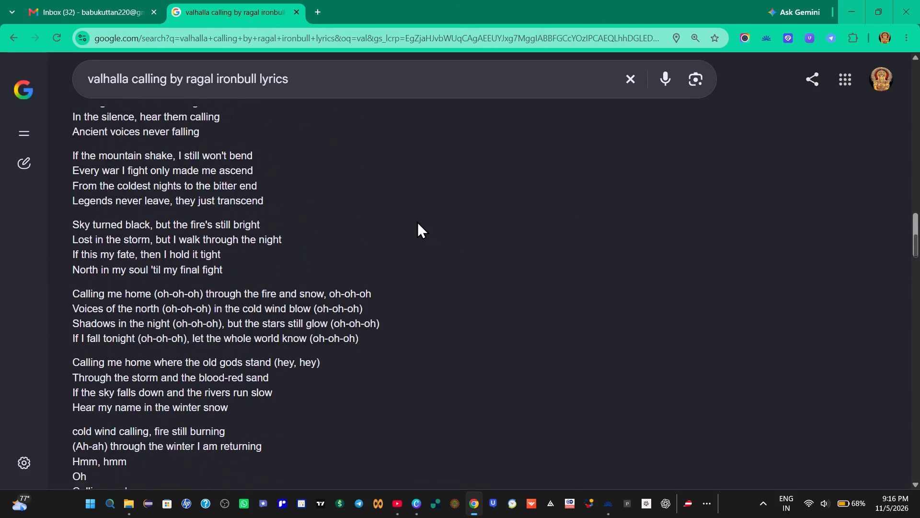
{"action": "scroll", "coordinate": [421, 215], "scroll_direction": "up", "scroll_amount": 12}
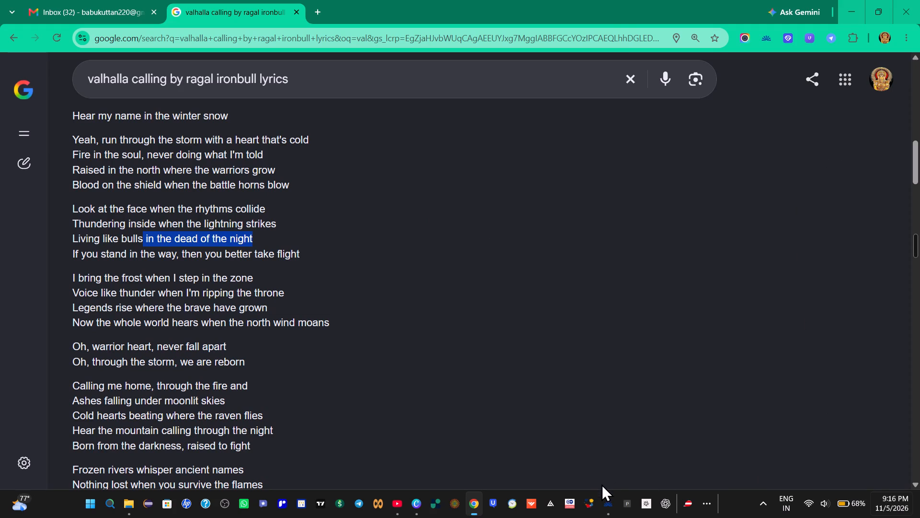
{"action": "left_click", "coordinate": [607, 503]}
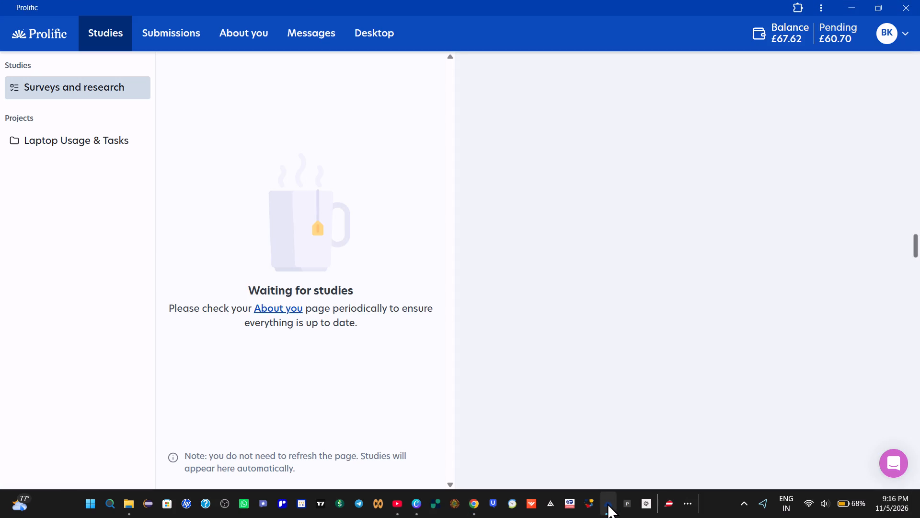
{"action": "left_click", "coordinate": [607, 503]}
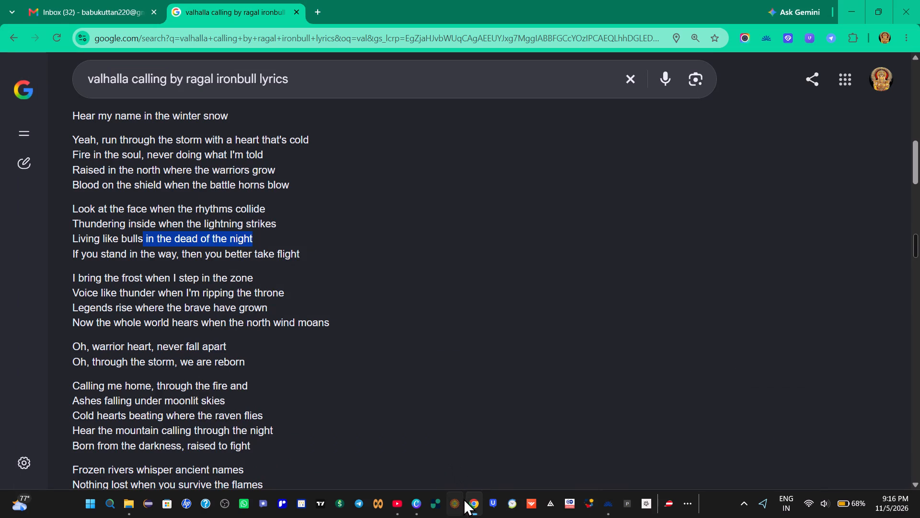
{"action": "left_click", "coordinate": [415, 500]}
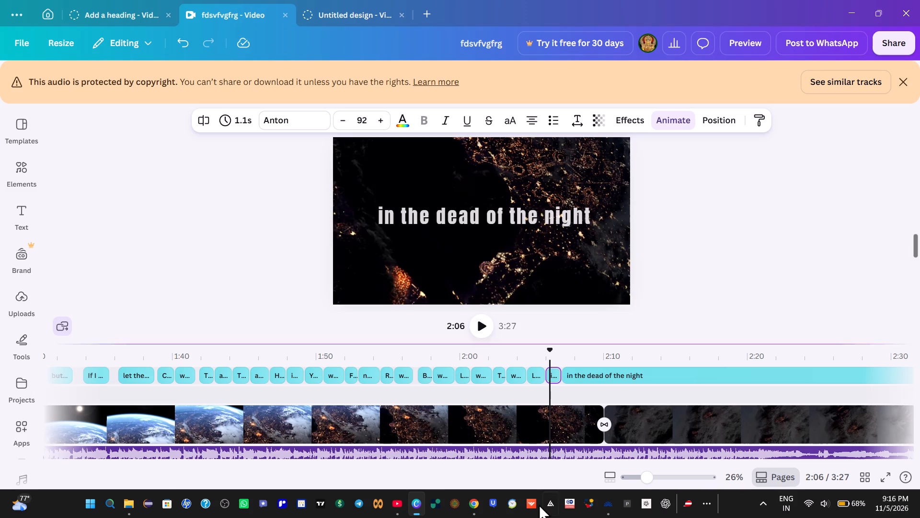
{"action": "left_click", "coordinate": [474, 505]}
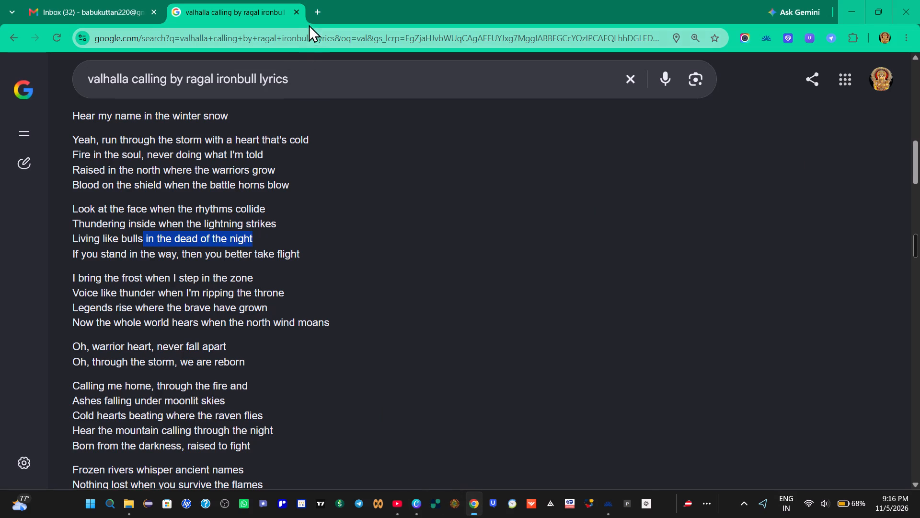
Open YouTube in a new browser tab and go to the Lyrics Nomad channel page.
{"action": "left_click", "coordinate": [319, 13]}
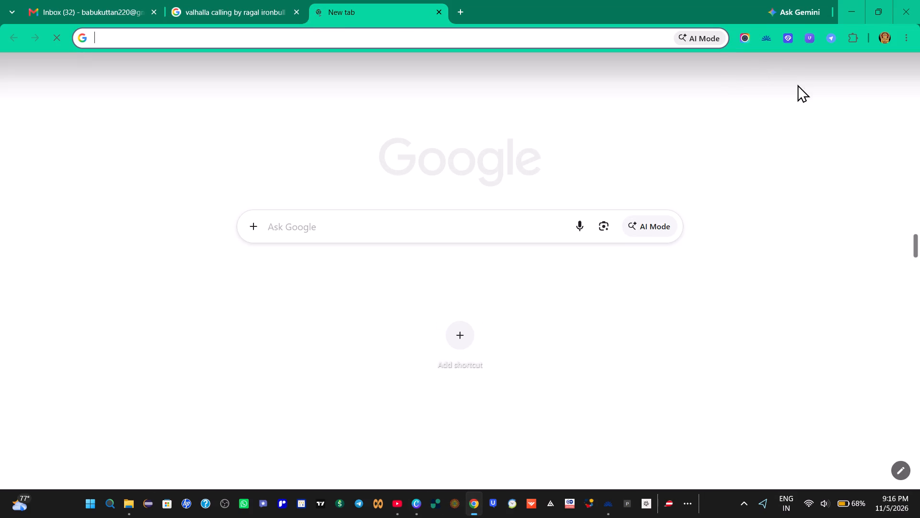
{"action": "left_click", "coordinate": [876, 69]}
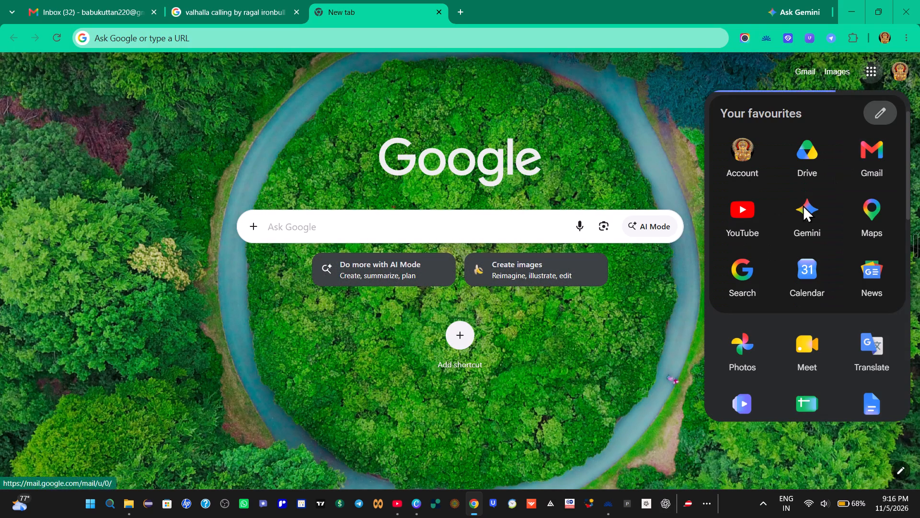
{"action": "left_click", "coordinate": [751, 217]}
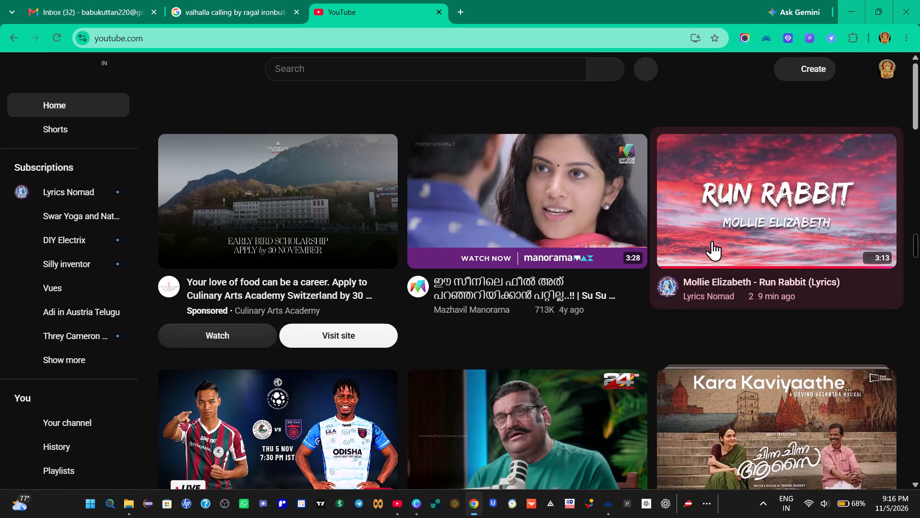
{"action": "left_click", "coordinate": [670, 283]}
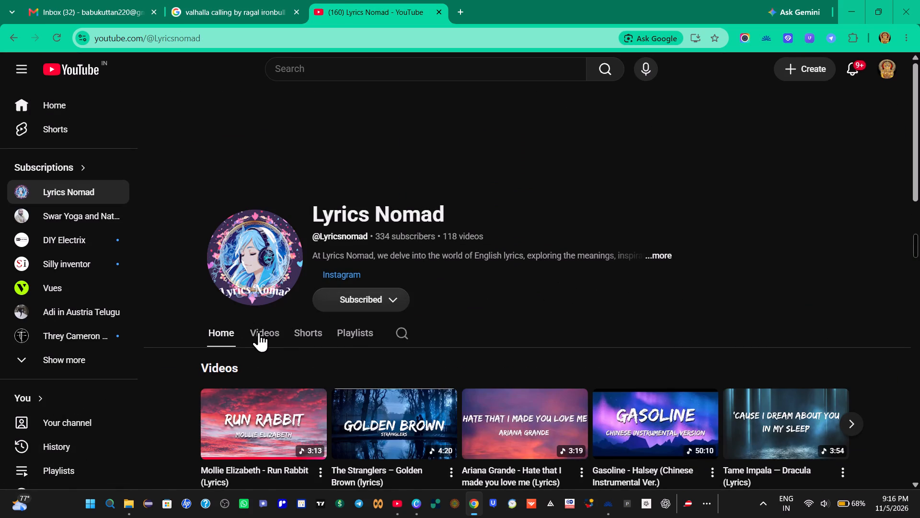
Look through the Lyrics Nomad channel's videos, its Shorts sorted by Popular, and its home page.
{"action": "left_click", "coordinate": [261, 334]}
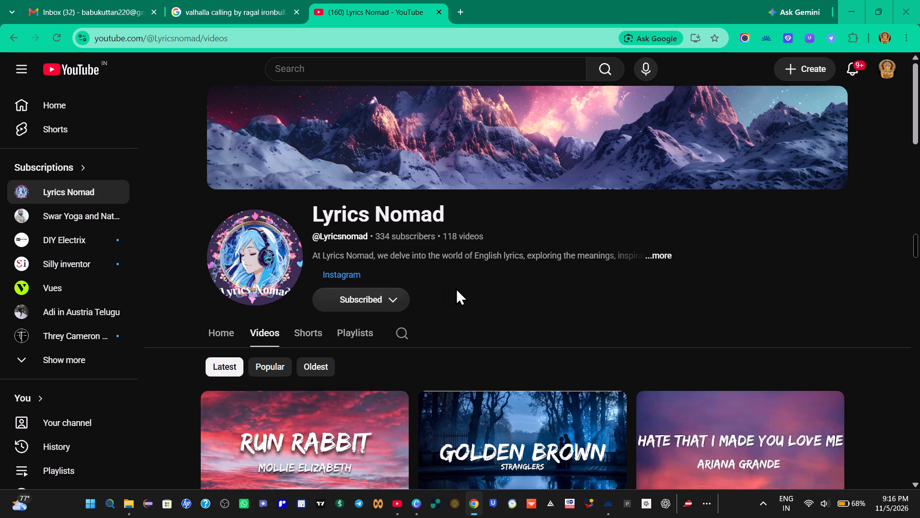
{"action": "scroll", "coordinate": [456, 288], "scroll_direction": "down", "scroll_amount": 3}
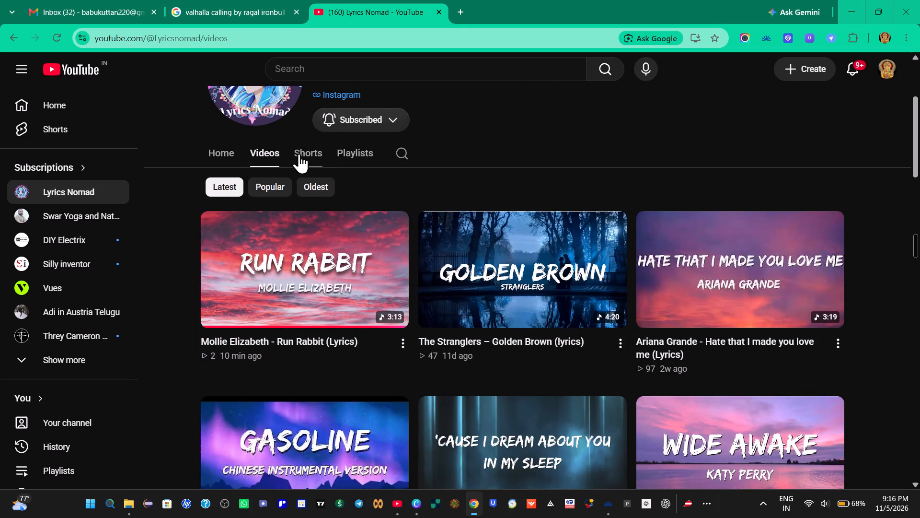
{"action": "left_click", "coordinate": [302, 153]}
{"action": "scroll", "coordinate": [418, 162], "scroll_direction": "down", "scroll_amount": 2}
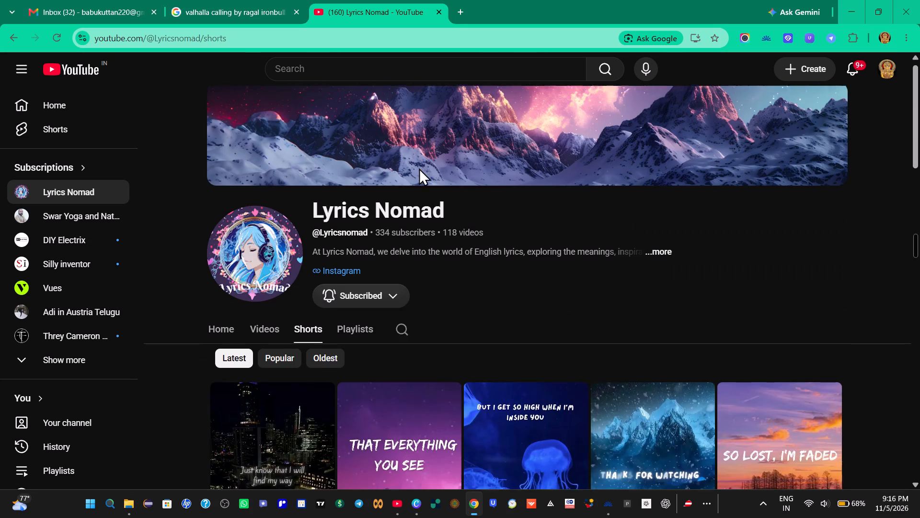
{"action": "scroll", "coordinate": [419, 168], "scroll_direction": "down", "scroll_amount": 1}
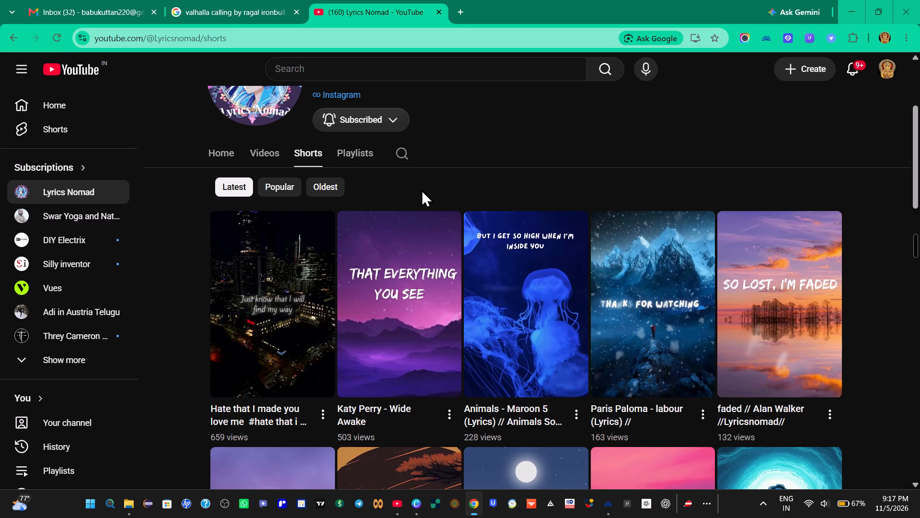
{"action": "left_click", "coordinate": [288, 184]}
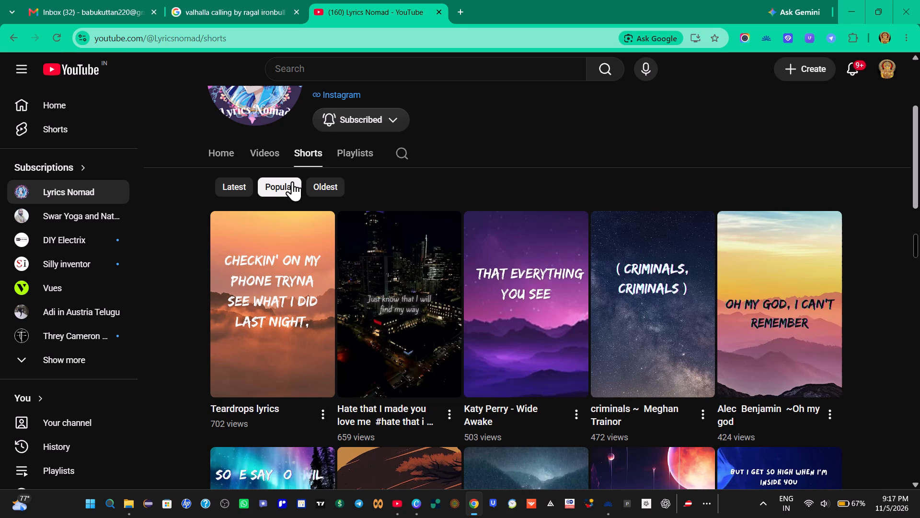
{"action": "left_click", "coordinate": [230, 153]}
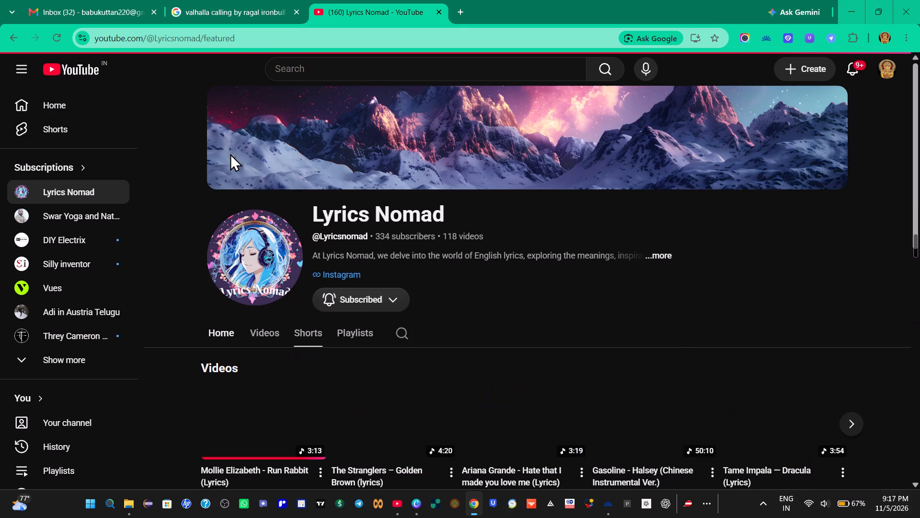
{"action": "scroll", "coordinate": [391, 165], "scroll_direction": "down", "scroll_amount": 2}
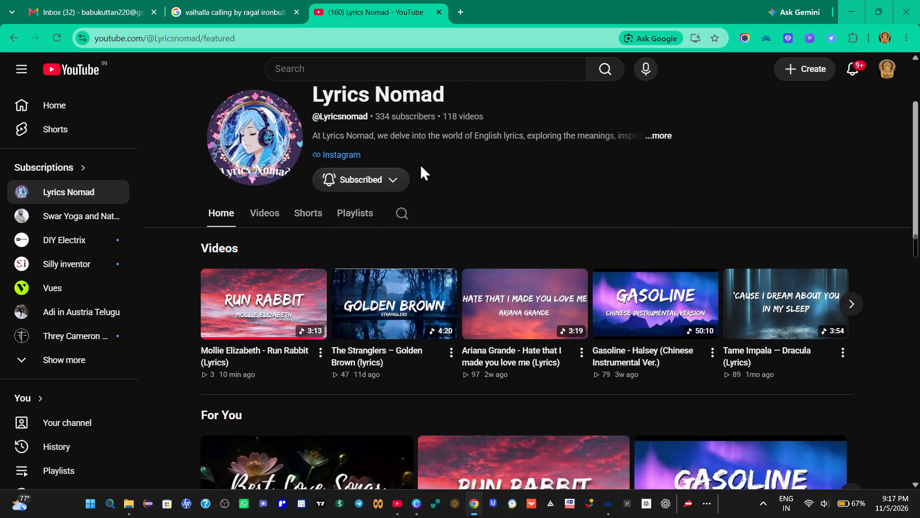
{"action": "scroll", "coordinate": [420, 164], "scroll_direction": "down", "scroll_amount": 3}
{"action": "scroll", "coordinate": [418, 165], "scroll_direction": "up", "scroll_amount": 4}
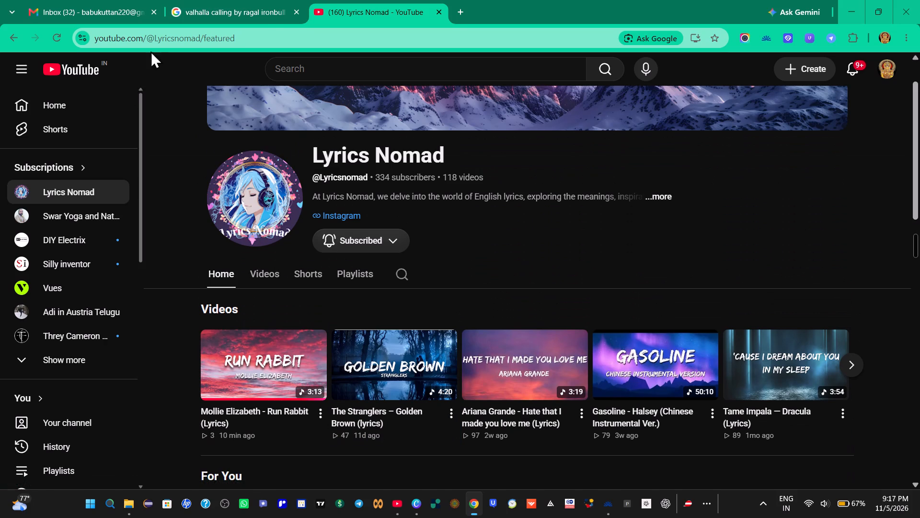
Switch to the Canva lyric video and replay the "in the dead of the night" captions between about 2:05 and 2:08 to check their timing.
{"action": "left_click", "coordinate": [263, 8]}
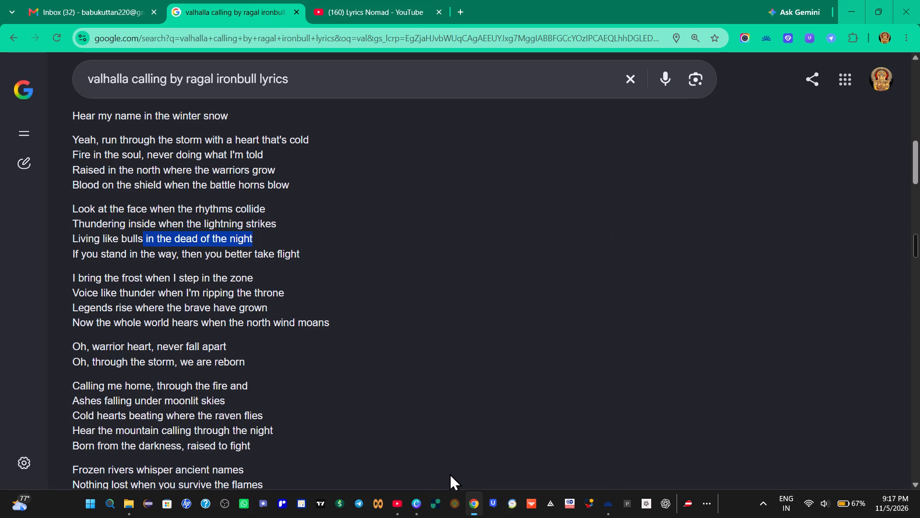
{"action": "left_click", "coordinate": [416, 500]}
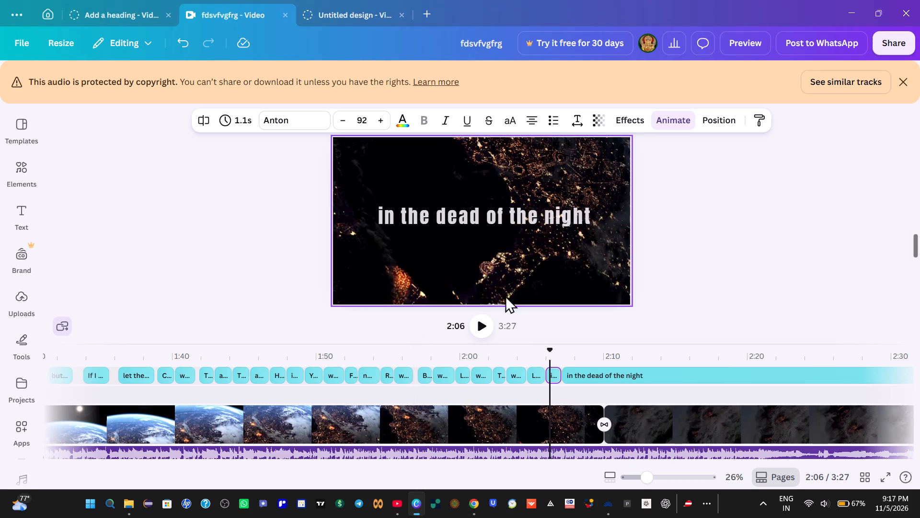
{"action": "left_click", "coordinate": [482, 324]}
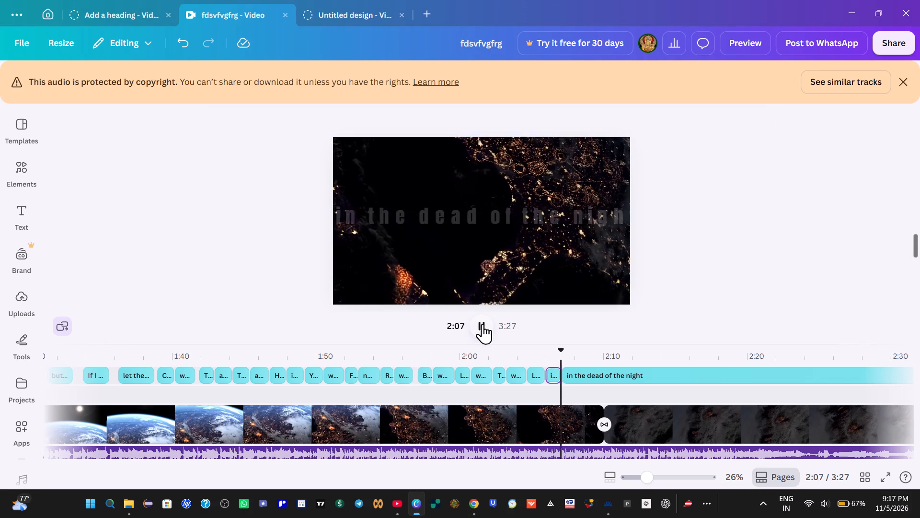
{"action": "left_click", "coordinate": [483, 324]}
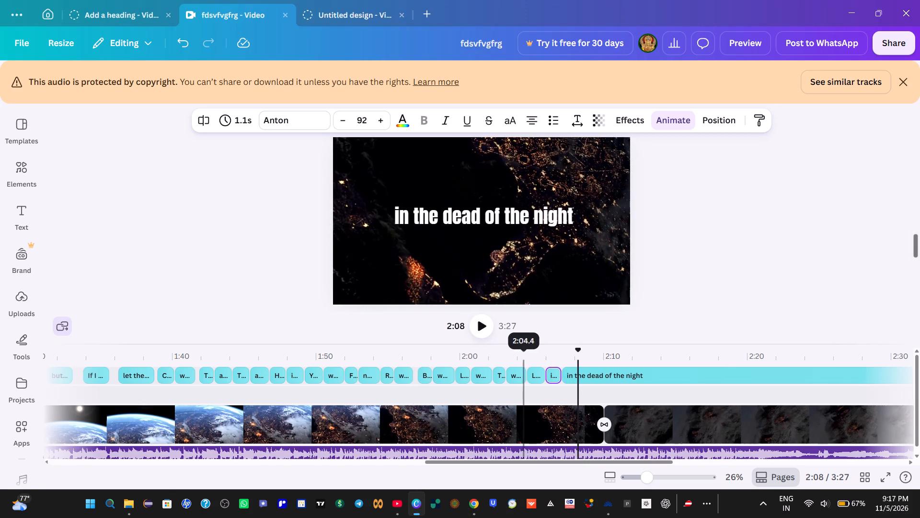
{"action": "left_click", "coordinate": [534, 364]}
{"action": "left_click", "coordinate": [479, 328]}
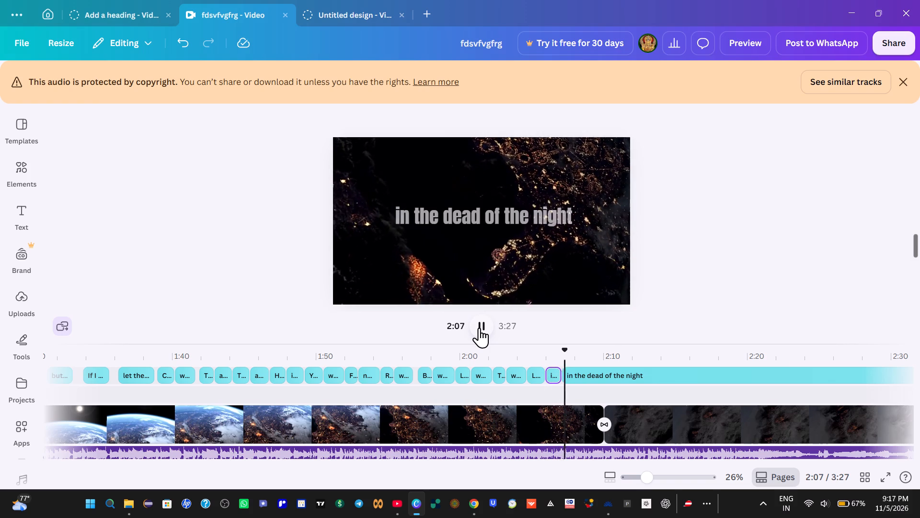
{"action": "left_click", "coordinate": [479, 328]}
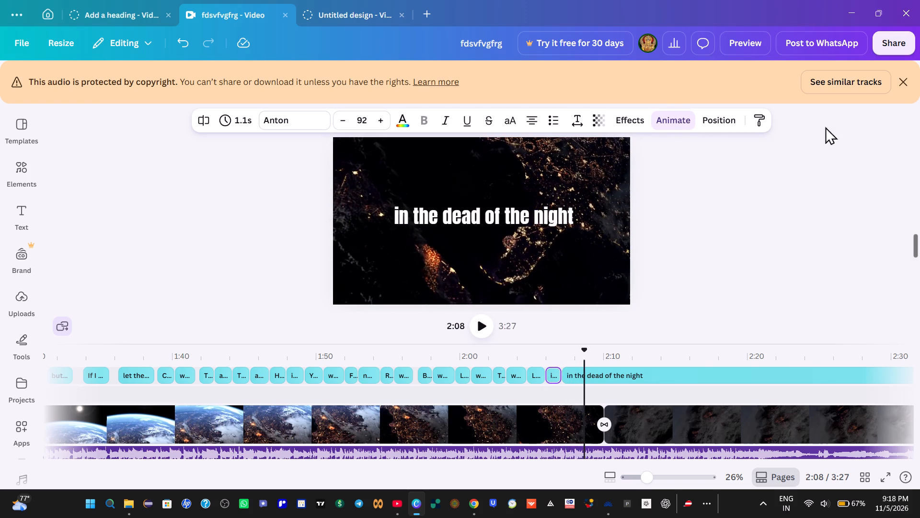
{"action": "left_click", "coordinate": [535, 355]}
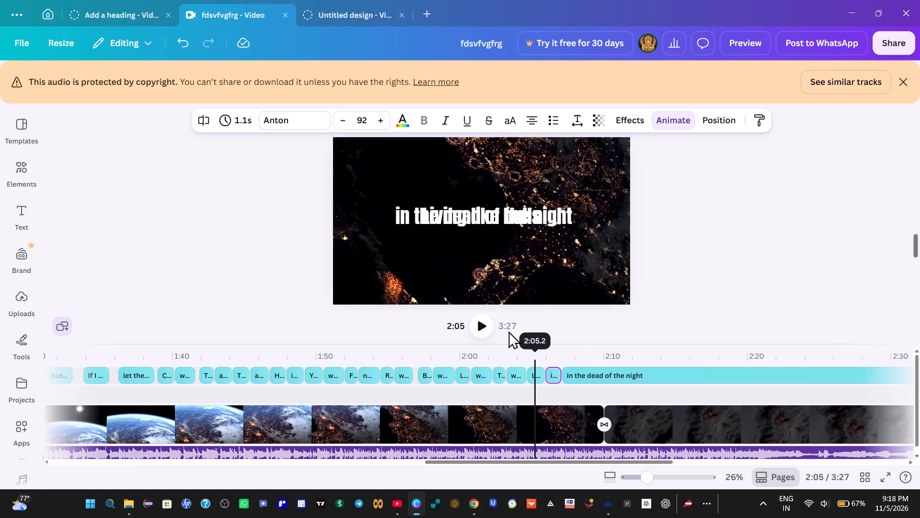
{"action": "left_click", "coordinate": [479, 326]}
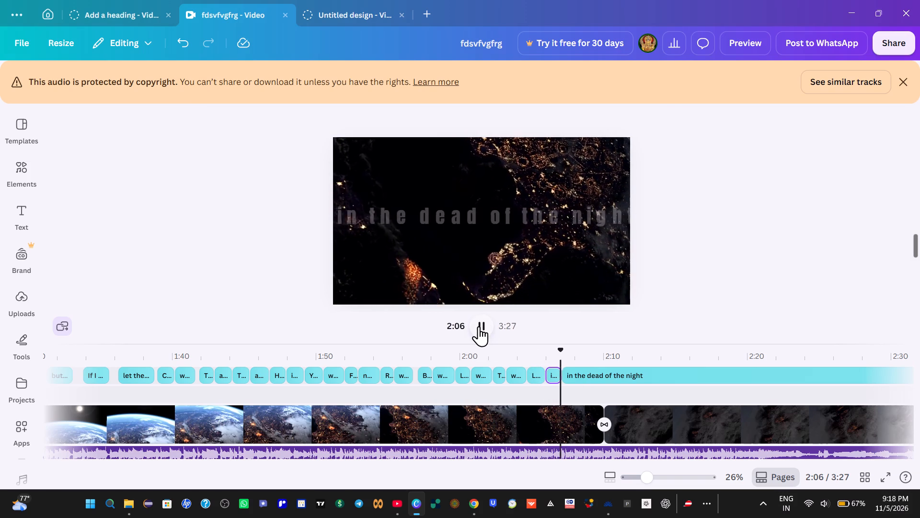
{"action": "left_click", "coordinate": [479, 326]}
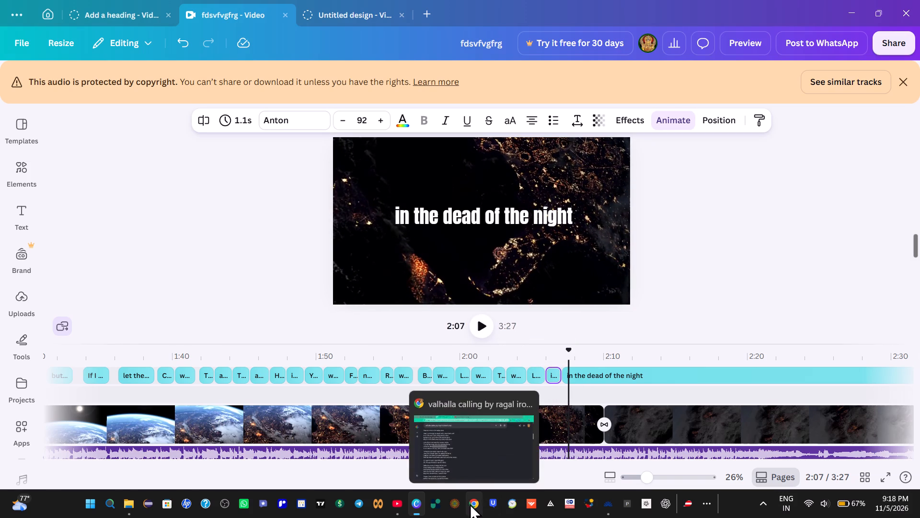
Copy "If you stand in the way," from the lyrics page in Chrome and paste it over the final caption's text in Canva.
{"action": "left_click", "coordinate": [470, 504]}
{"action": "left_click_drag", "start_coordinate": [64, 252], "coordinate": [64, 252]}
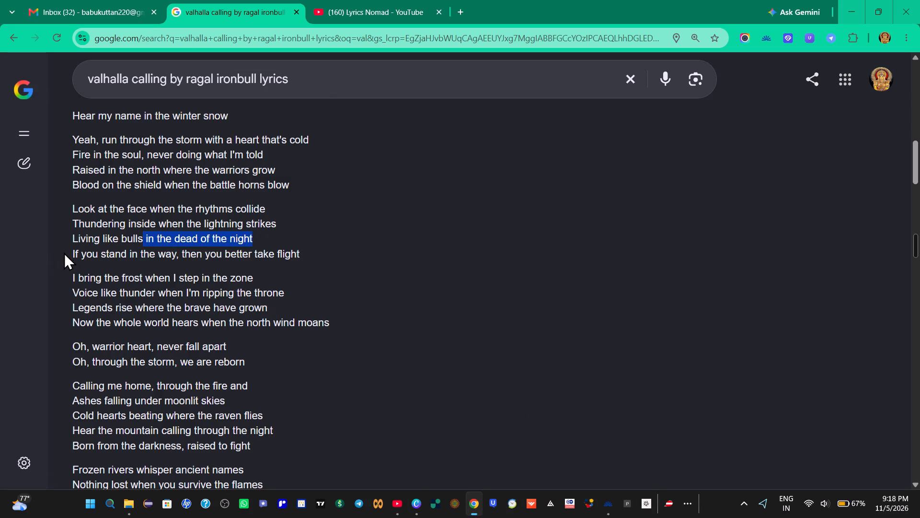
{"action": "left_click_drag", "start_coordinate": [64, 252], "coordinate": [180, 254]}
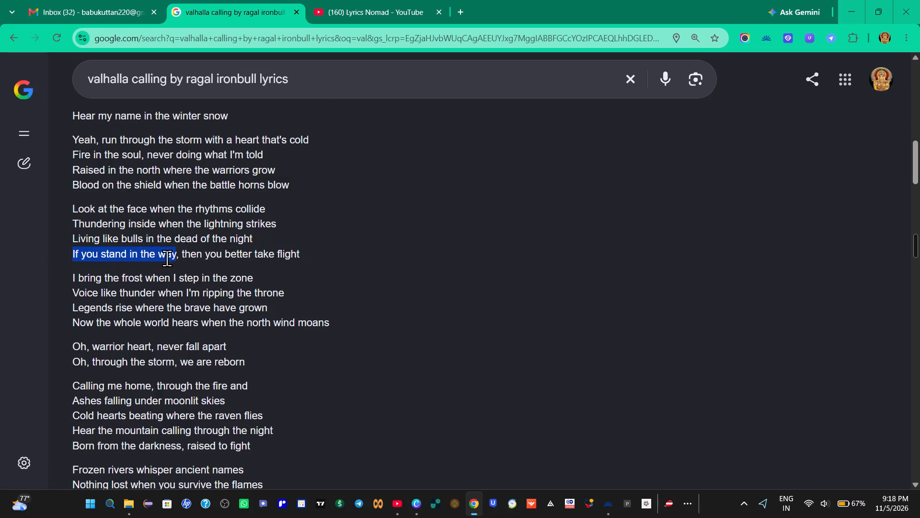
{"action": "right_click", "coordinate": [163, 257]}
{"action": "left_click", "coordinate": [218, 271]}
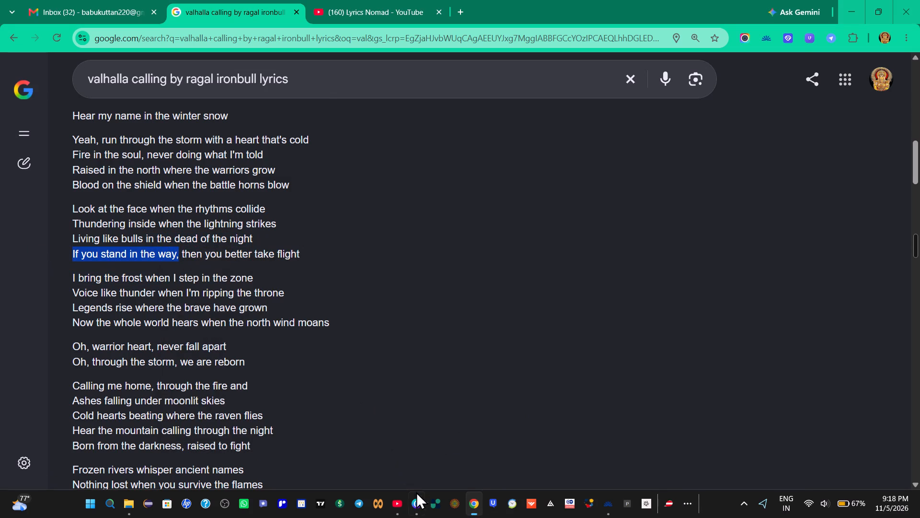
{"action": "left_click", "coordinate": [416, 502]}
{"action": "left_click", "coordinate": [478, 223]}
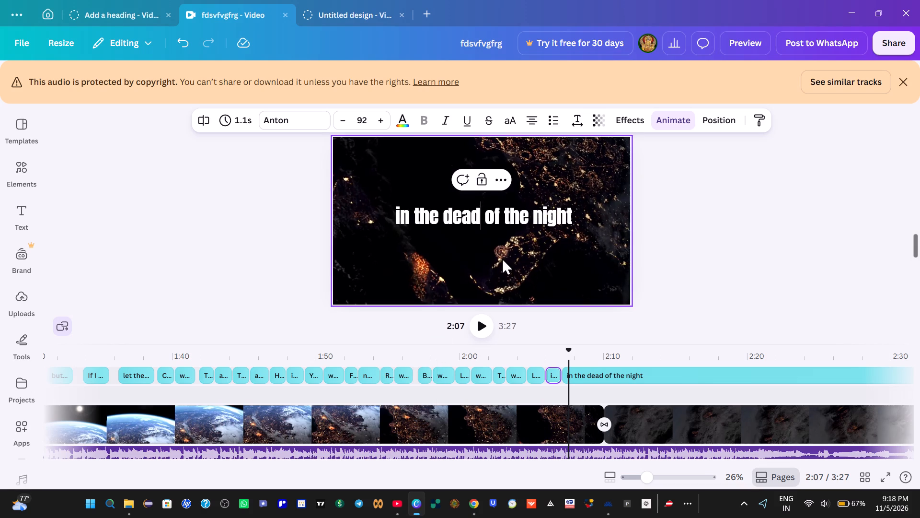
{"action": "left_click", "coordinate": [502, 258]}
{"action": "double_click", "coordinate": [503, 221]}
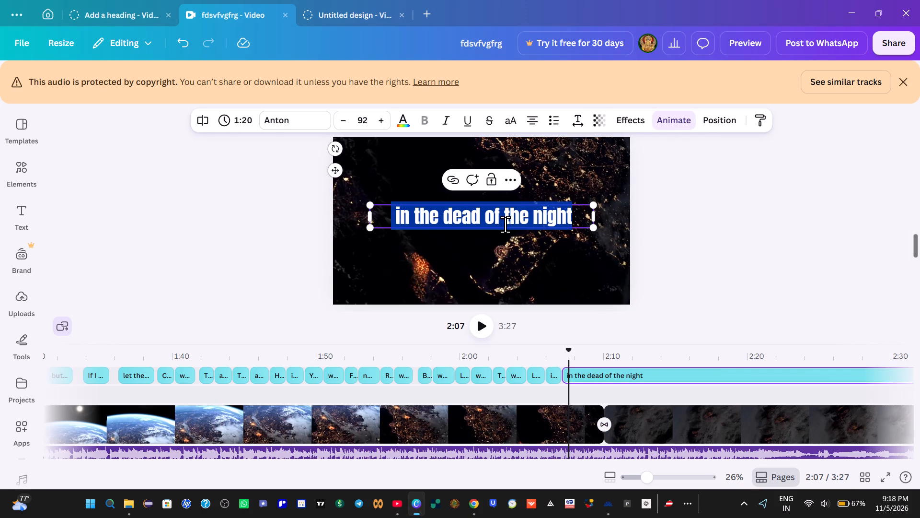
{"action": "key", "text": "BackSpace"}
{"action": "key", "text": "ctrl+v"}
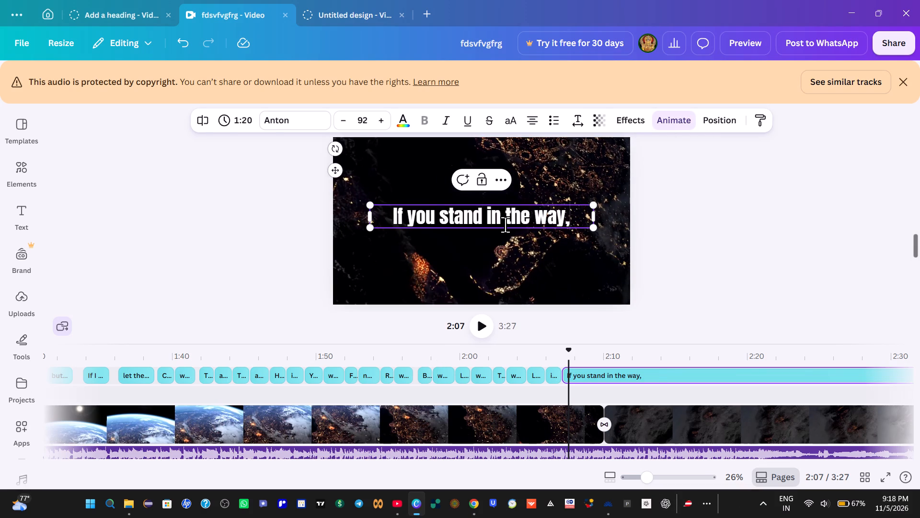
Play the audio from about 2:06 and split the "If you stand in the way," caption at about 2:08, where the phrase ends.
{"action": "left_click", "coordinate": [552, 359]}
{"action": "left_click", "coordinate": [483, 326]}
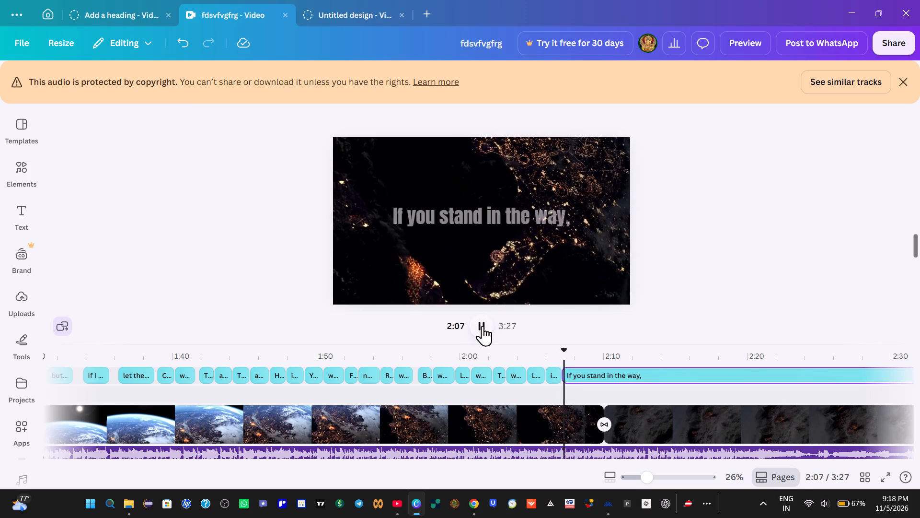
{"action": "left_click", "coordinate": [483, 326]}
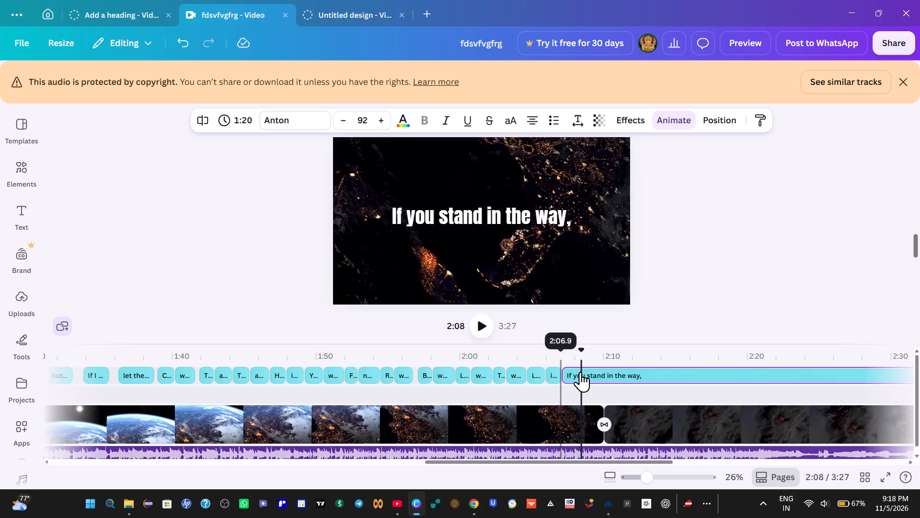
{"action": "right_click", "coordinate": [581, 372]}
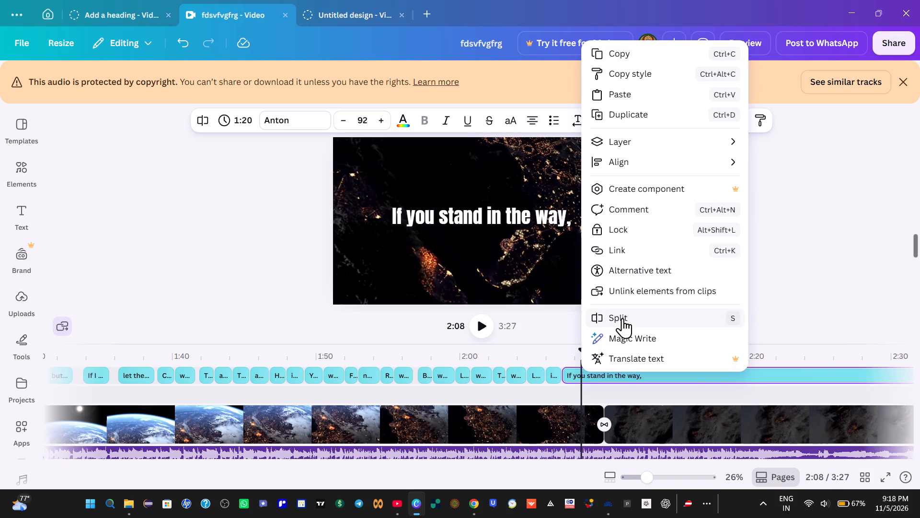
{"action": "left_click", "coordinate": [622, 318]}
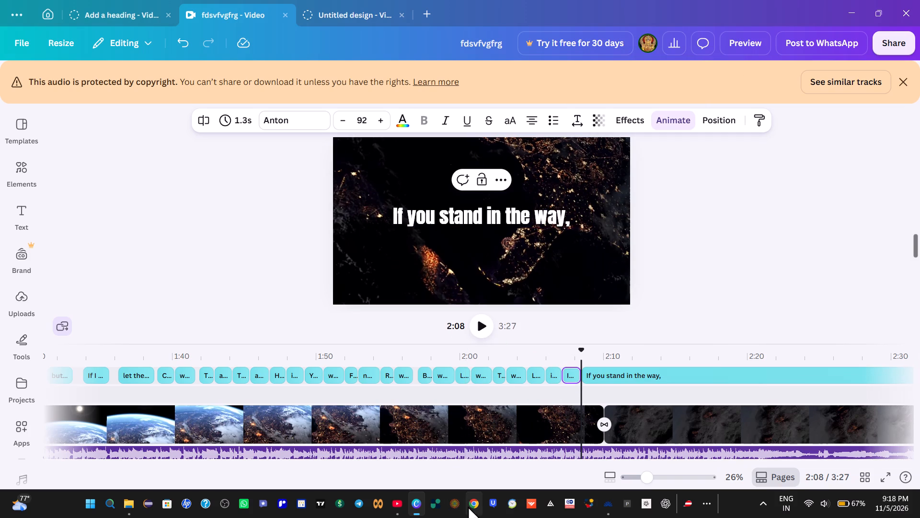
Copy "then you better take flight" from the lyrics page in Chrome and paste it over the long final caption's text in Canva.
{"action": "left_click", "coordinate": [468, 506]}
{"action": "left_click", "coordinate": [346, 281]}
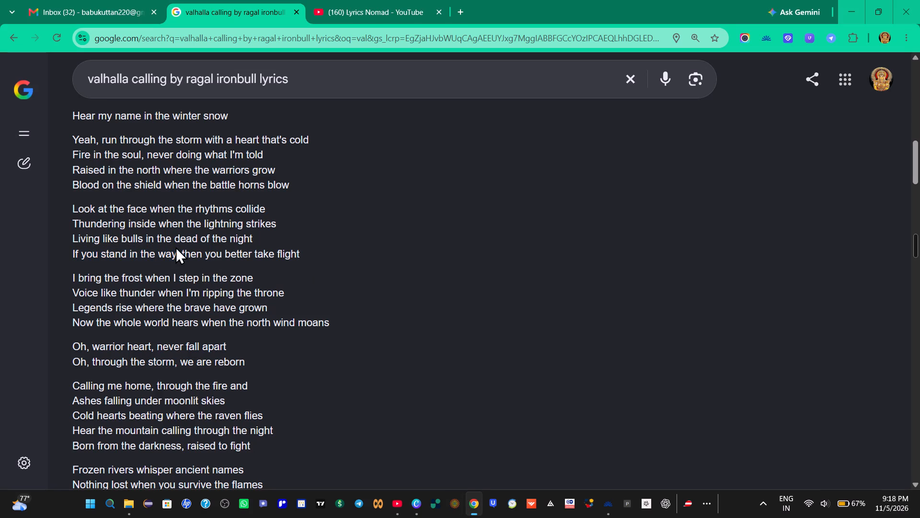
{"action": "left_click_drag", "start_coordinate": [183, 255], "coordinate": [306, 255]}
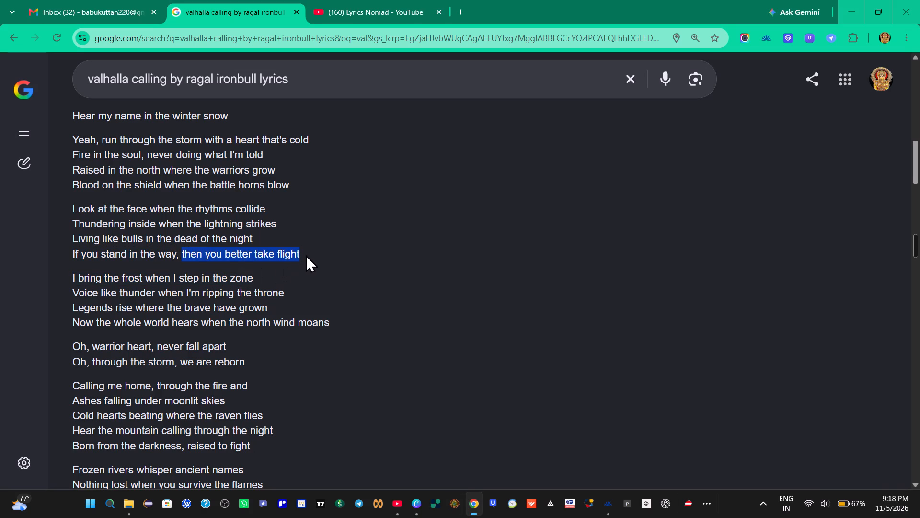
{"action": "left_click_drag", "start_coordinate": [306, 255], "coordinate": [309, 252]}
{"action": "right_click", "coordinate": [286, 248]}
{"action": "left_click", "coordinate": [332, 262]}
{"action": "left_click", "coordinate": [414, 506]}
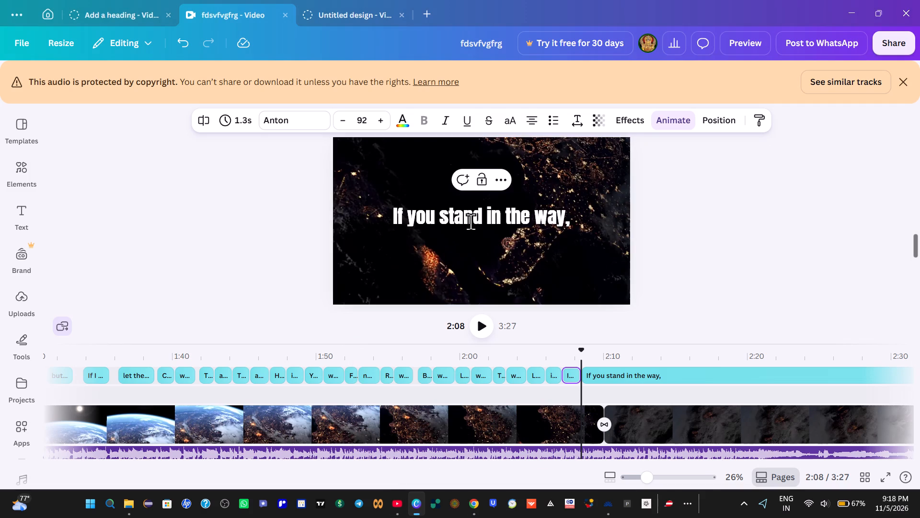
{"action": "left_click", "coordinate": [471, 222]}
{"action": "left_click", "coordinate": [494, 242]}
{"action": "double_click", "coordinate": [506, 224]}
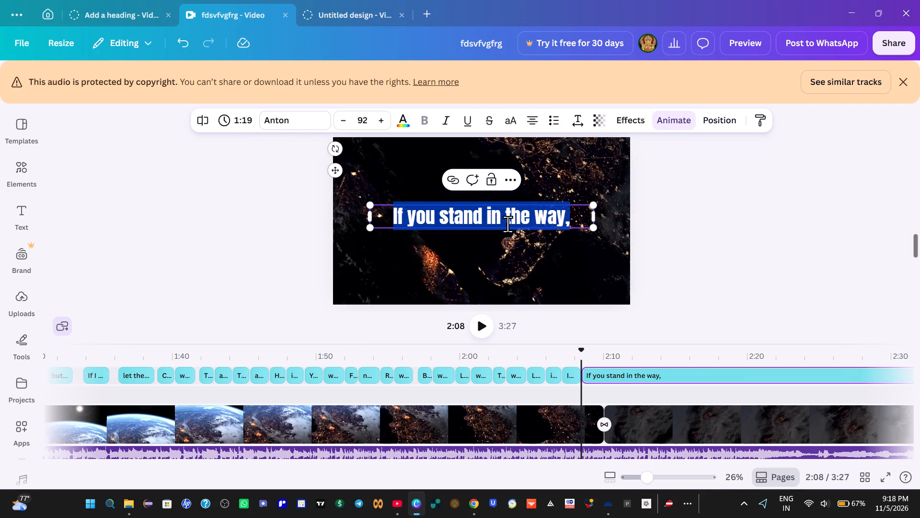
{"action": "key", "text": "BackSpace"}
{"action": "key", "text": "ctrl+v"}
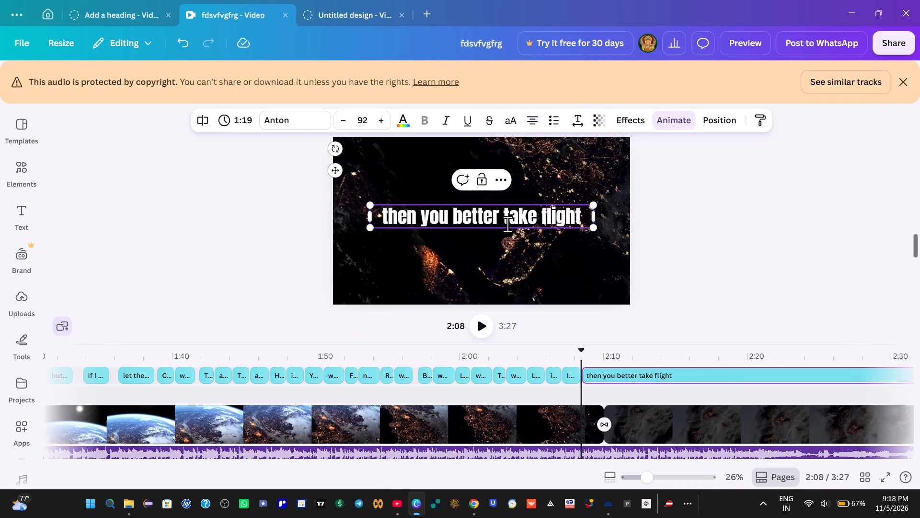
Play the audio from about 2:07 and split the "then you better take flight" caption at about 2:09, where the phrase ends.
{"action": "left_click", "coordinate": [565, 370]}
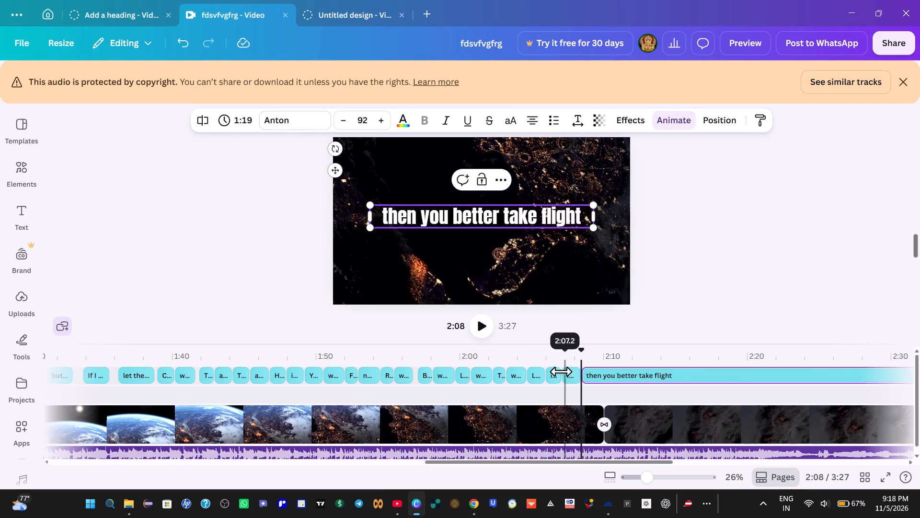
{"action": "left_click", "coordinate": [484, 328]}
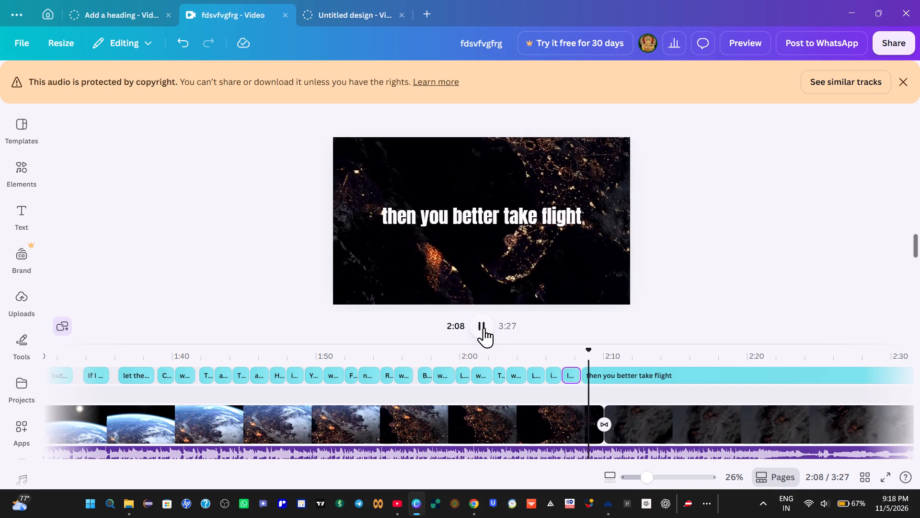
{"action": "left_click", "coordinate": [484, 328]}
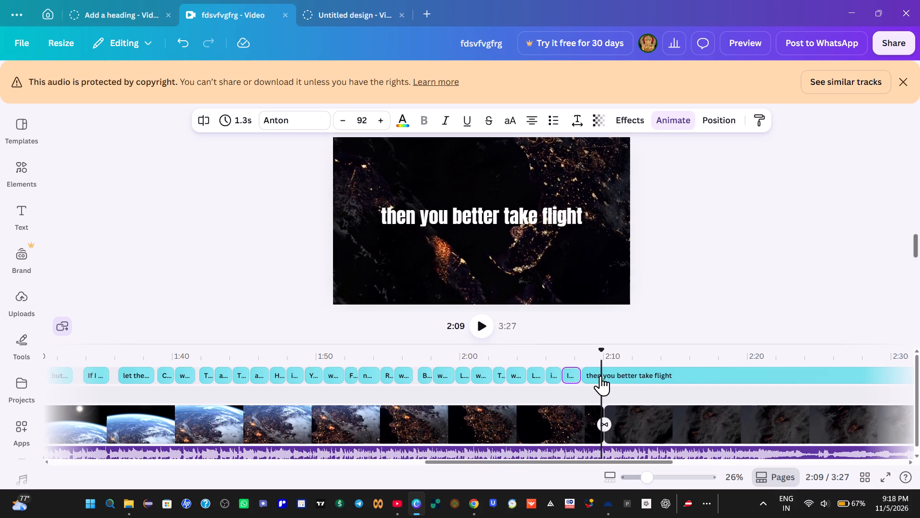
{"action": "right_click", "coordinate": [603, 374]}
{"action": "left_click", "coordinate": [634, 326]}
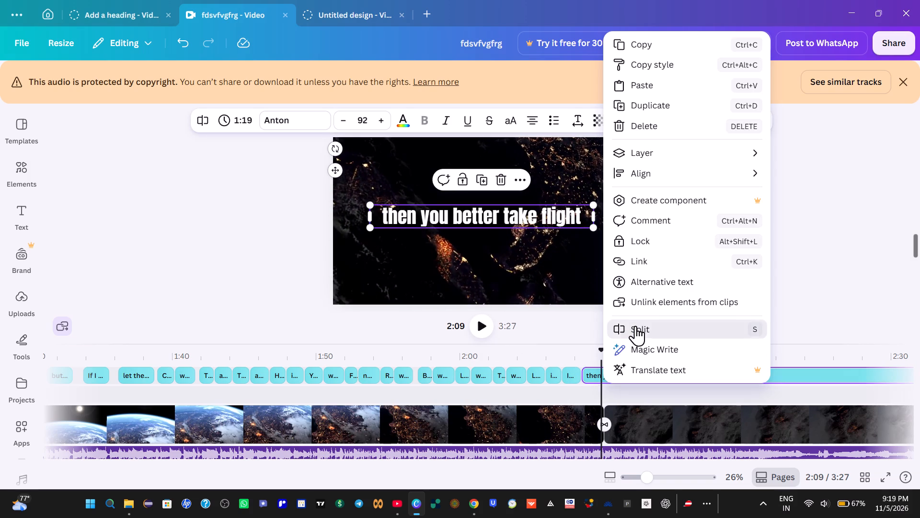
Replay the new captions from about 2:06 and trim the end of the "If you stand in the way," clip to 1.1 s.
{"action": "left_click", "coordinate": [561, 356]}
{"action": "left_click", "coordinate": [483, 329]}
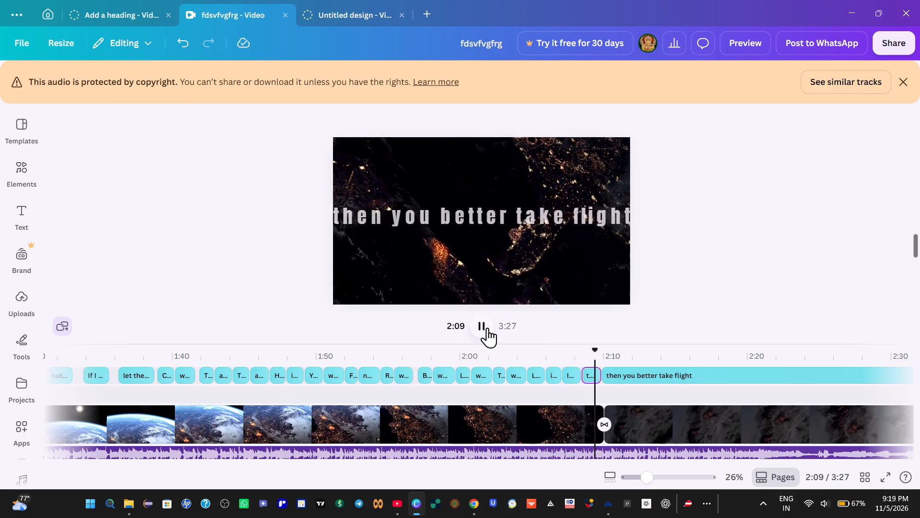
{"action": "left_click", "coordinate": [487, 328]}
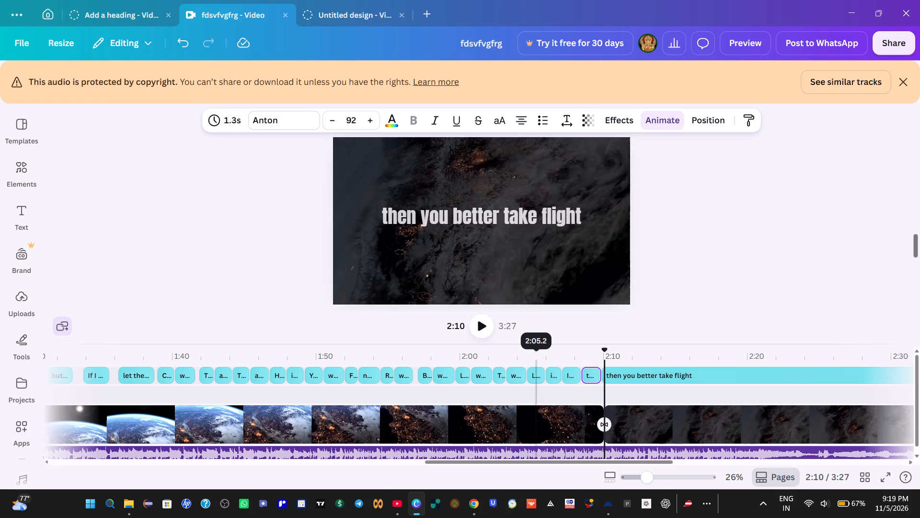
{"action": "left_click", "coordinate": [552, 359]}
{"action": "left_click", "coordinate": [483, 327]}
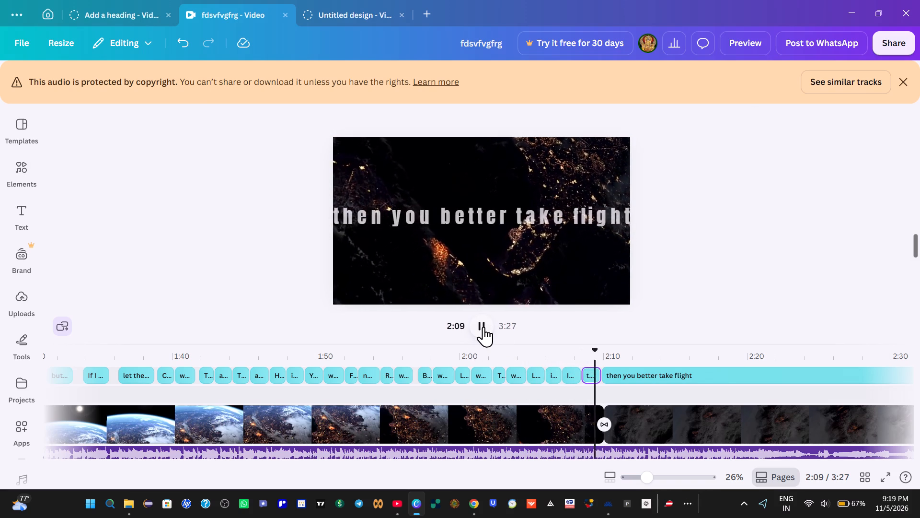
{"action": "left_click", "coordinate": [483, 327]}
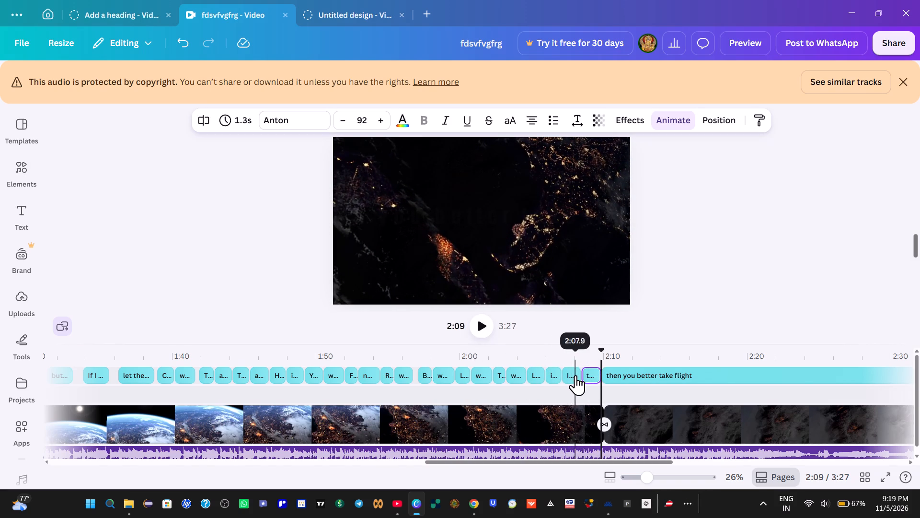
{"action": "left_click", "coordinate": [580, 375]}
{"action": "left_click", "coordinate": [576, 376]}
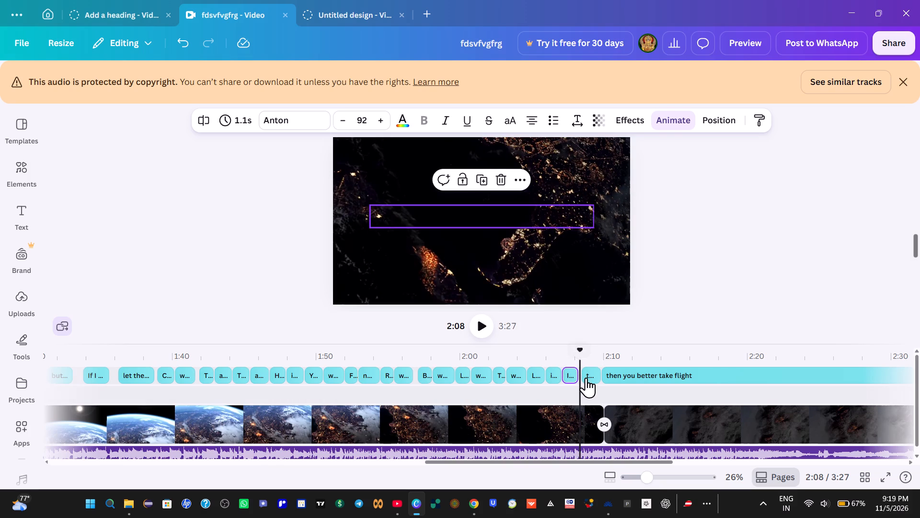
Extend the start of the short "then you better take flight" clip to 1.5 s and replay it to check the timing.
{"action": "left_click", "coordinate": [585, 377]}
{"action": "left_click", "coordinate": [584, 376]}
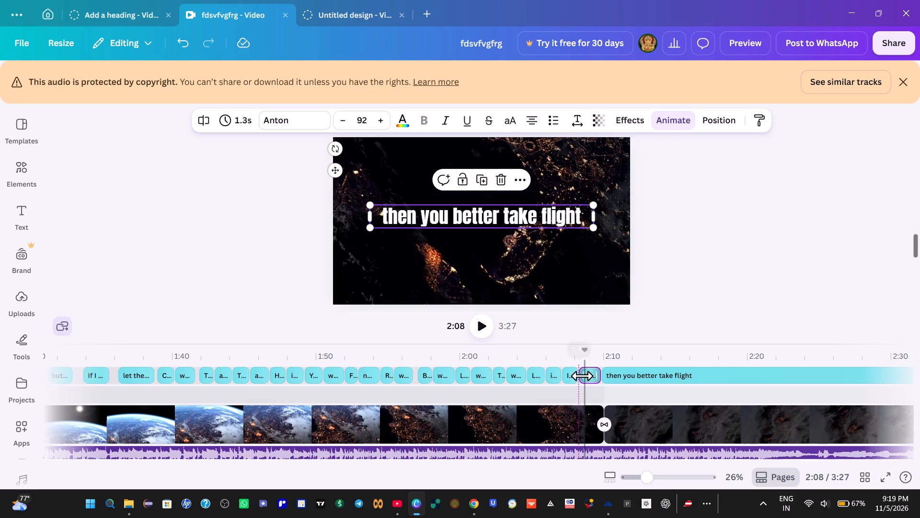
{"action": "left_click", "coordinate": [552, 361]}
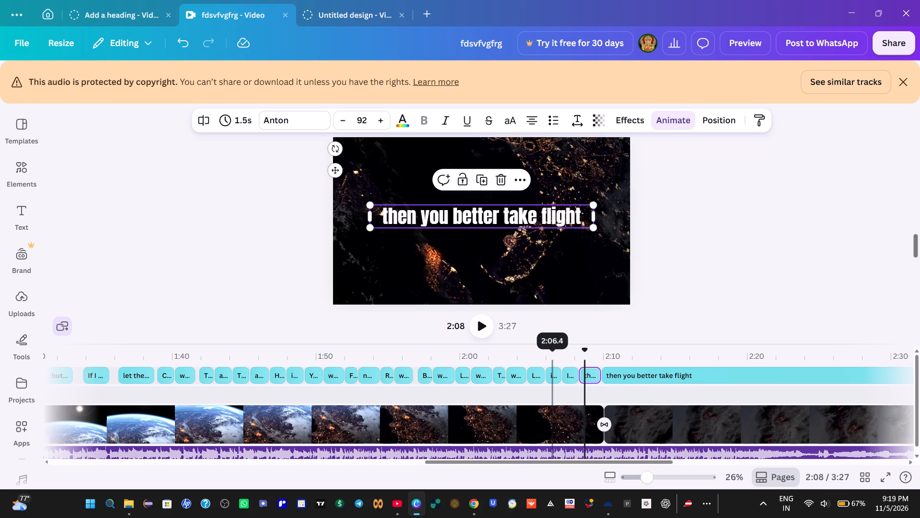
{"action": "left_click", "coordinate": [485, 324]}
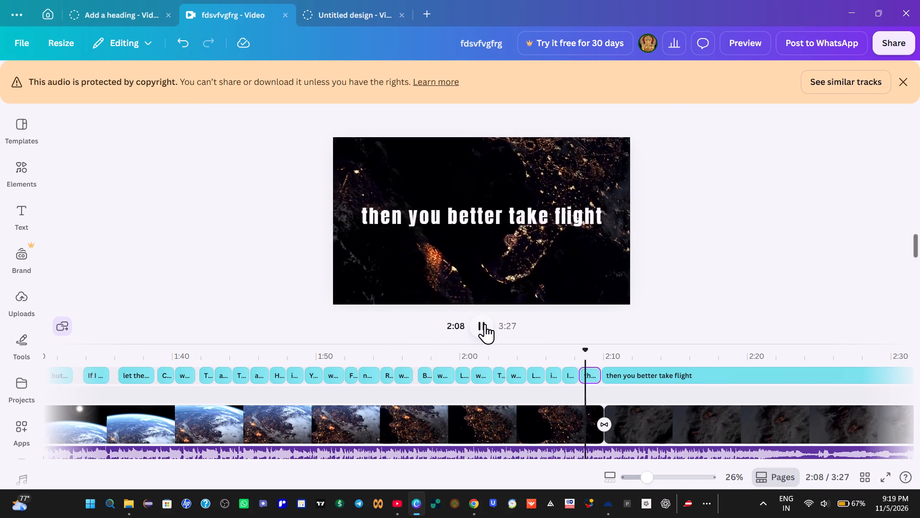
{"action": "left_click", "coordinate": [485, 324]}
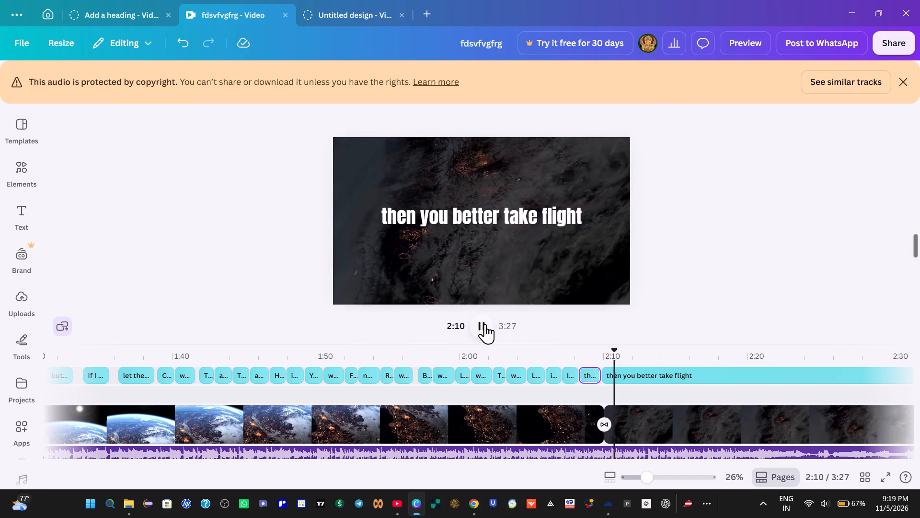
{"action": "left_click", "coordinate": [492, 330]}
{"action": "left_click", "coordinate": [587, 358]}
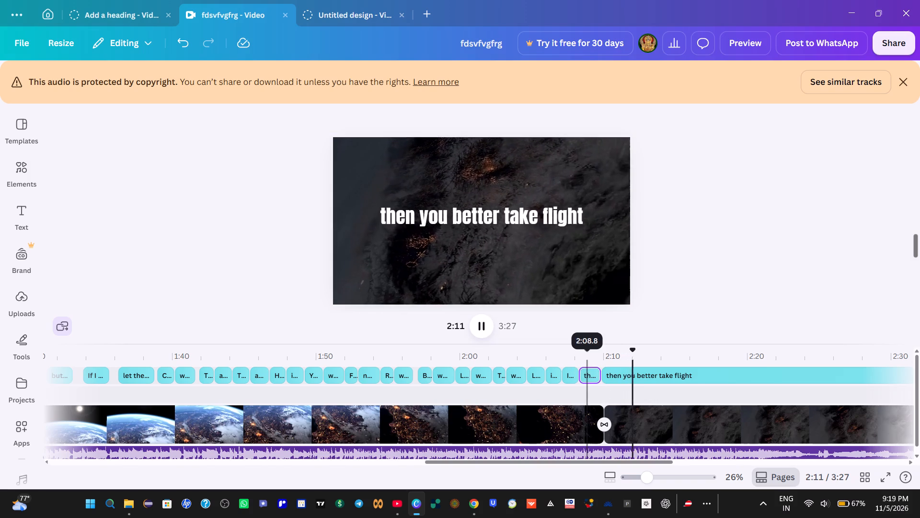
{"action": "left_click", "coordinate": [481, 326]}
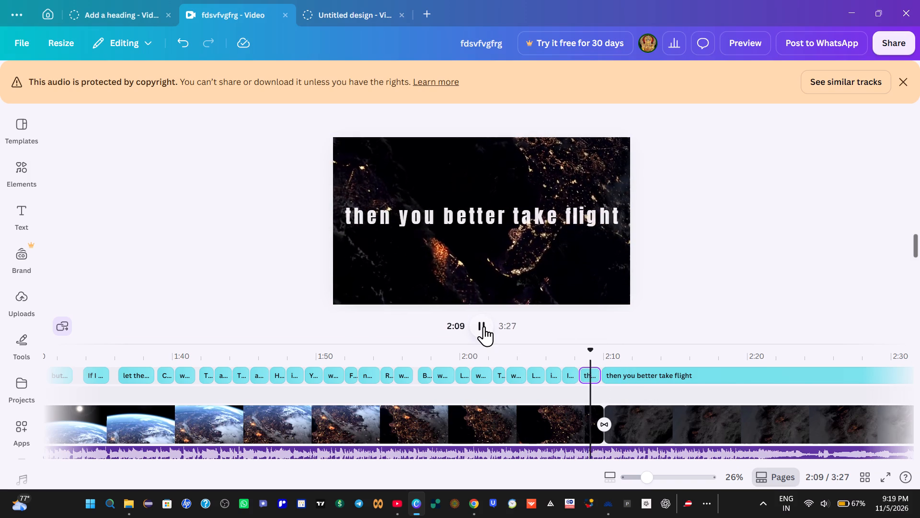
{"action": "left_click", "coordinate": [484, 326]}
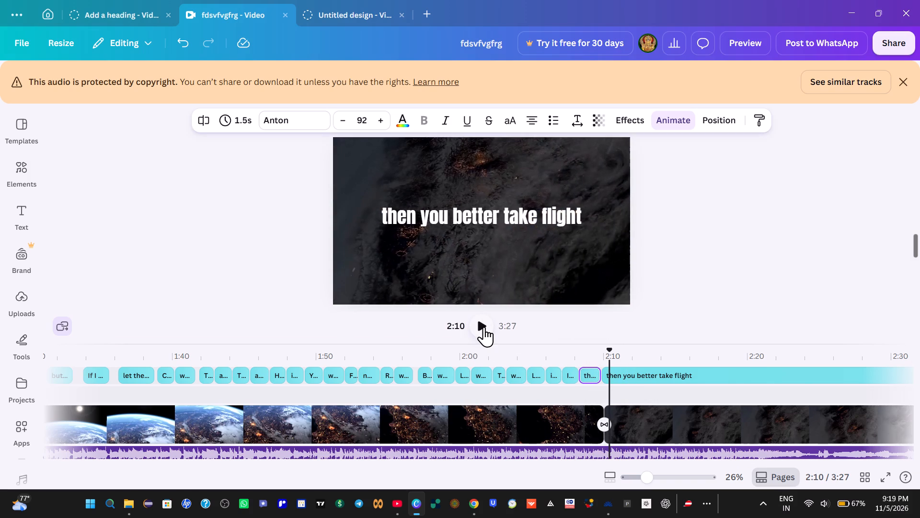
Play from about 2:07 and trim the start of the long final "then you better take flight" clip to about 2:10.
{"action": "left_click", "coordinate": [567, 354]}
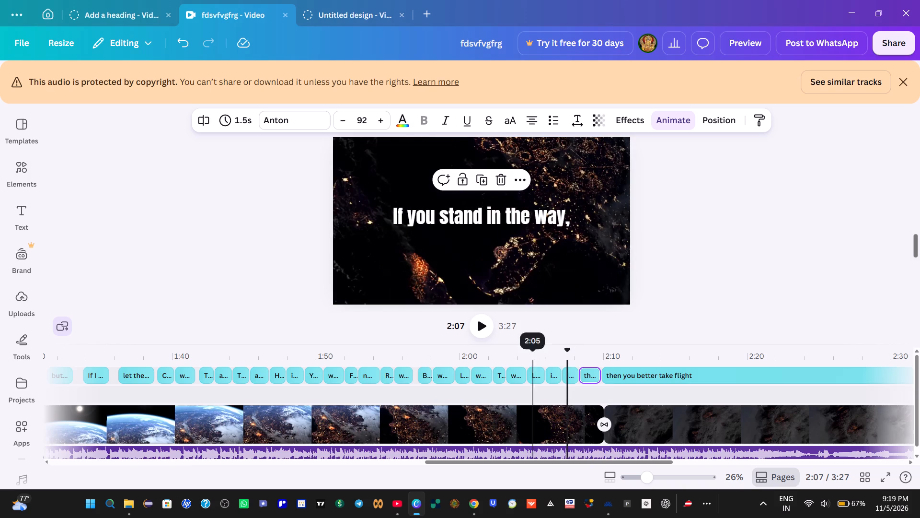
{"action": "left_click", "coordinate": [606, 425]}
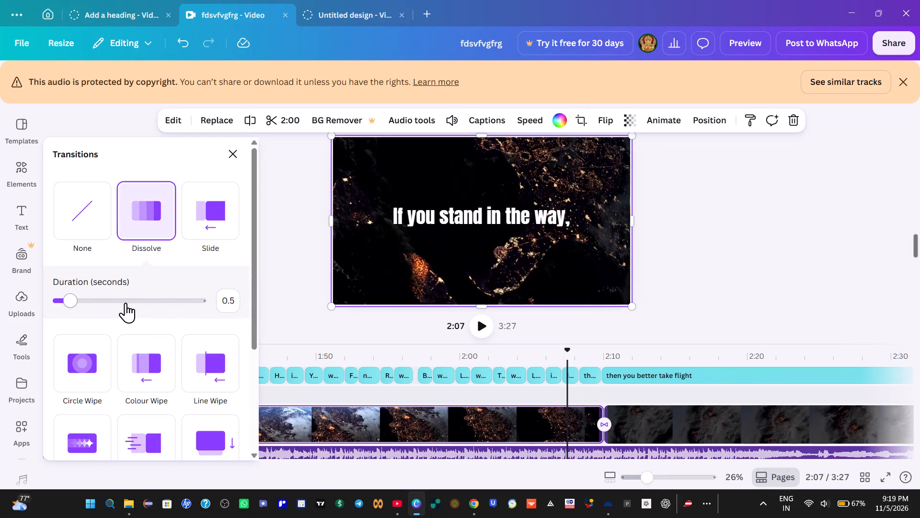
{"action": "left_click", "coordinate": [478, 329]}
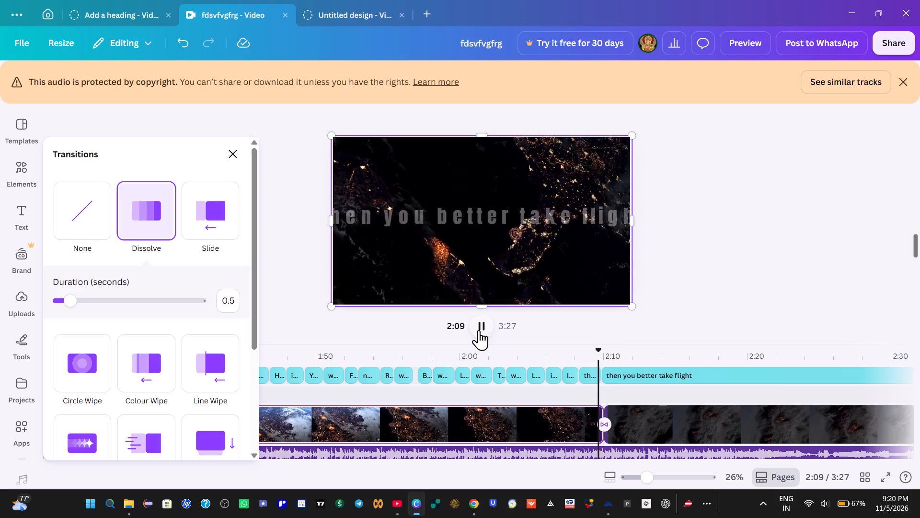
{"action": "left_click", "coordinate": [479, 330]}
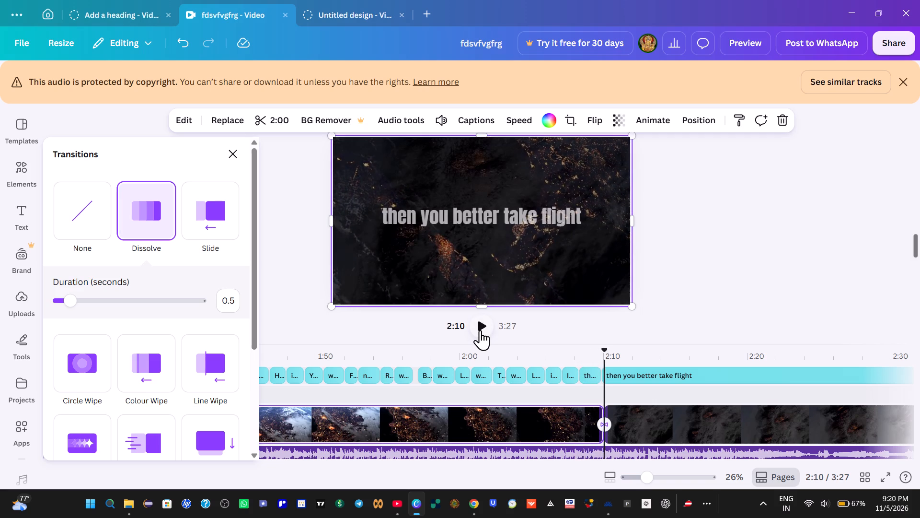
{"action": "left_click", "coordinate": [615, 374]}
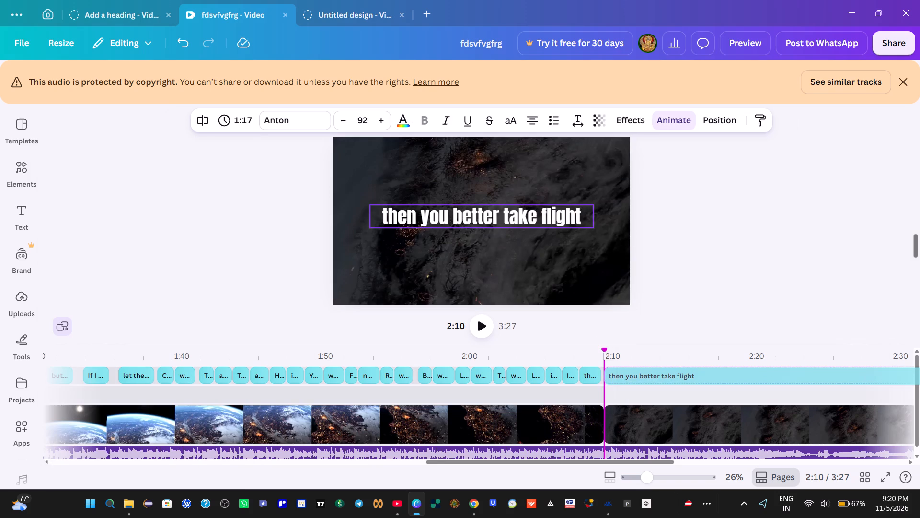
Copy "I bring the frost" from the lyrics page in Chrome and paste it over the long final caption's text in Canva.
{"action": "left_click", "coordinate": [476, 506]}
{"action": "left_click", "coordinate": [411, 276]}
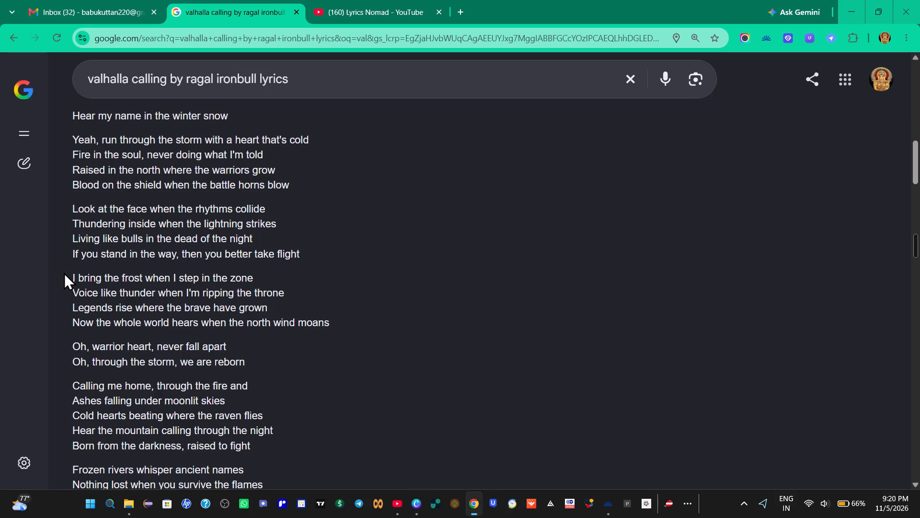
{"action": "left_click_drag", "start_coordinate": [73, 277], "coordinate": [93, 277]}
{"action": "left_click_drag", "start_coordinate": [93, 277], "coordinate": [143, 277]}
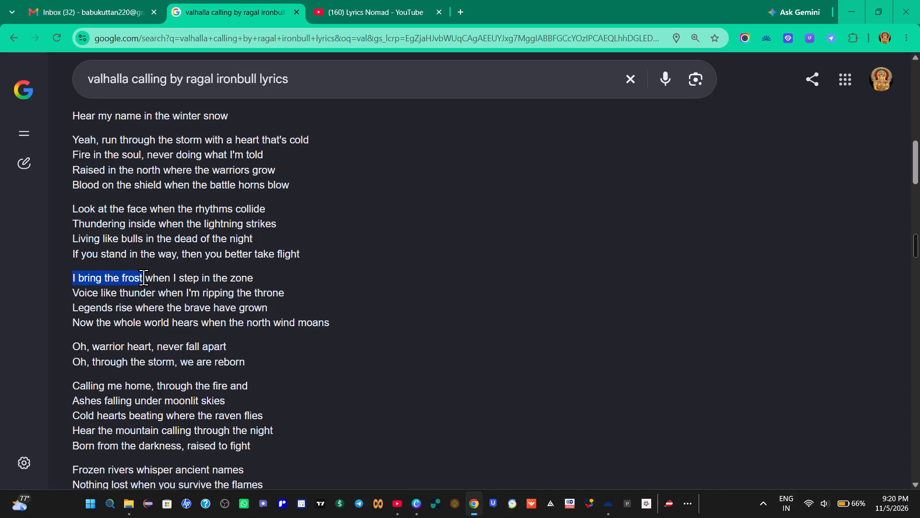
{"action": "left_click_drag", "start_coordinate": [143, 277], "coordinate": [145, 278]}
{"action": "right_click", "coordinate": [131, 278]}
{"action": "left_click", "coordinate": [169, 295]}
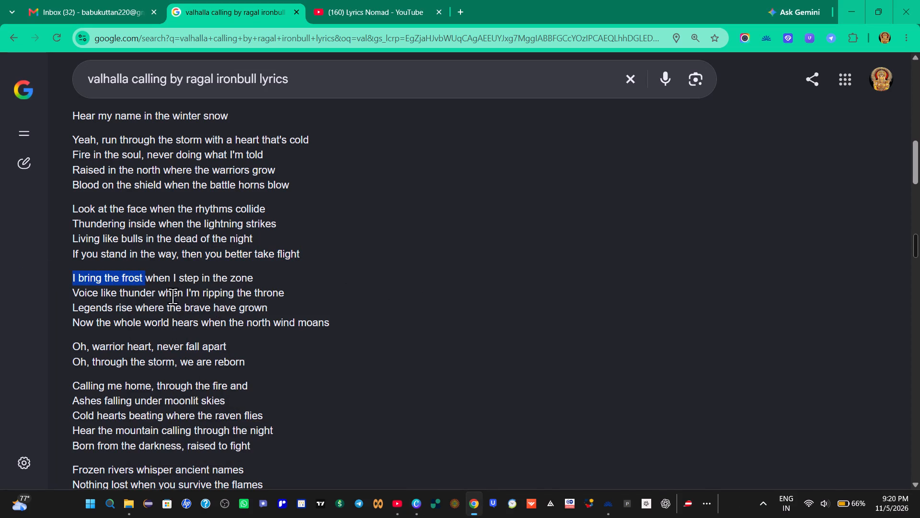
{"action": "left_click", "coordinate": [414, 503]}
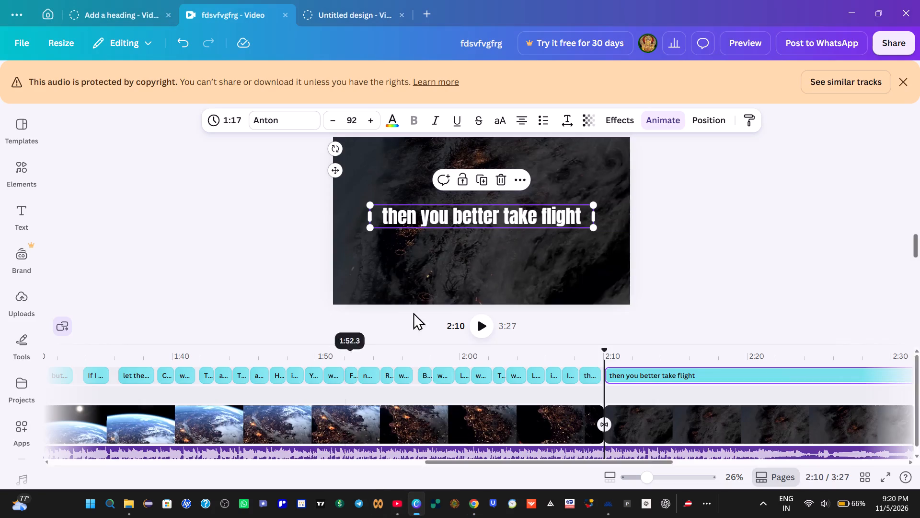
{"action": "left_click", "coordinate": [451, 217]}
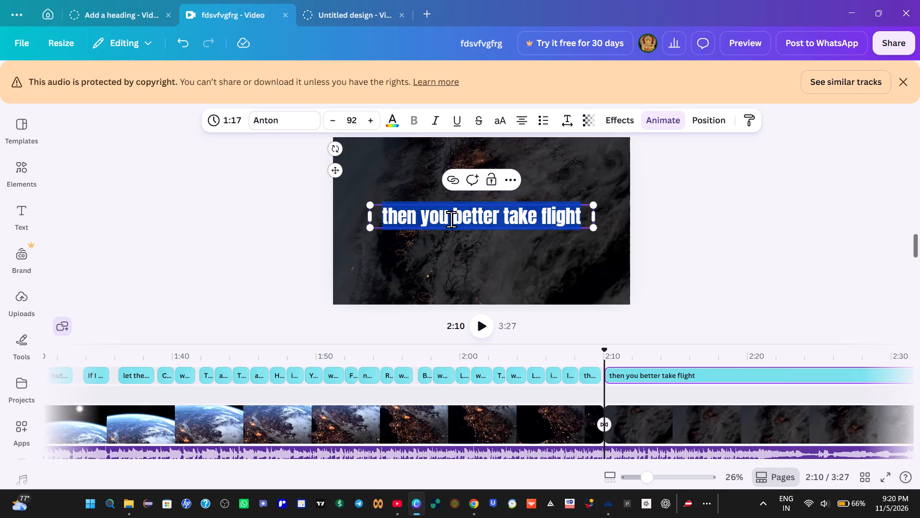
{"action": "key", "text": "BackSpace"}
{"action": "key", "text": "ctrl+v"}
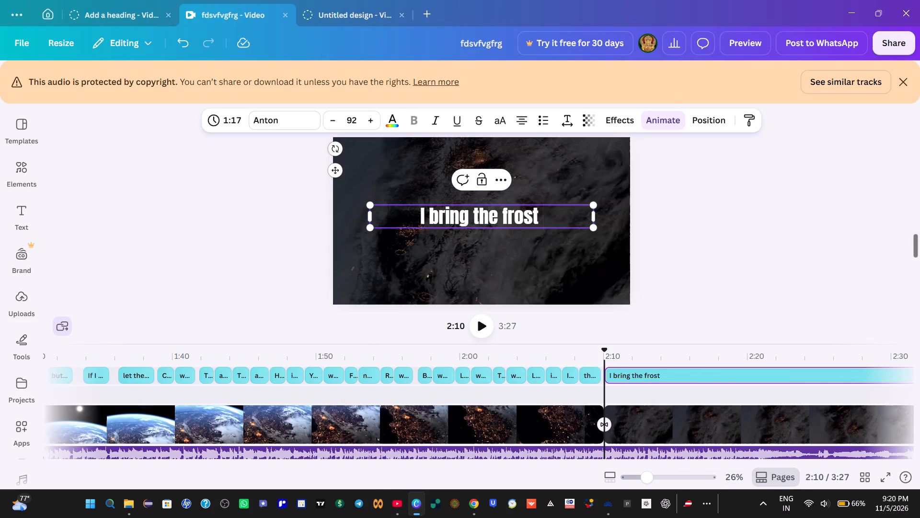
Play the audio from about 2:08 and split the "I bring the frost" caption at about 2:11, where the phrase ends.
{"action": "left_click", "coordinate": [577, 361]}
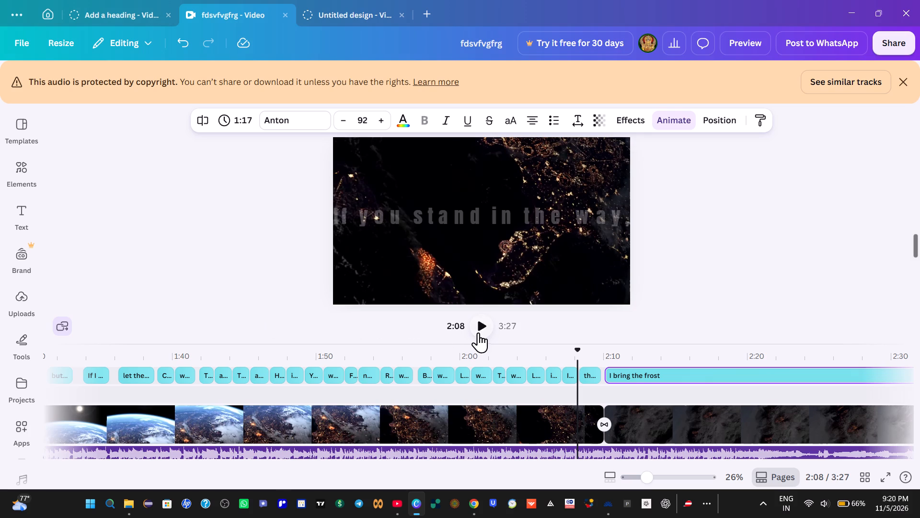
{"action": "left_click", "coordinate": [481, 332]}
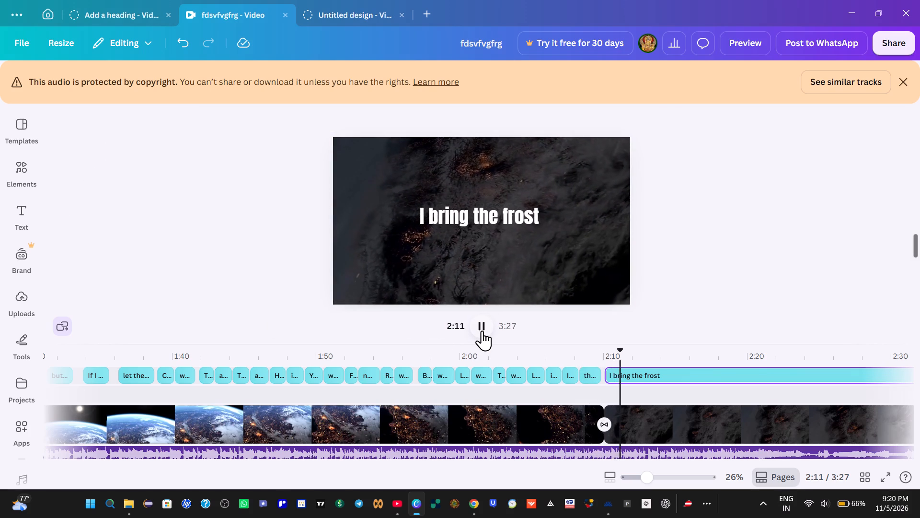
{"action": "left_click", "coordinate": [482, 330]}
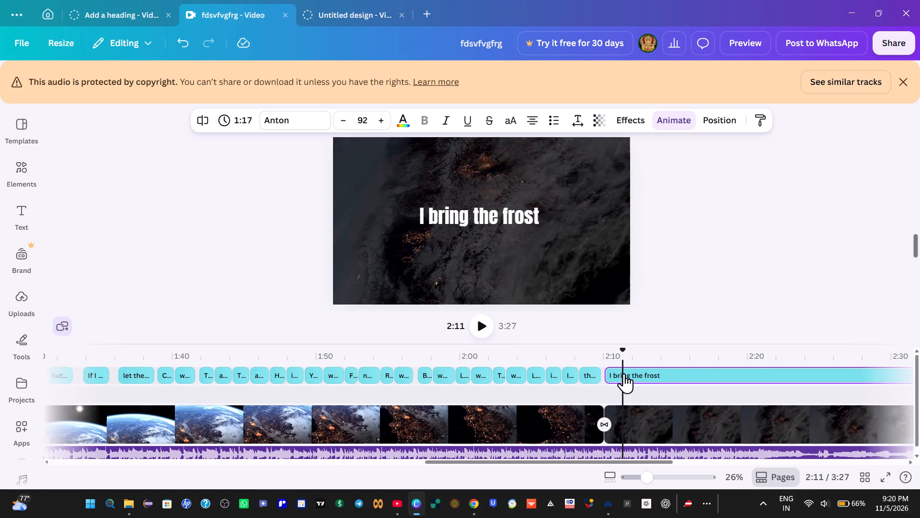
{"action": "right_click", "coordinate": [623, 373]}
{"action": "left_click", "coordinate": [651, 321]}
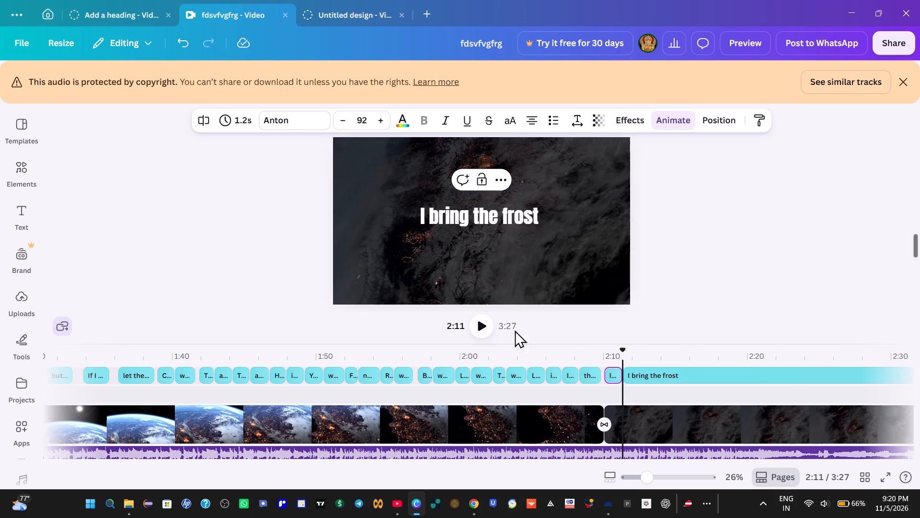
Copy "when I step in the zone" from the lyrics page in Chrome and paste it over the long final caption's text in Canva.
{"action": "left_click", "coordinate": [482, 328]}
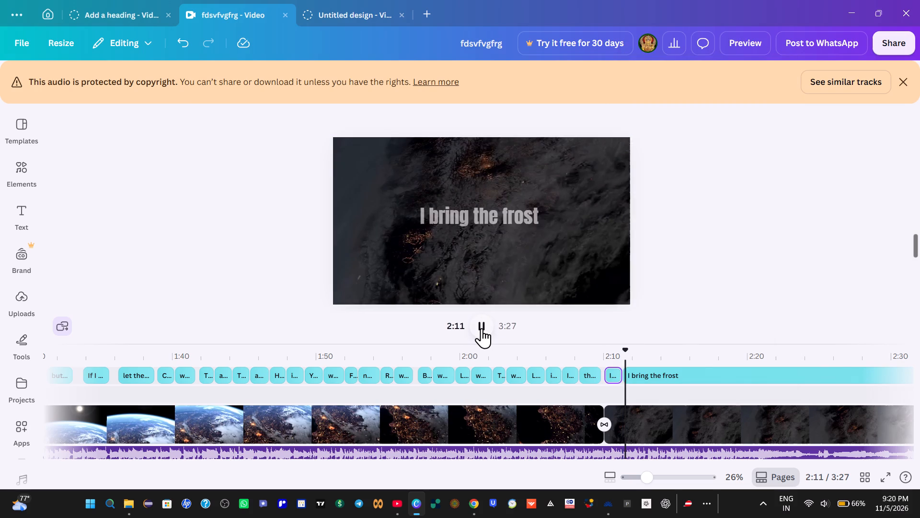
{"action": "left_click", "coordinate": [482, 328]}
{"action": "left_click", "coordinate": [470, 502]}
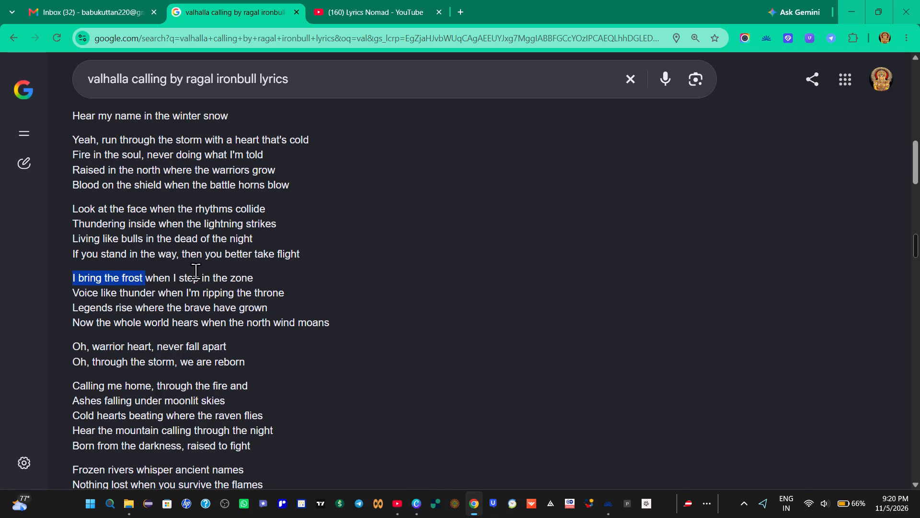
{"action": "left_click", "coordinate": [288, 275]}
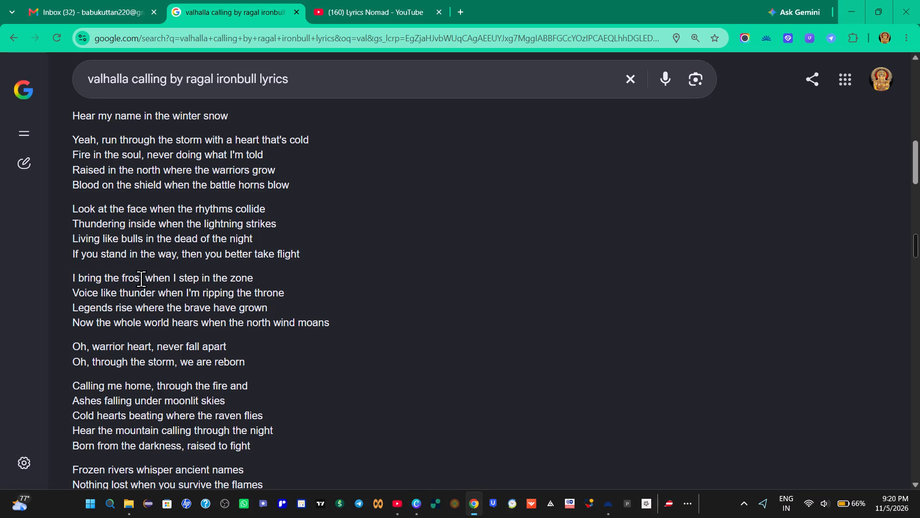
{"action": "left_click_drag", "start_coordinate": [146, 277], "coordinate": [270, 278]}
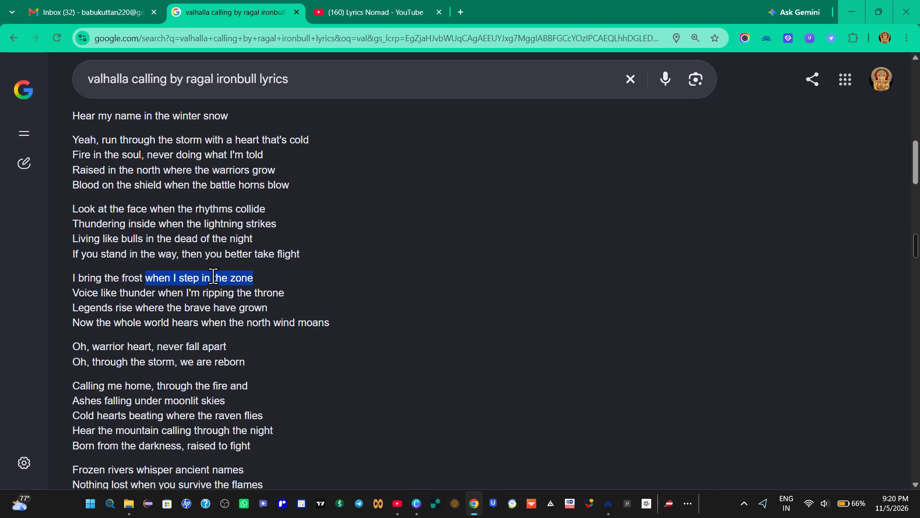
{"action": "right_click", "coordinate": [211, 276]}
{"action": "left_click", "coordinate": [254, 291]}
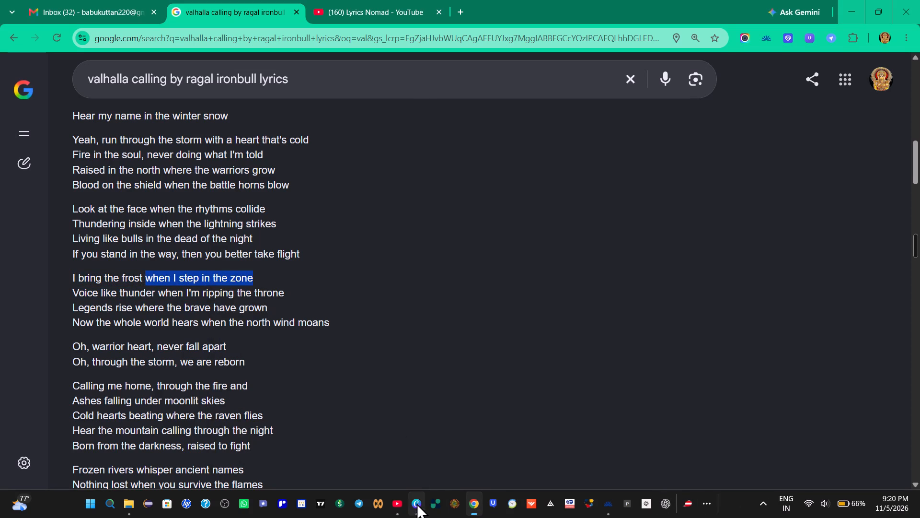
{"action": "left_click", "coordinate": [416, 505]}
{"action": "left_click", "coordinate": [467, 224]}
{"action": "left_click", "coordinate": [477, 251]}
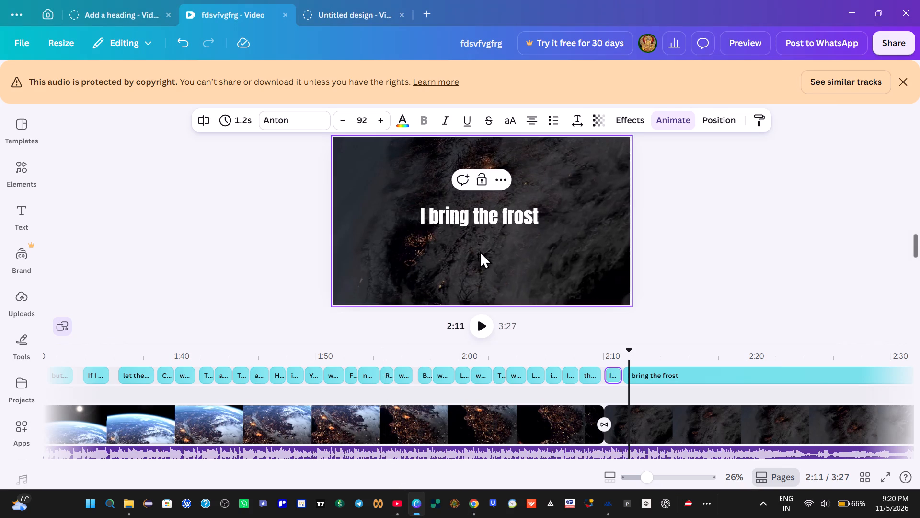
{"action": "double_click", "coordinate": [493, 223]}
{"action": "key", "text": "BackSpace"}
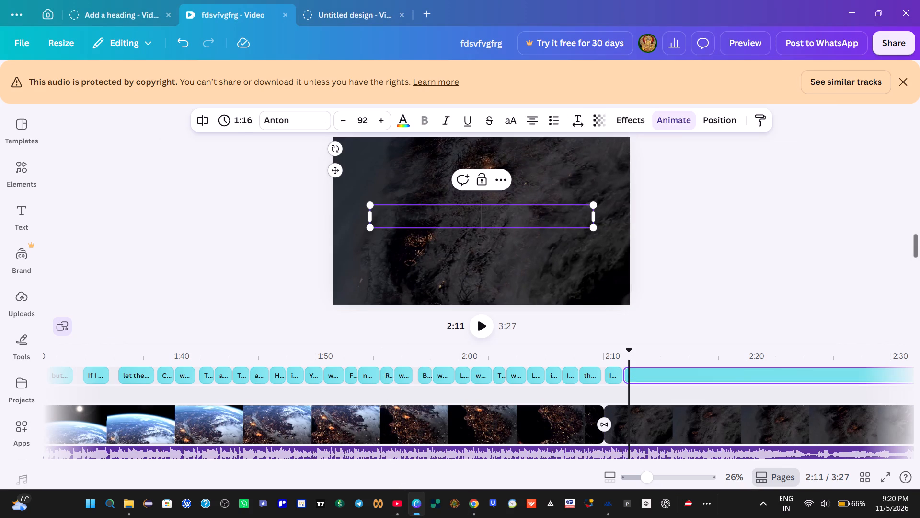
{"action": "key", "text": "ctrl+v"}
{"action": "key", "text": "ctrl+c"}
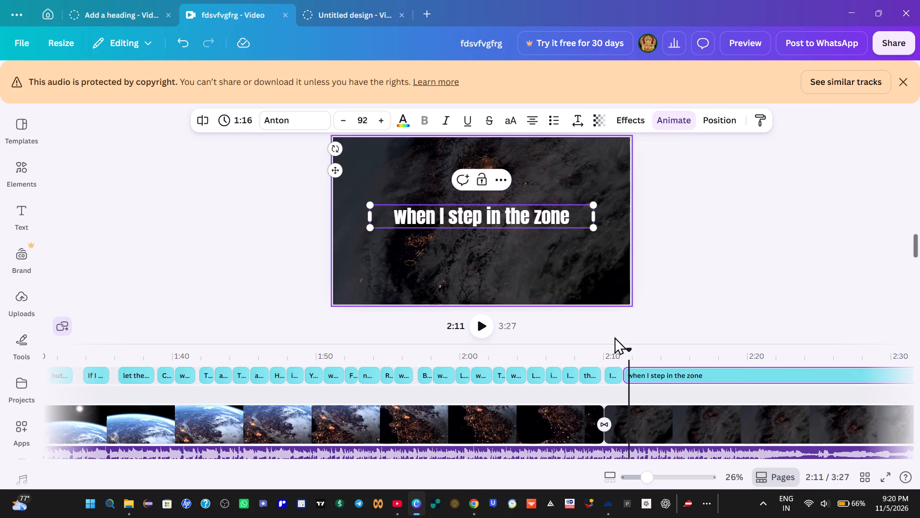
Play the audio around 2:11 and split the "when I step in the zone" caption at about 2:12, where the phrase ends.
{"action": "left_click", "coordinate": [614, 372]}
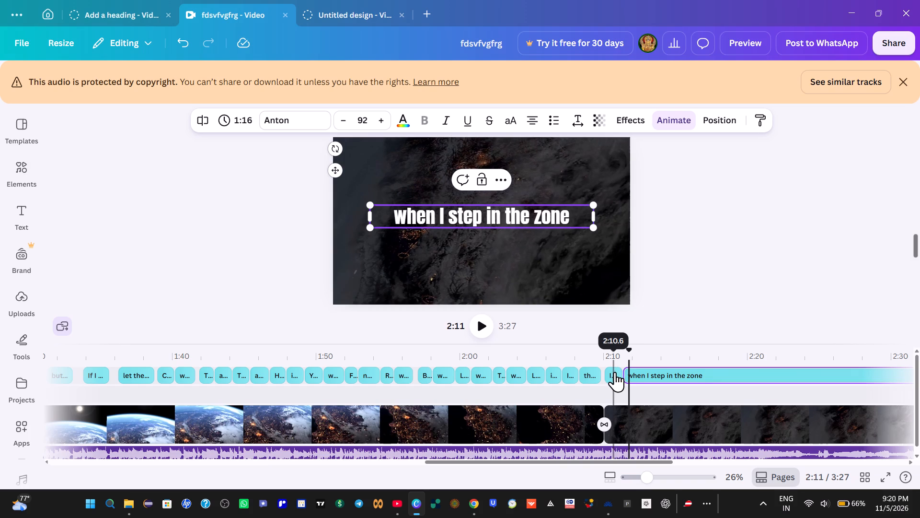
{"action": "left_click", "coordinate": [484, 326]}
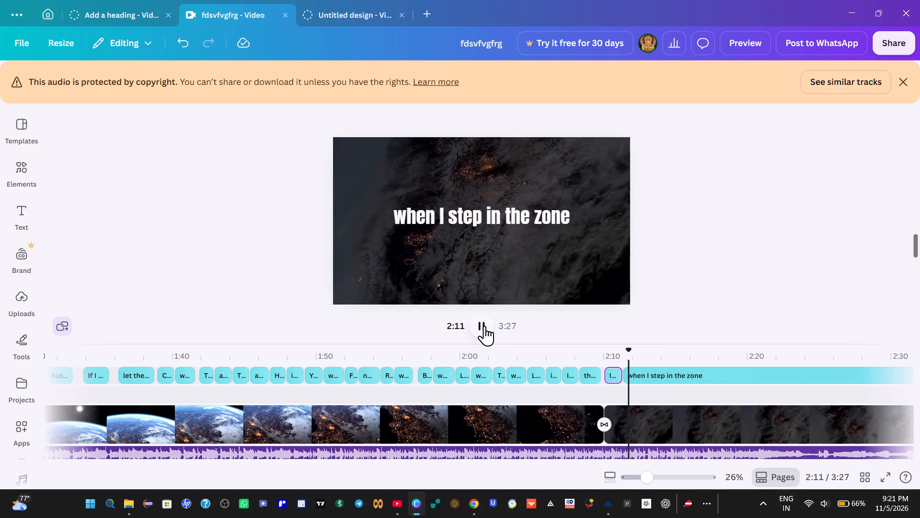
{"action": "left_click", "coordinate": [484, 326]}
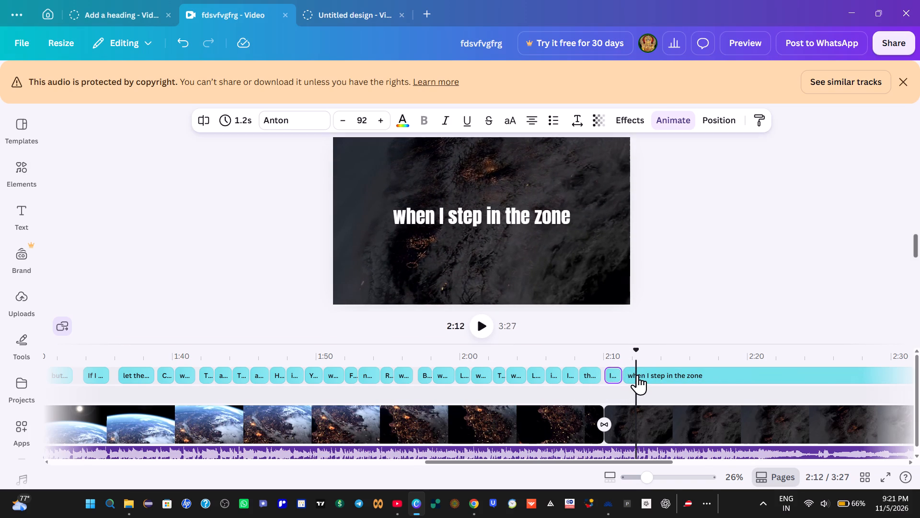
{"action": "right_click", "coordinate": [637, 375]}
{"action": "left_click", "coordinate": [665, 331]}
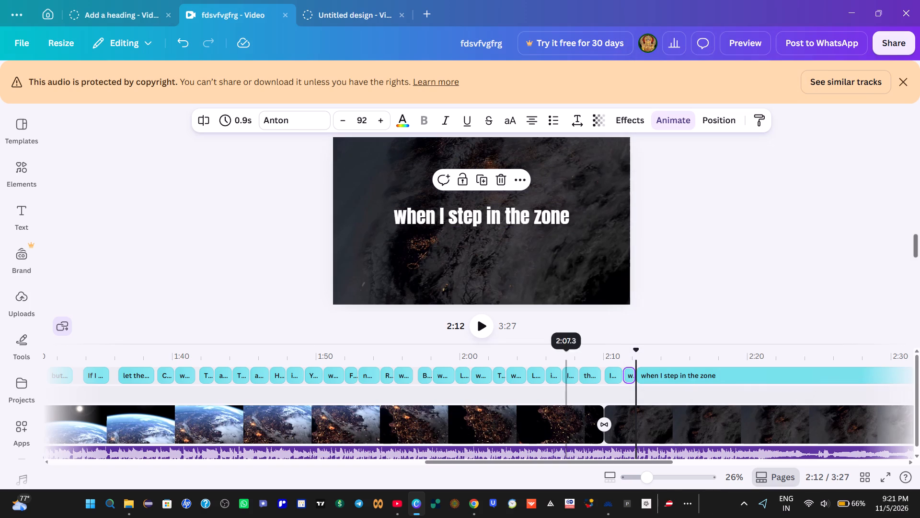
Play the audio briefly from 2:12 and move the long final caption clip to start at the phrase's end, still within 2:12.
{"action": "left_click", "coordinate": [480, 329]}
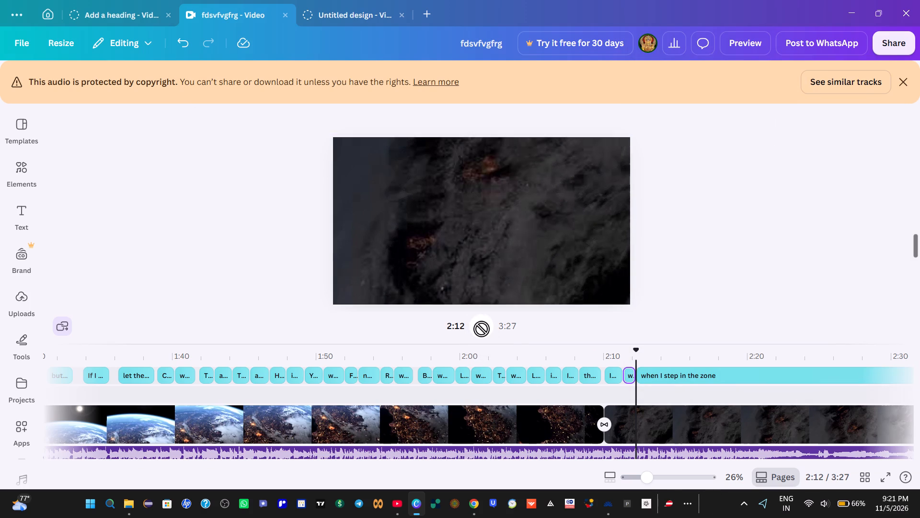
{"action": "left_click", "coordinate": [482, 329]}
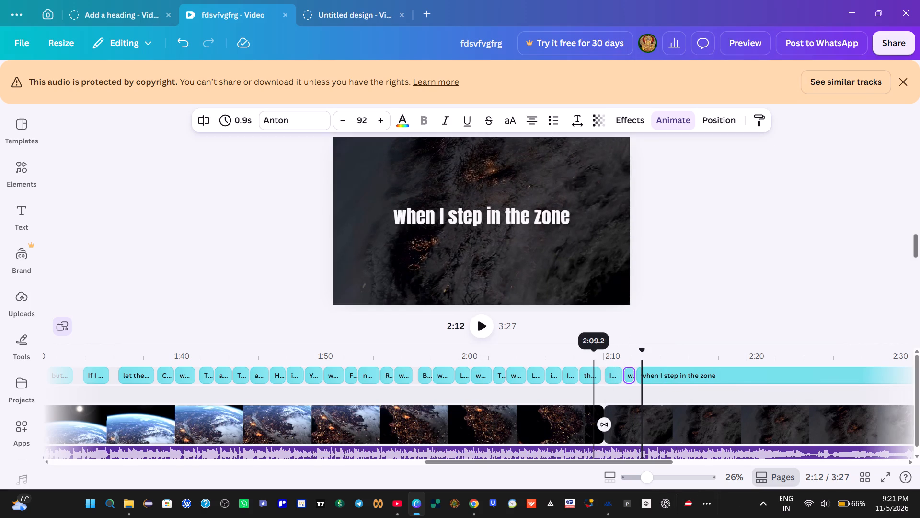
{"action": "key", "text": "Left"}
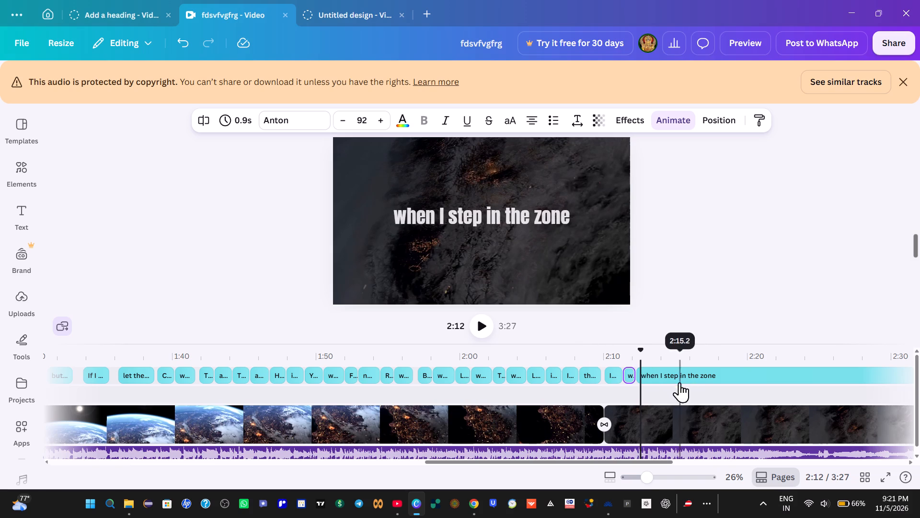
{"action": "left_click", "coordinate": [657, 369]}
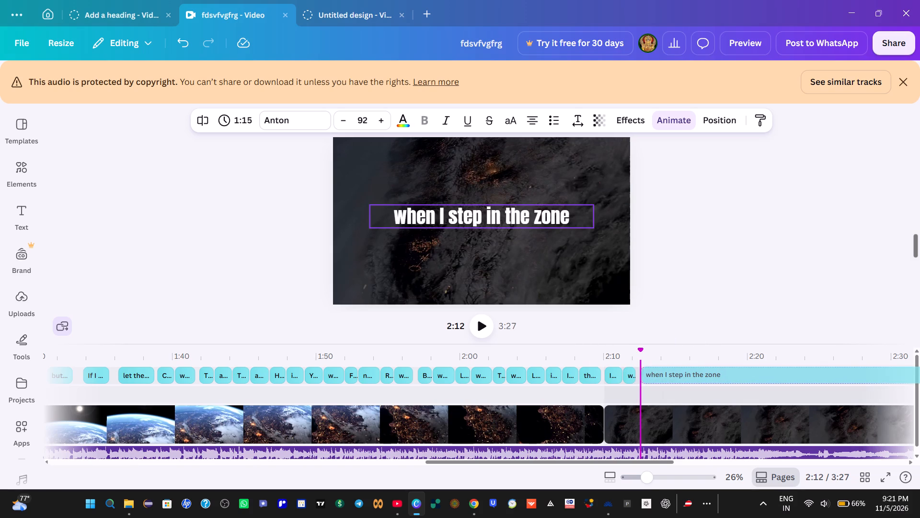
Extend the end of the short "when I step in the zone" caption to the long final clip, making it 1.2 s.
{"action": "left_click", "coordinate": [630, 377]}
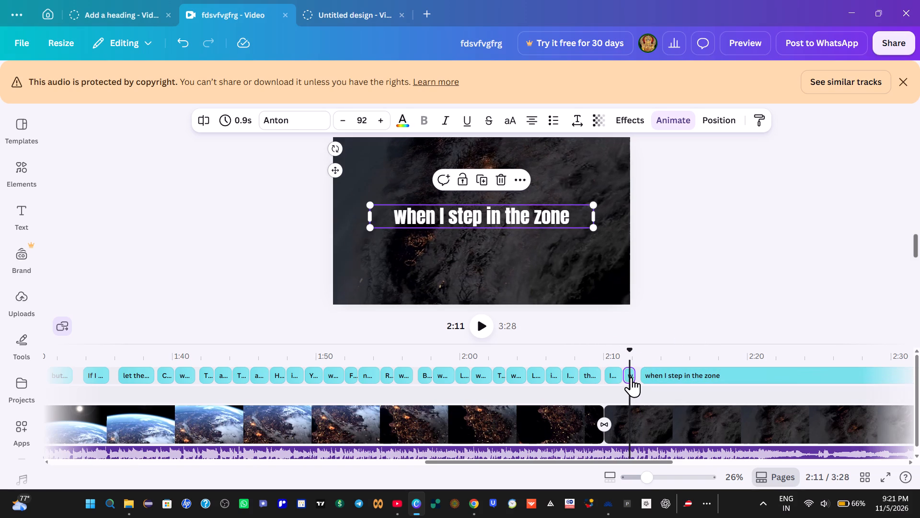
{"action": "left_click", "coordinate": [632, 376]}
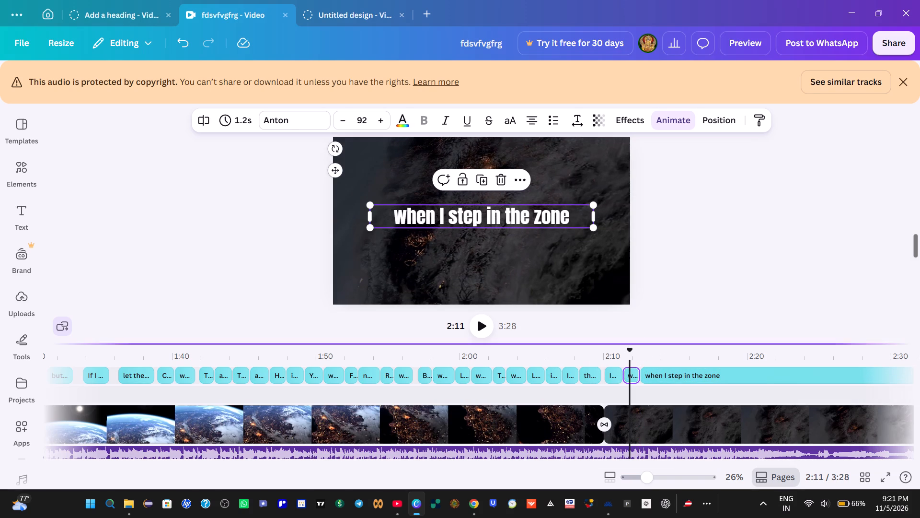
Play the audio repeatedly between about 2:08 and 2:13 to check the timing of "I bring the frost" and "when I step in the zone".
{"action": "left_click", "coordinate": [606, 366]}
{"action": "left_click", "coordinate": [483, 325]}
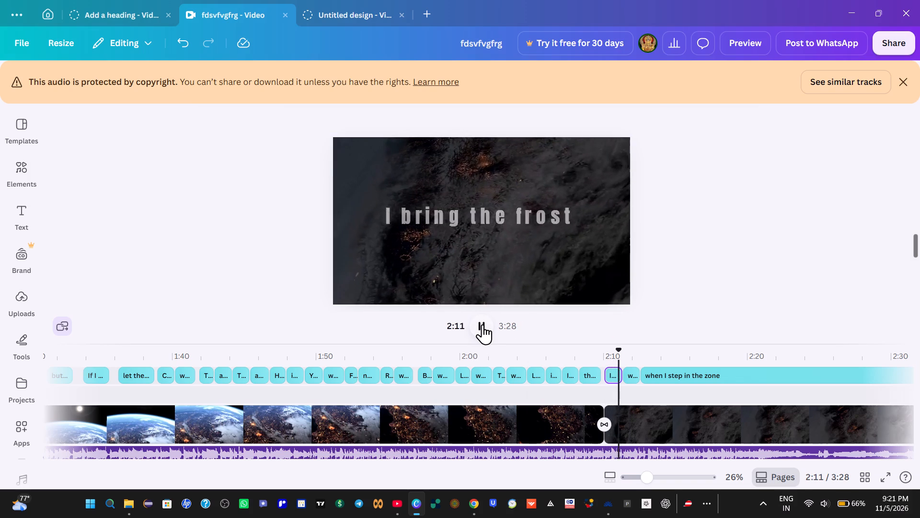
{"action": "left_click", "coordinate": [483, 324]}
{"action": "left_click", "coordinate": [483, 324]}
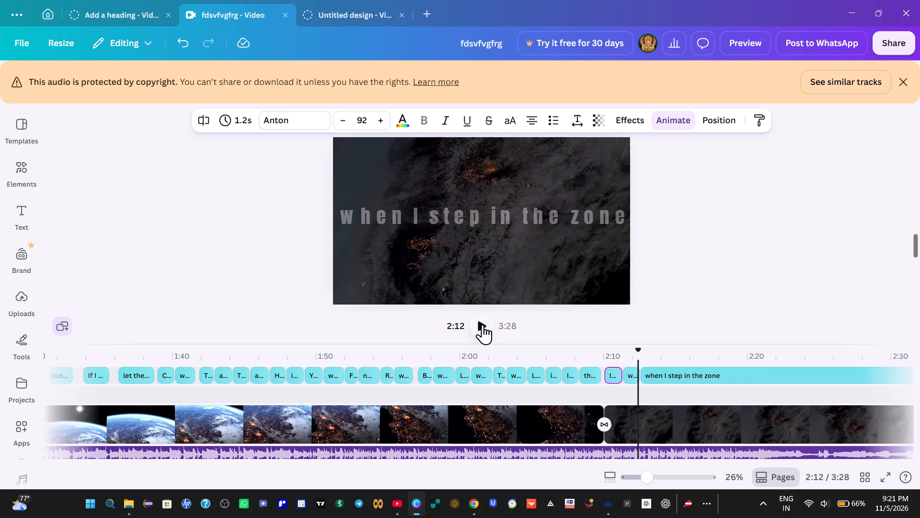
{"action": "left_click", "coordinate": [483, 324]}
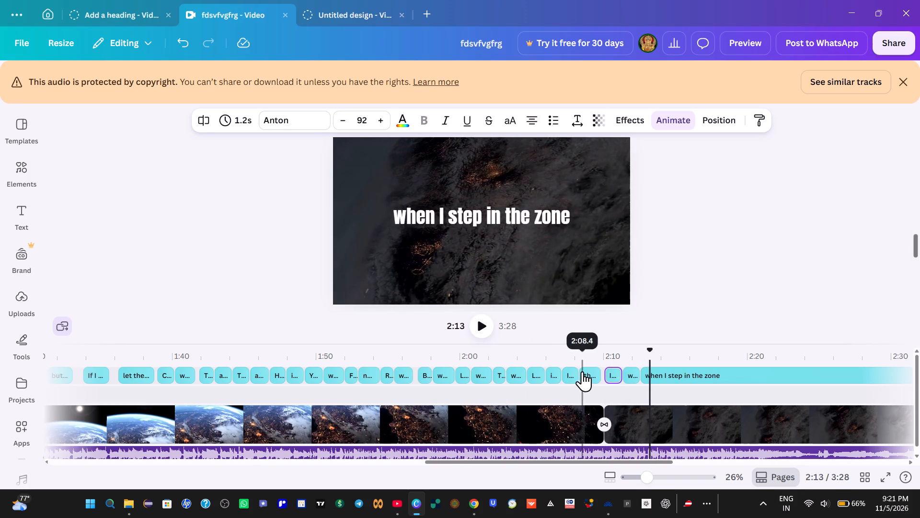
{"action": "left_click", "coordinate": [582, 371]}
{"action": "left_click", "coordinate": [484, 330]}
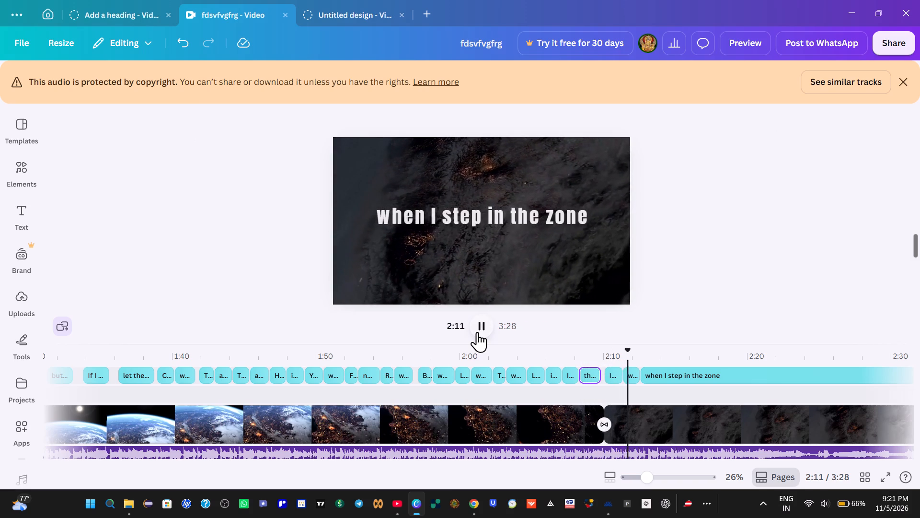
{"action": "left_click", "coordinate": [477, 332]}
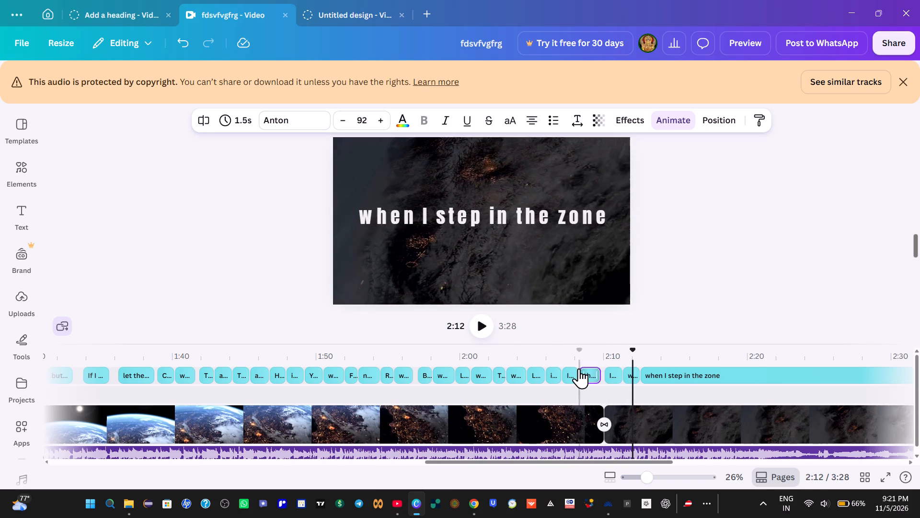
{"action": "left_click", "coordinate": [579, 368]}
{"action": "left_click", "coordinate": [483, 321]}
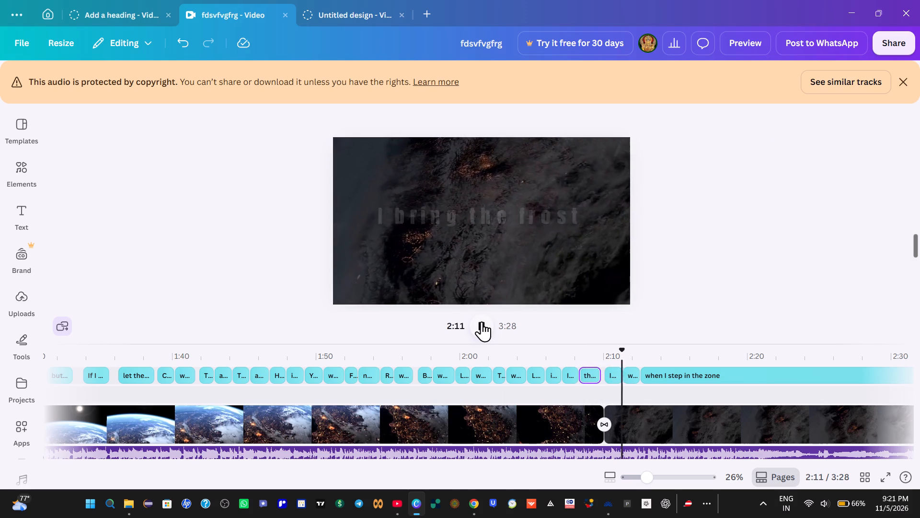
{"action": "left_click", "coordinate": [482, 321]}
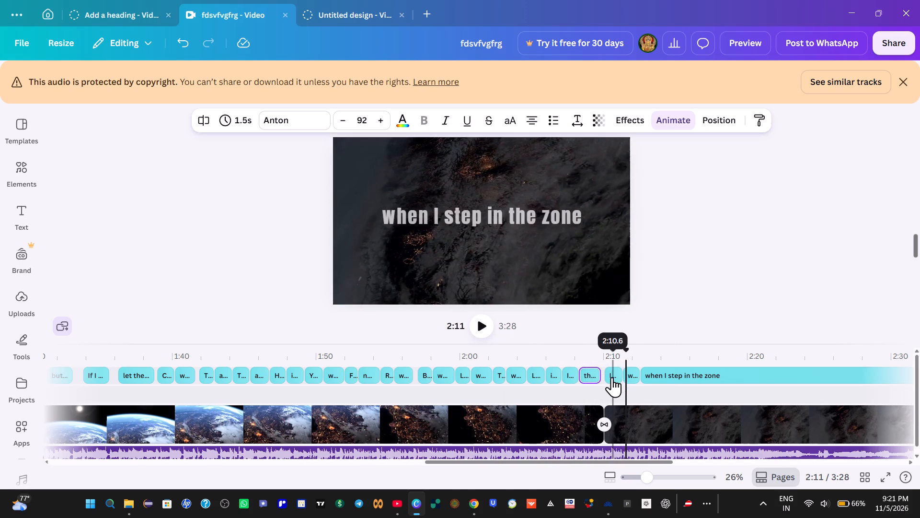
Trim "I bring the frost" to 1.1 s, extend the start of "when I step in the zone" to 1.3 s, and play from about 2:09.
{"action": "left_click", "coordinate": [611, 377]}
{"action": "left_click", "coordinate": [618, 376]}
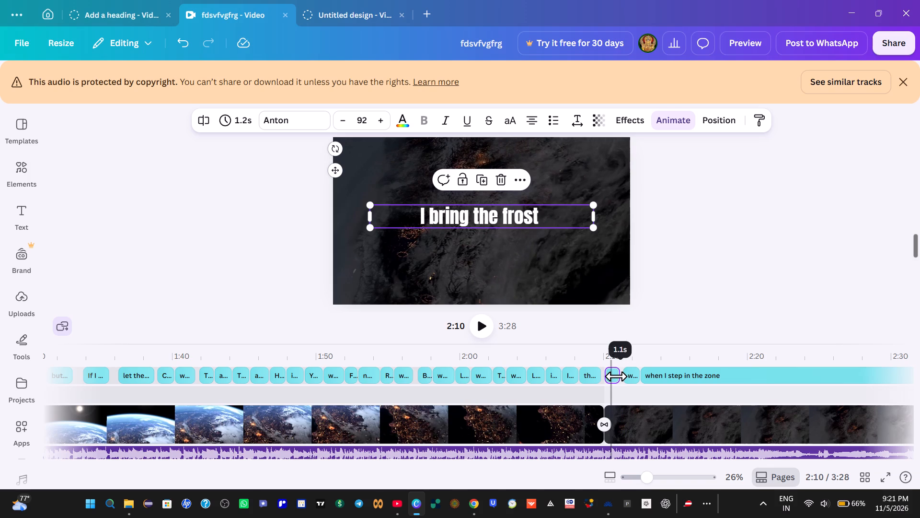
{"action": "left_click", "coordinate": [630, 374]}
{"action": "left_click", "coordinate": [624, 374]}
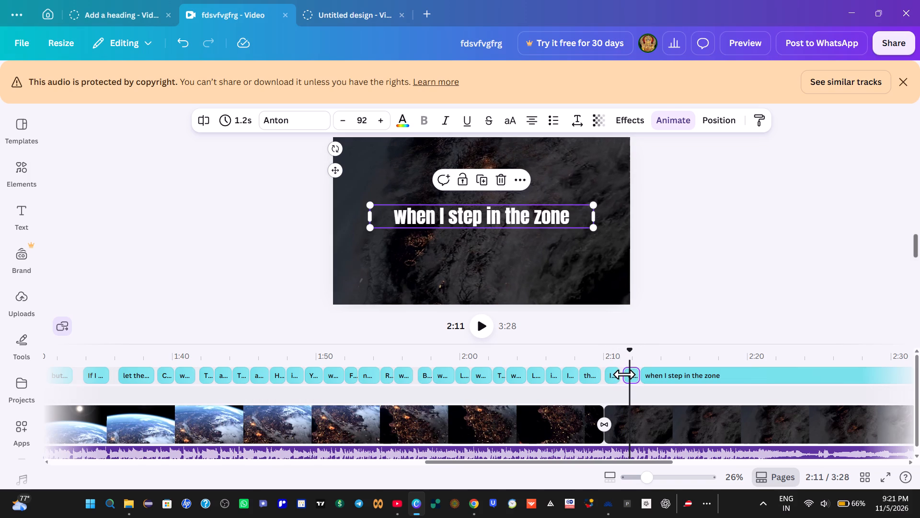
{"action": "left_click", "coordinate": [595, 355]}
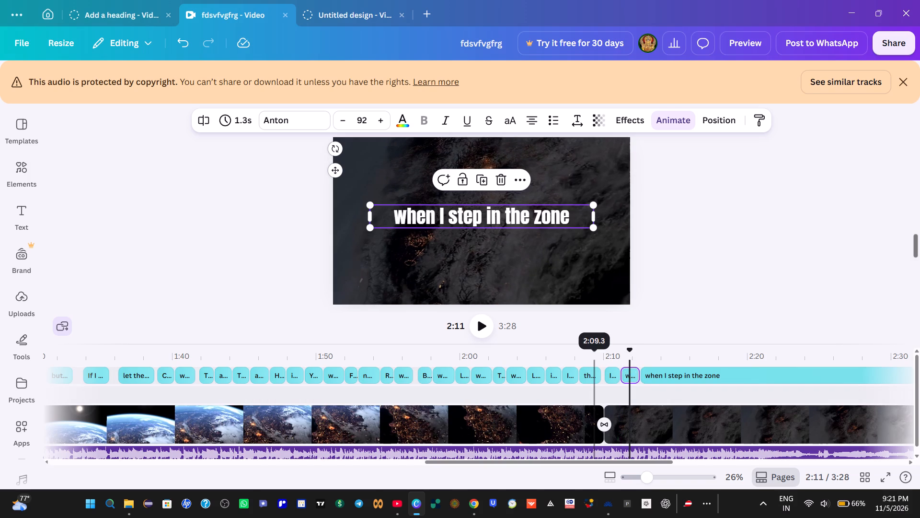
{"action": "left_click", "coordinate": [482, 329]}
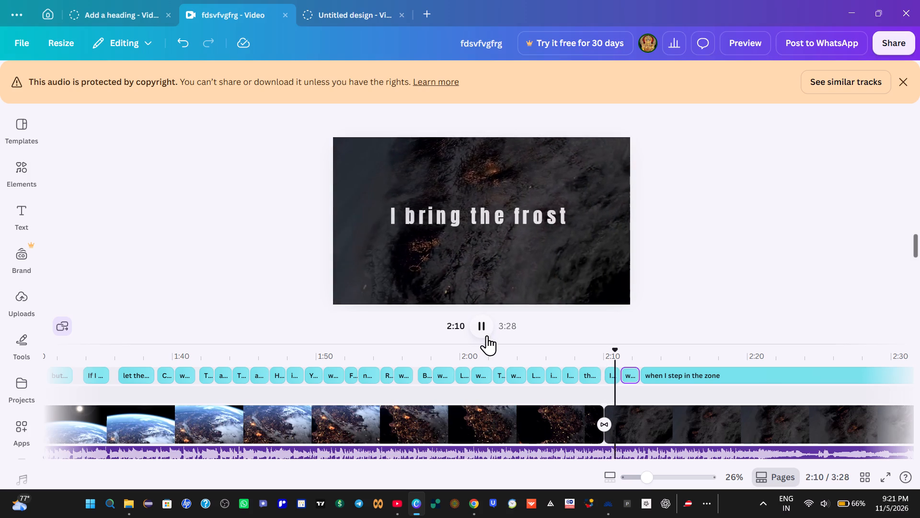
{"action": "left_click", "coordinate": [487, 335]}
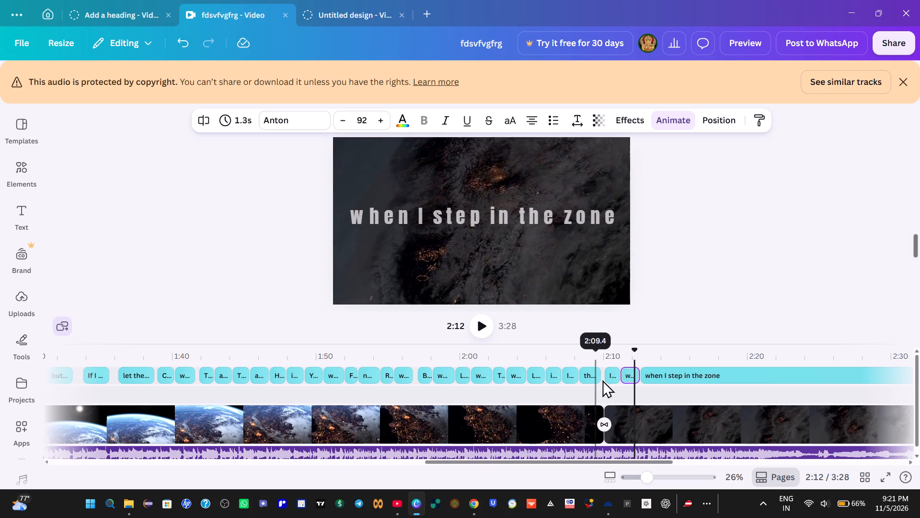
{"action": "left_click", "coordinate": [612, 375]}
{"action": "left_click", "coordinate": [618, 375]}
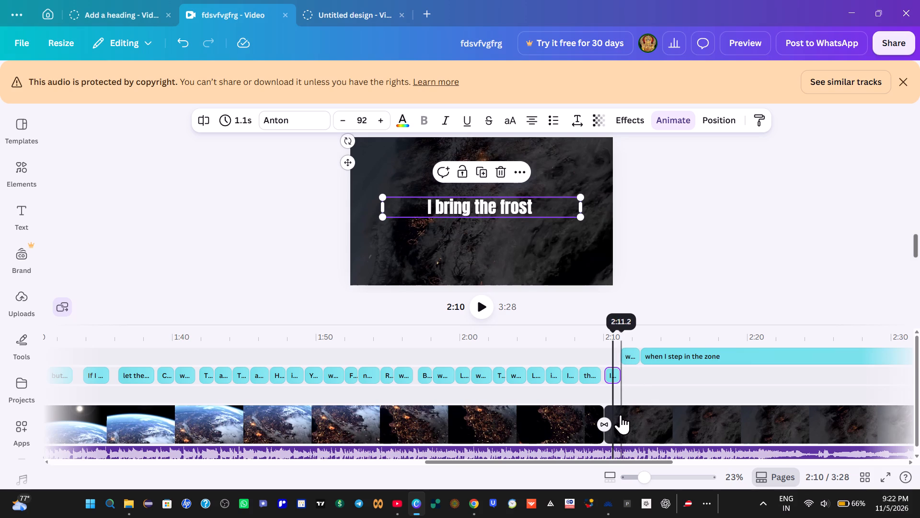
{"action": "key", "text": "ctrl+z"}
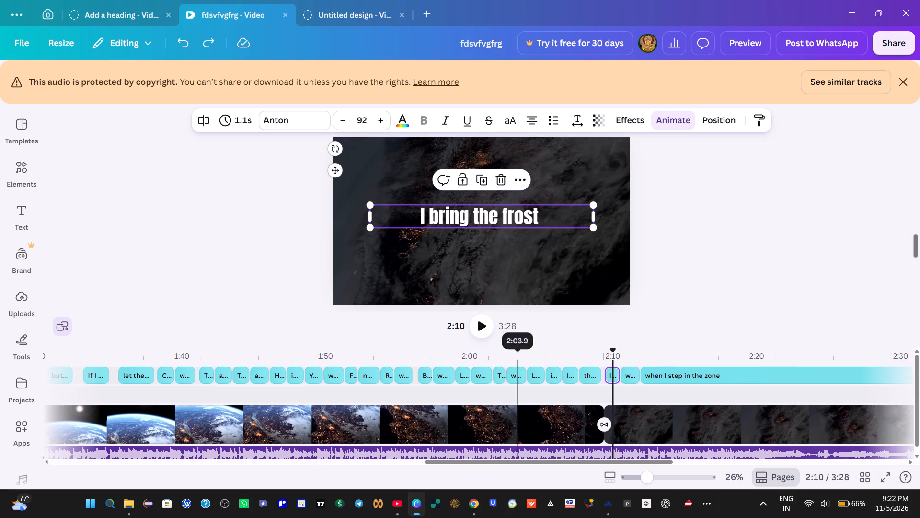
Trim "I bring the frost" to 1.0 s, align the start of "when I step in the zone" to it, and play from about 2:08.
{"action": "left_click", "coordinate": [618, 375]}
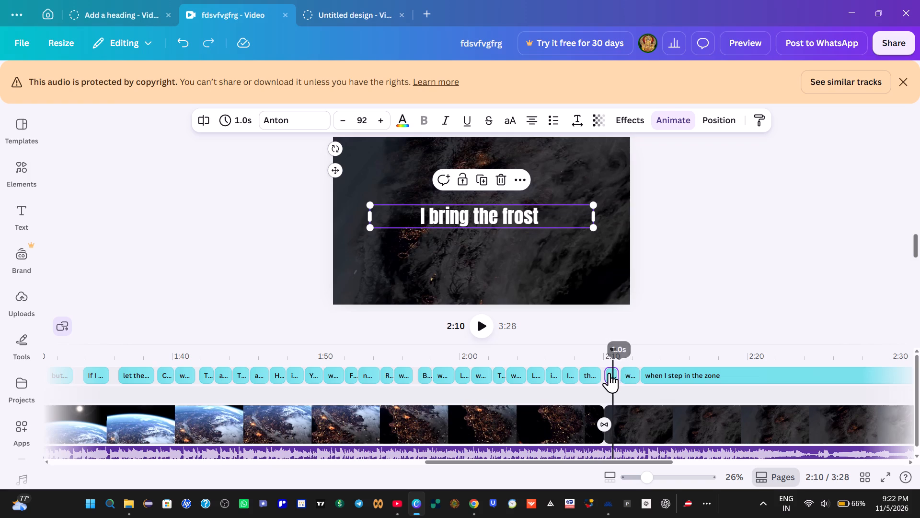
{"action": "left_click", "coordinate": [627, 372]}
{"action": "left_click", "coordinate": [622, 372]}
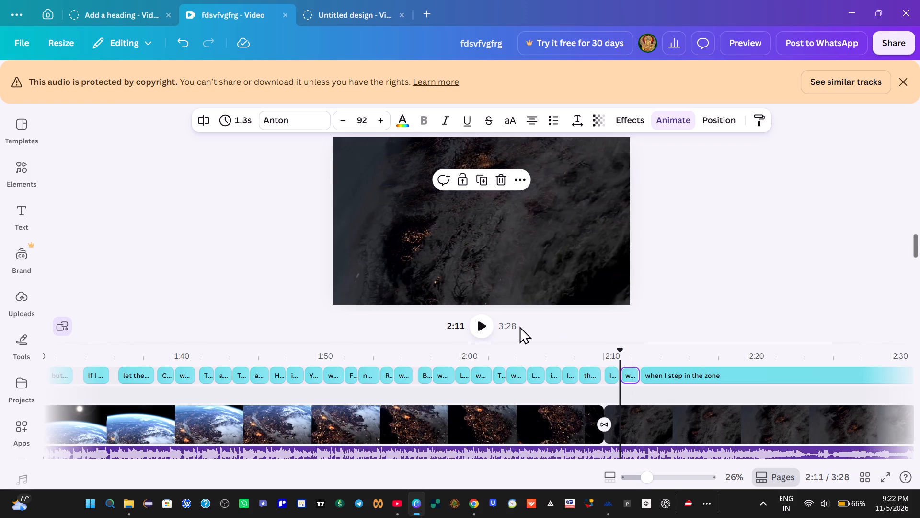
{"action": "left_click", "coordinate": [586, 366]}
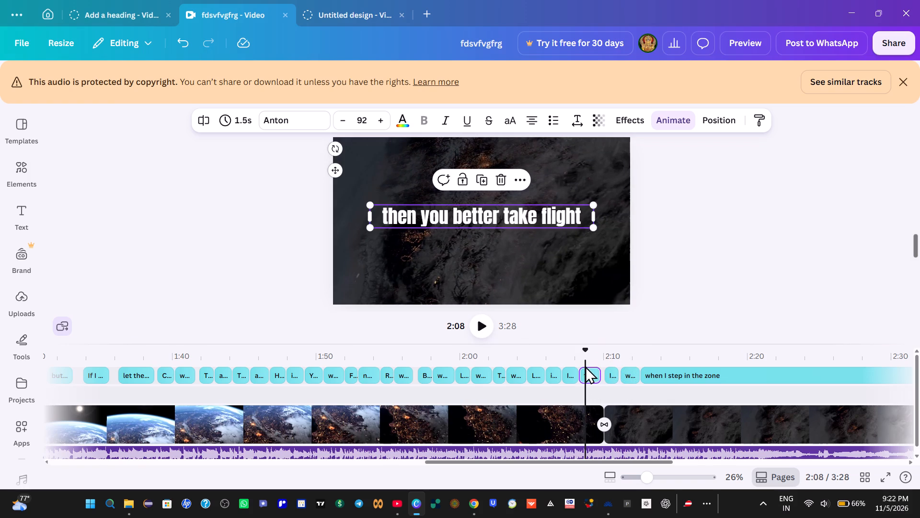
{"action": "left_click", "coordinate": [480, 329]}
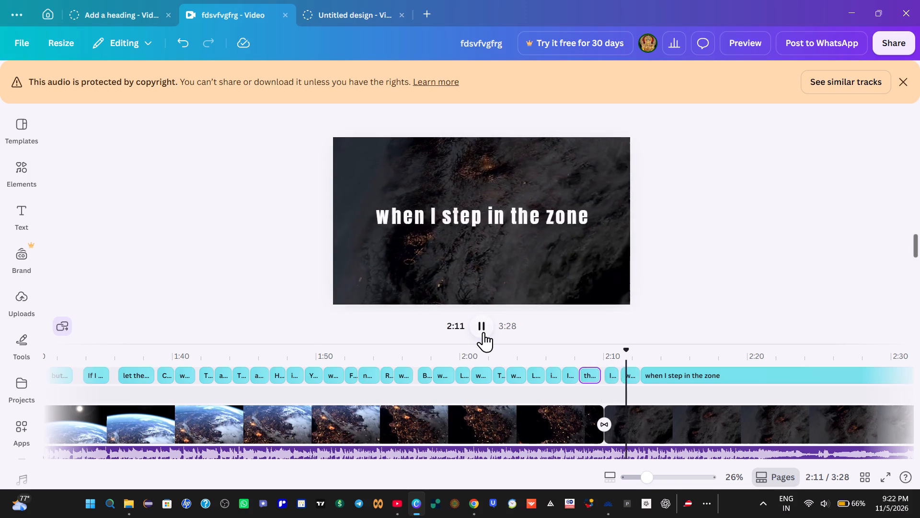
{"action": "left_click", "coordinate": [487, 332]}
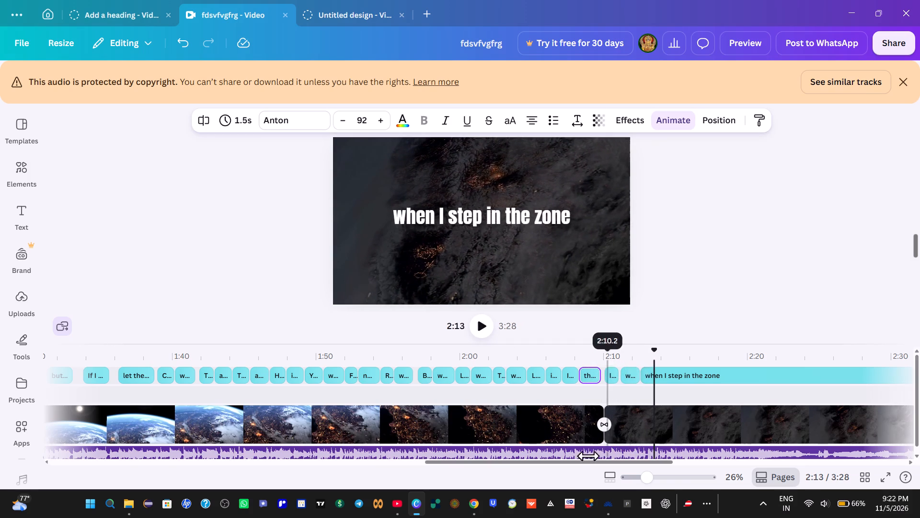
Copy "Voice like thunder" from the lyrics page in Chrome and paste it over the long final caption's text in Canva.
{"action": "left_click", "coordinate": [475, 505]}
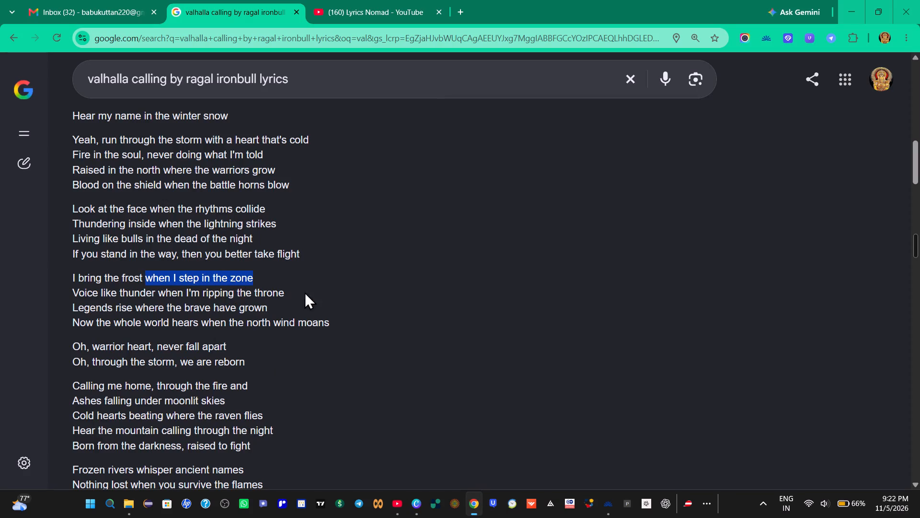
{"action": "left_click", "coordinate": [321, 288]}
{"action": "left_click_drag", "start_coordinate": [68, 291], "coordinate": [148, 293]}
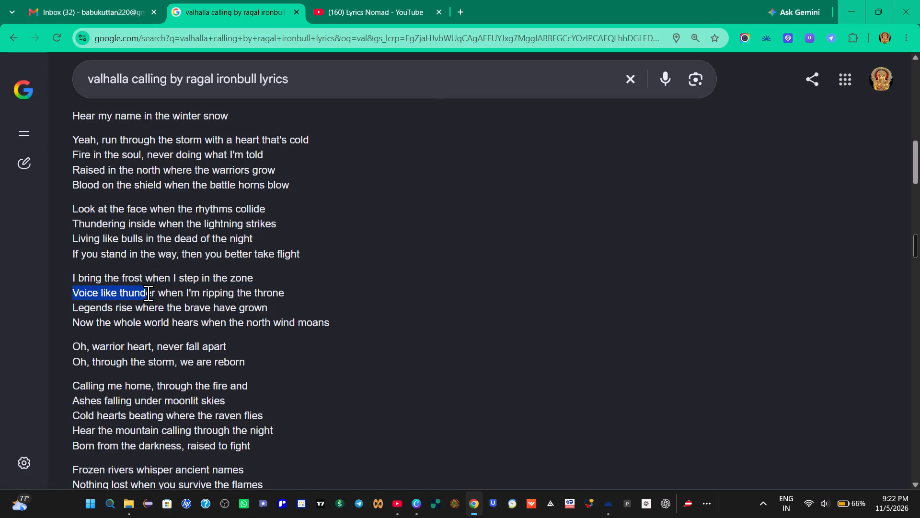
{"action": "left_click_drag", "start_coordinate": [148, 293], "coordinate": [156, 295]}
{"action": "right_click", "coordinate": [141, 291]}
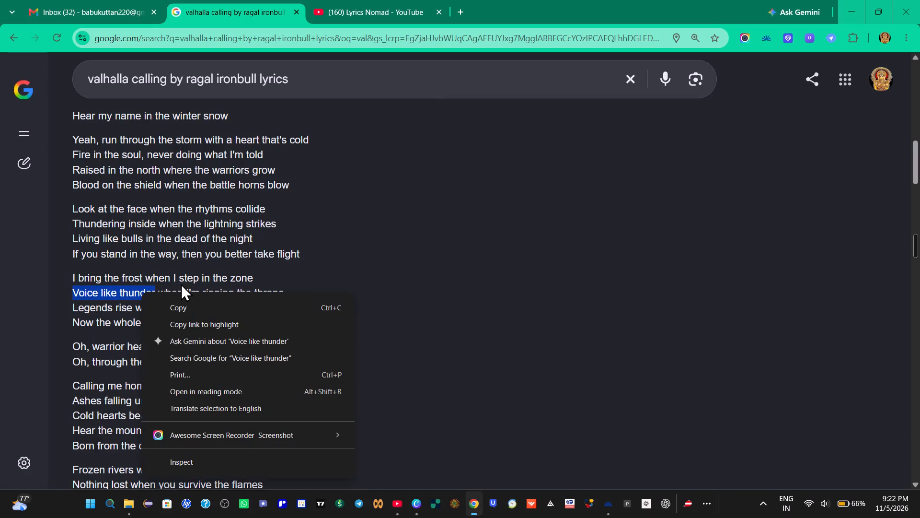
{"action": "left_click", "coordinate": [188, 306]}
{"action": "left_click", "coordinate": [417, 504]}
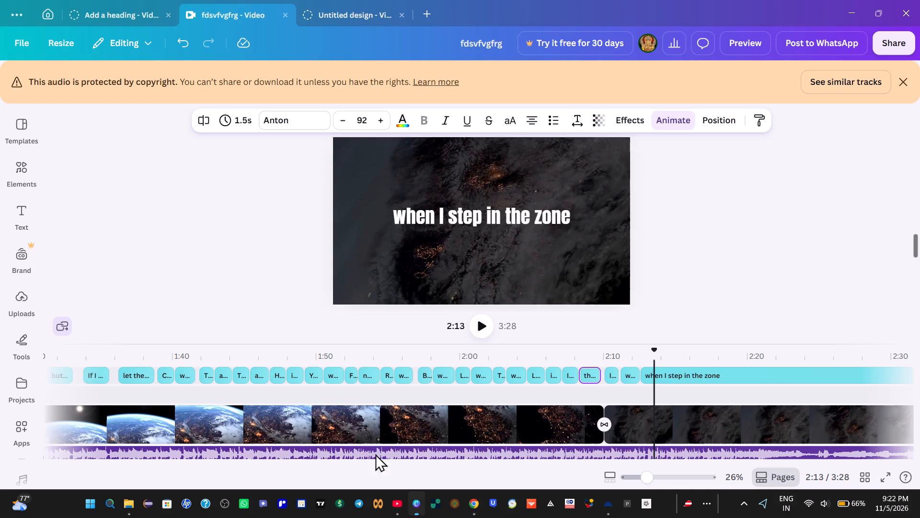
{"action": "left_click", "coordinate": [485, 228]}
{"action": "left_click", "coordinate": [489, 220]}
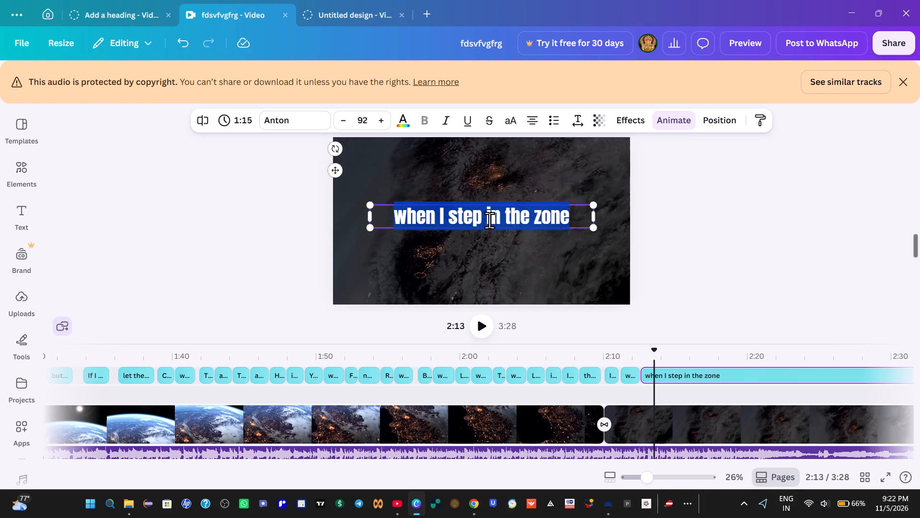
{"action": "key", "text": "BackSpace"}
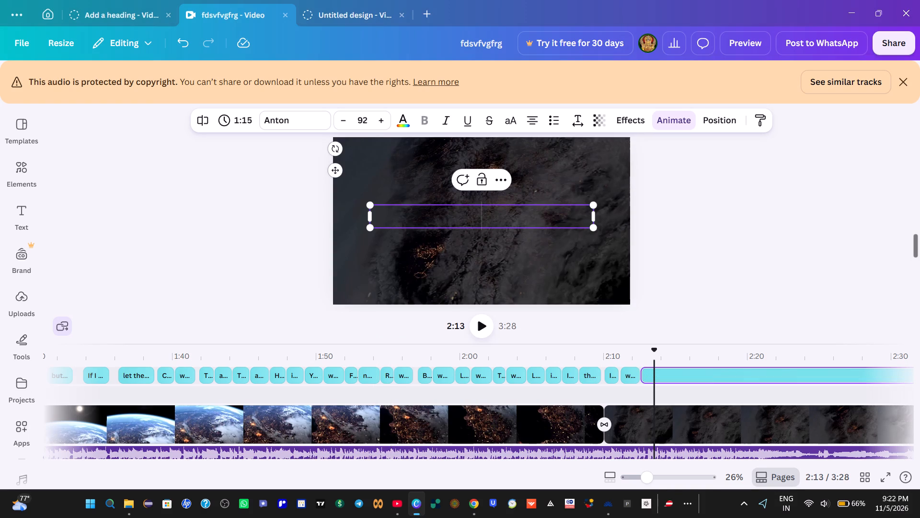
{"action": "key", "text": "ctrl+v"}
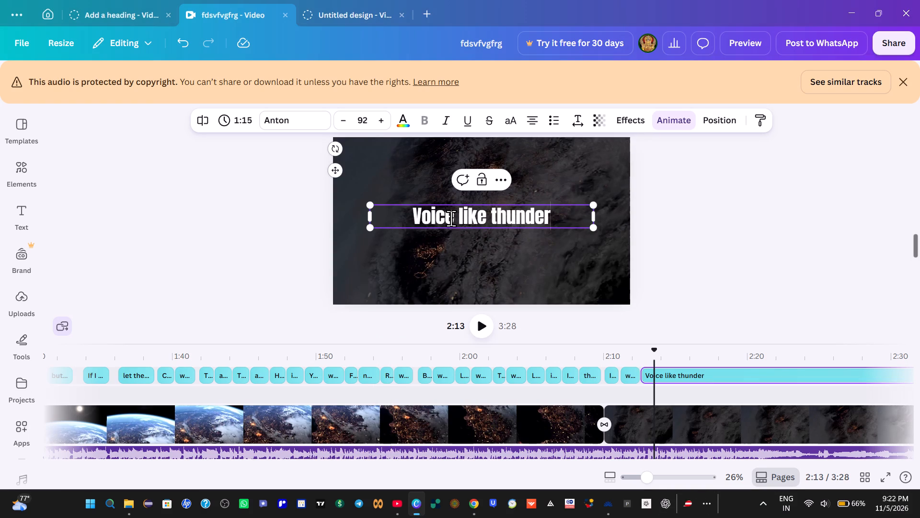
Play repeatedly from about 2:10 to time "Voice like thunder", and split its caption at about 2:13, making the first part 0.7 s long.
{"action": "left_click", "coordinate": [605, 353]}
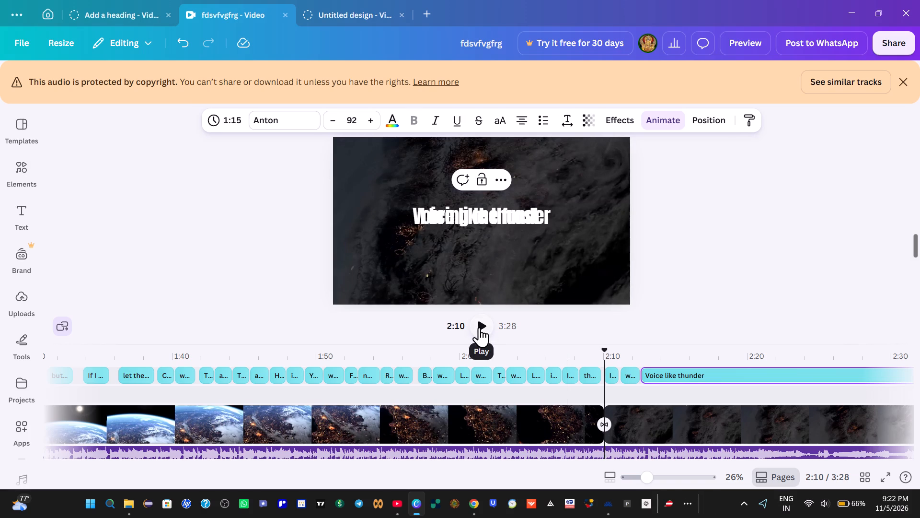
{"action": "left_click", "coordinate": [479, 327]}
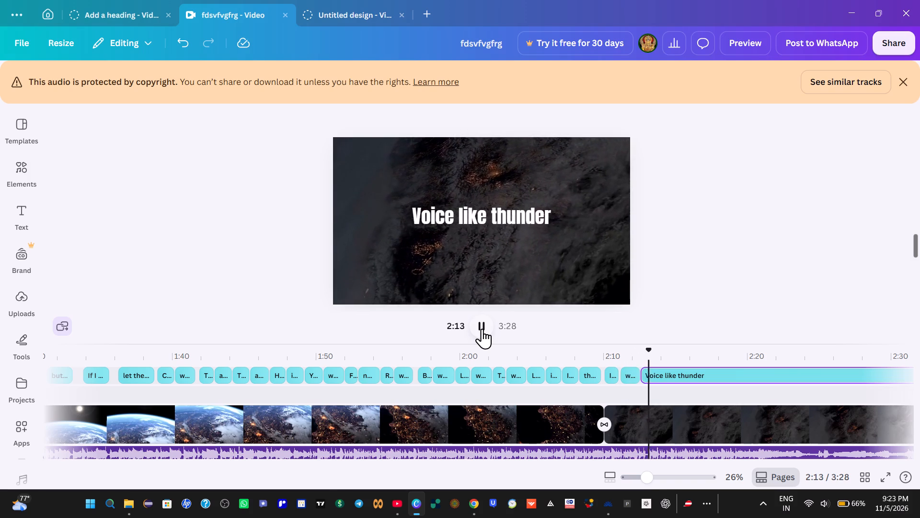
{"action": "left_click", "coordinate": [482, 329]}
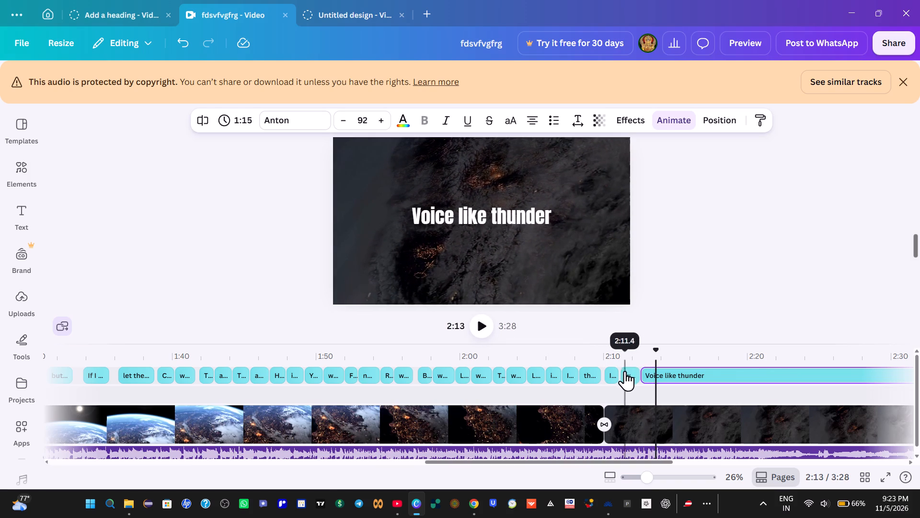
{"action": "left_click", "coordinate": [617, 363]}
{"action": "left_click", "coordinate": [475, 326]}
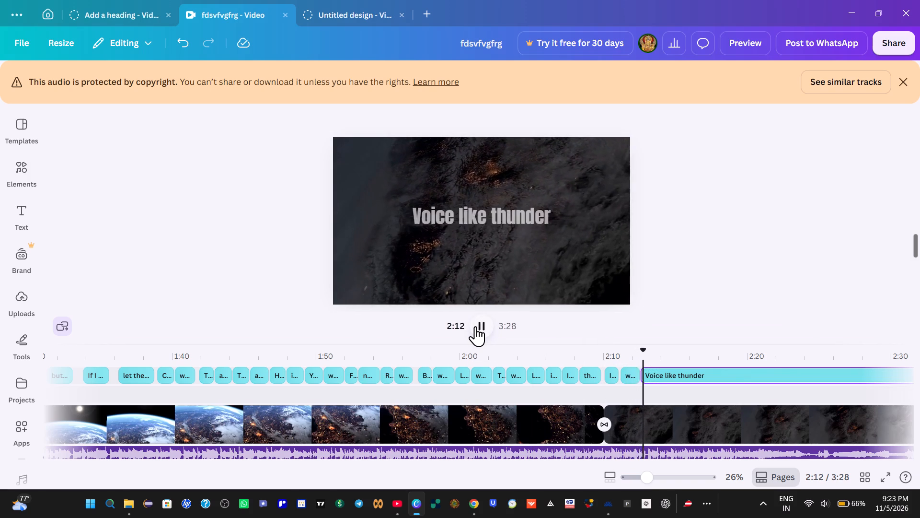
{"action": "left_click", "coordinate": [475, 326]}
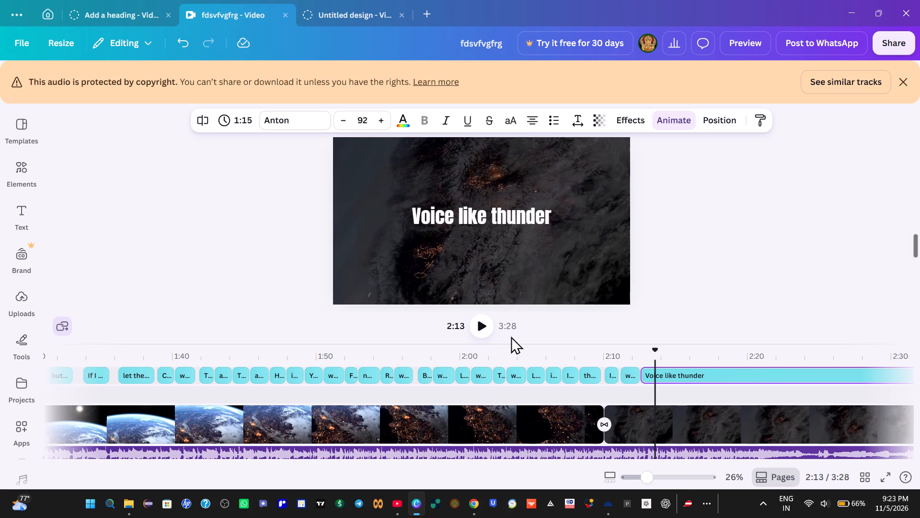
{"action": "left_click", "coordinate": [627, 375]}
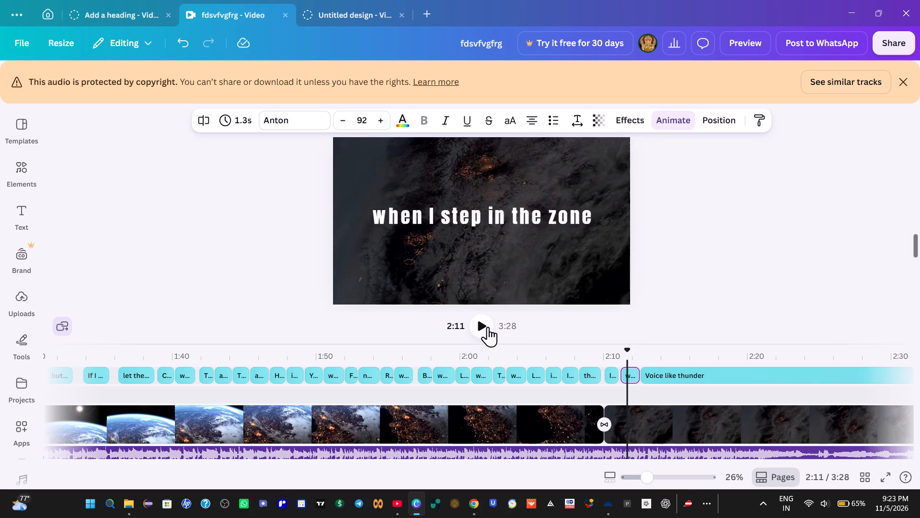
{"action": "left_click", "coordinate": [483, 330]}
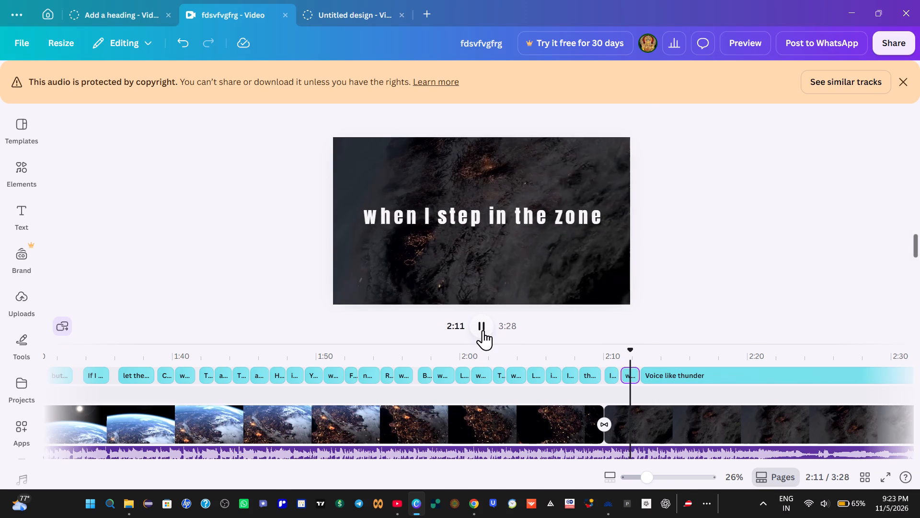
{"action": "left_click", "coordinate": [483, 330]}
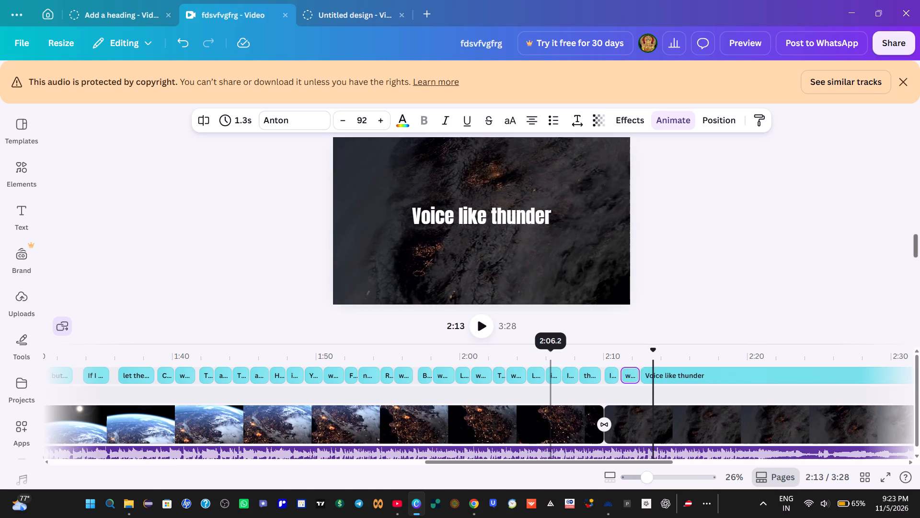
{"action": "key", "text": "Left"}
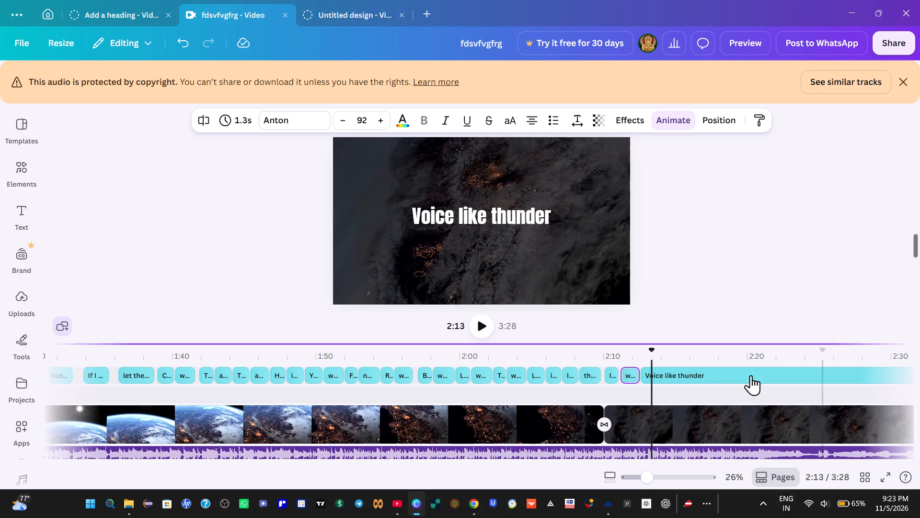
{"action": "right_click", "coordinate": [653, 378]}
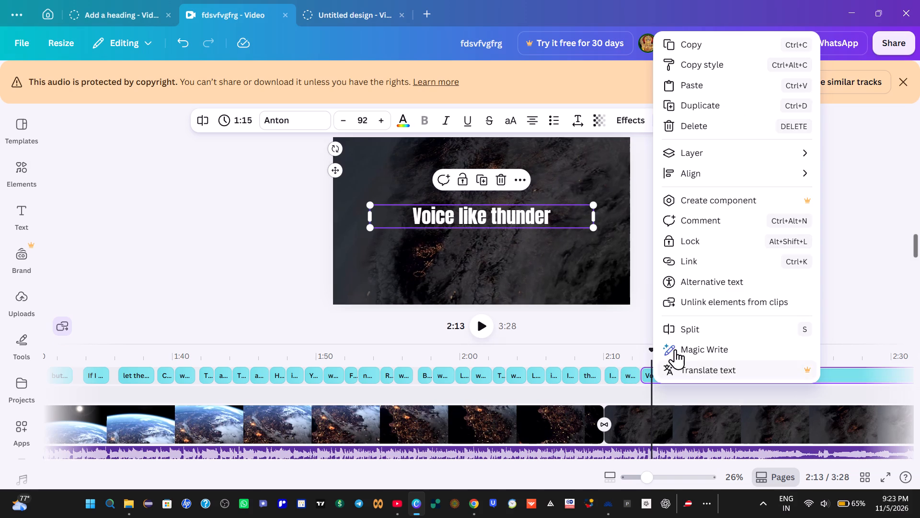
{"action": "left_click", "coordinate": [683, 331]}
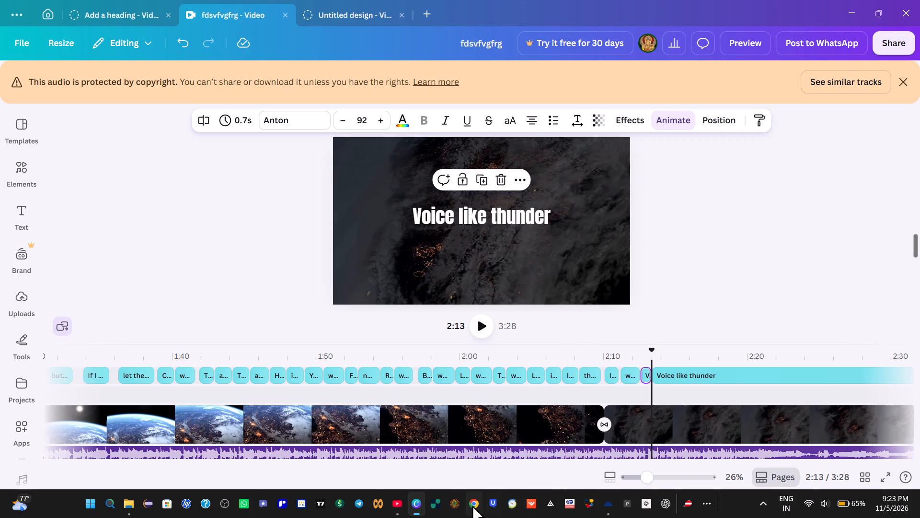
Copy "when I'm ripping the throne" from the lyrics page in Chrome and paste it over the long final caption's text in Canva.
{"action": "left_click", "coordinate": [472, 505]}
{"action": "left_click", "coordinate": [359, 307]}
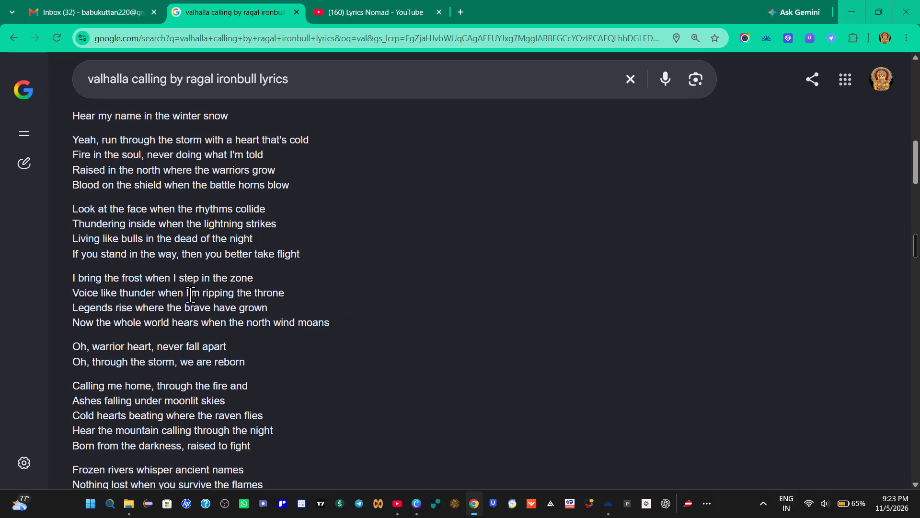
{"action": "left_click_drag", "start_coordinate": [159, 294], "coordinate": [306, 291]}
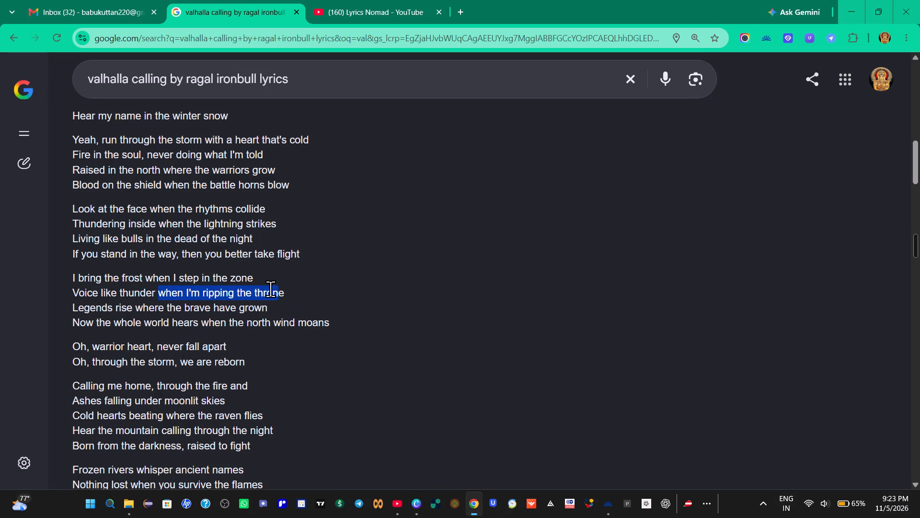
{"action": "right_click", "coordinate": [270, 289]}
{"action": "left_click", "coordinate": [312, 305]}
{"action": "left_click", "coordinate": [415, 504]}
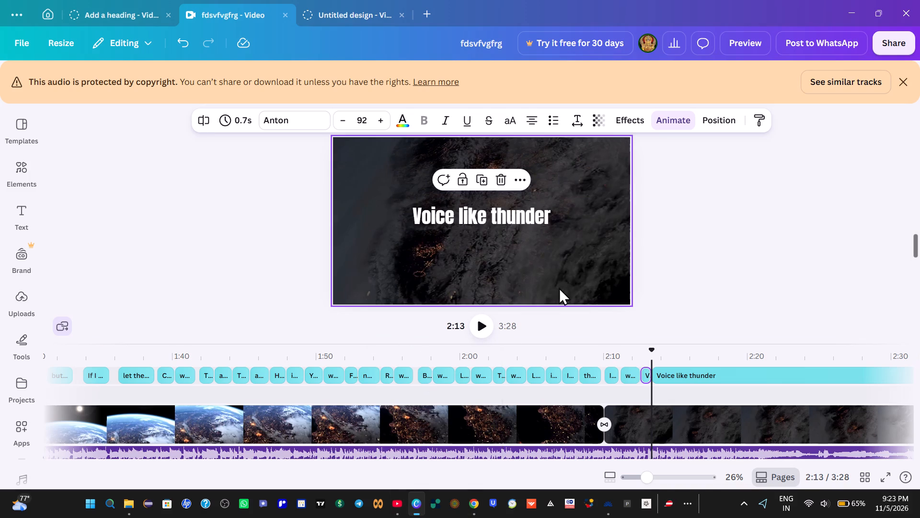
{"action": "left_click", "coordinate": [505, 218]}
{"action": "left_click", "coordinate": [505, 218]}
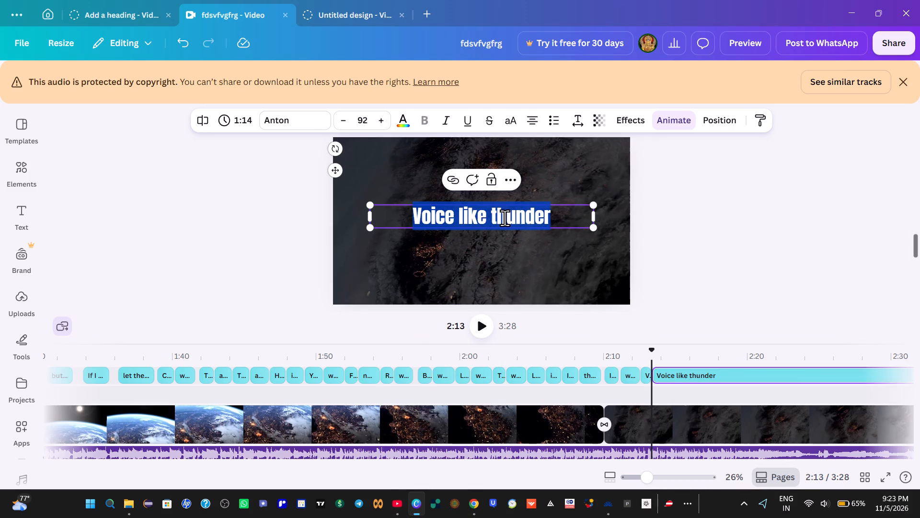
{"action": "key", "text": "BackSpace"}
{"action": "key", "text": "ctrl+v"}
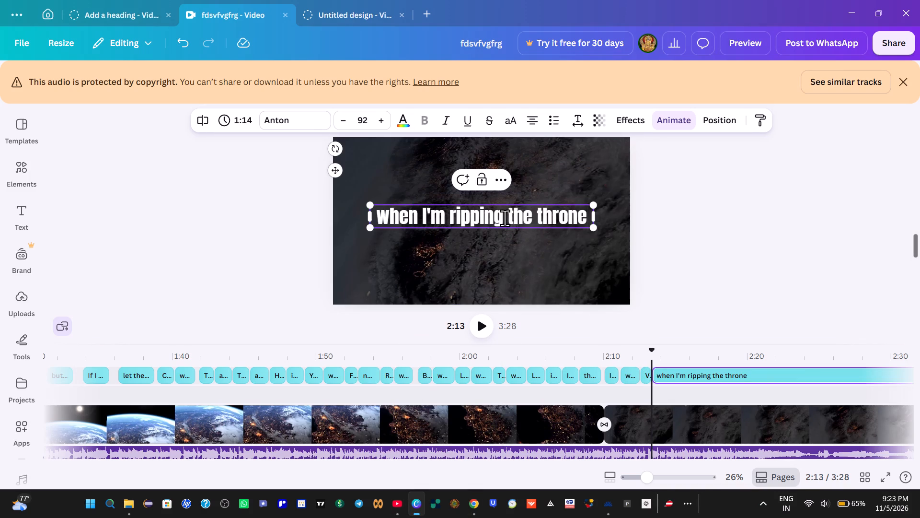
Play from about 2:11 and split the "when I'm ripping the throne" caption at about 2:14, making its first part 1.4 s long.
{"action": "left_click", "coordinate": [625, 353]}
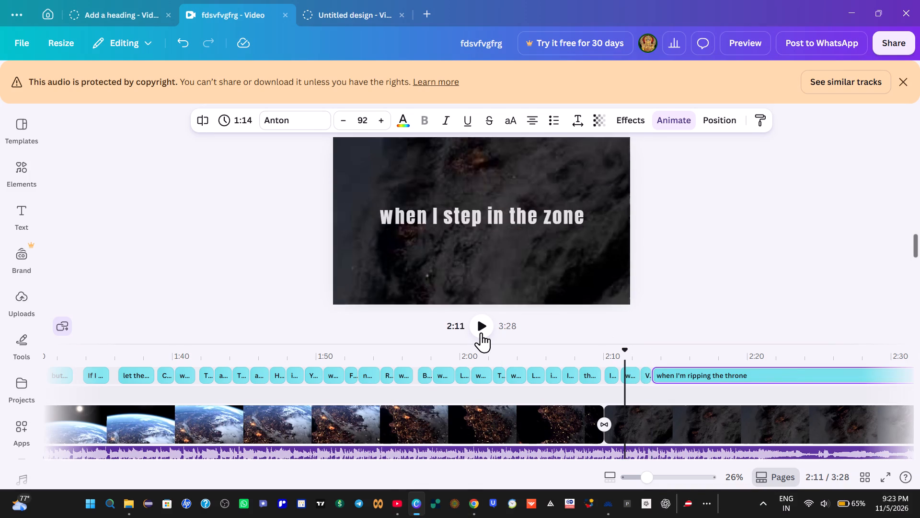
{"action": "left_click", "coordinate": [481, 330]}
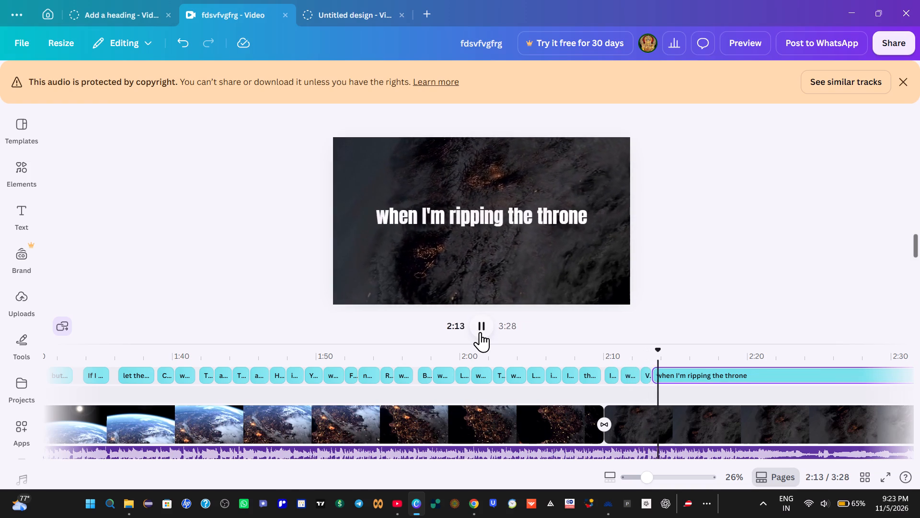
{"action": "left_click", "coordinate": [480, 332]}
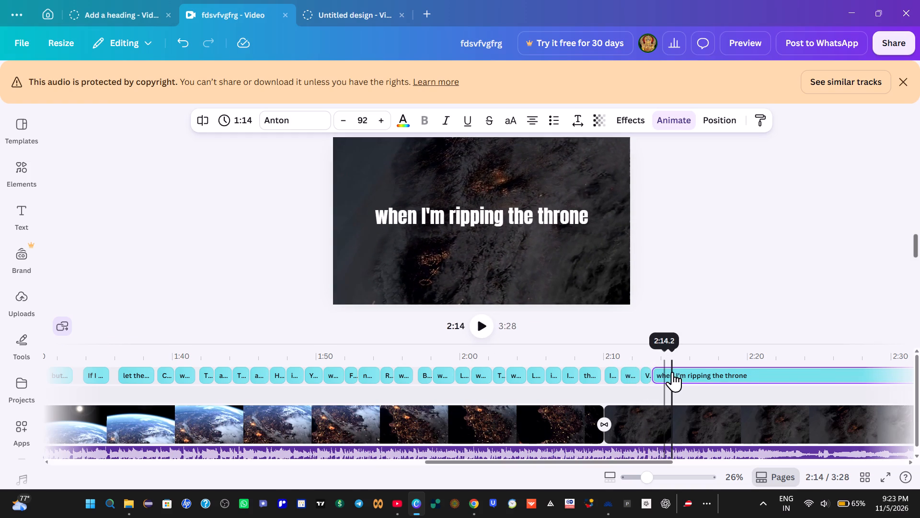
{"action": "right_click", "coordinate": [672, 374]}
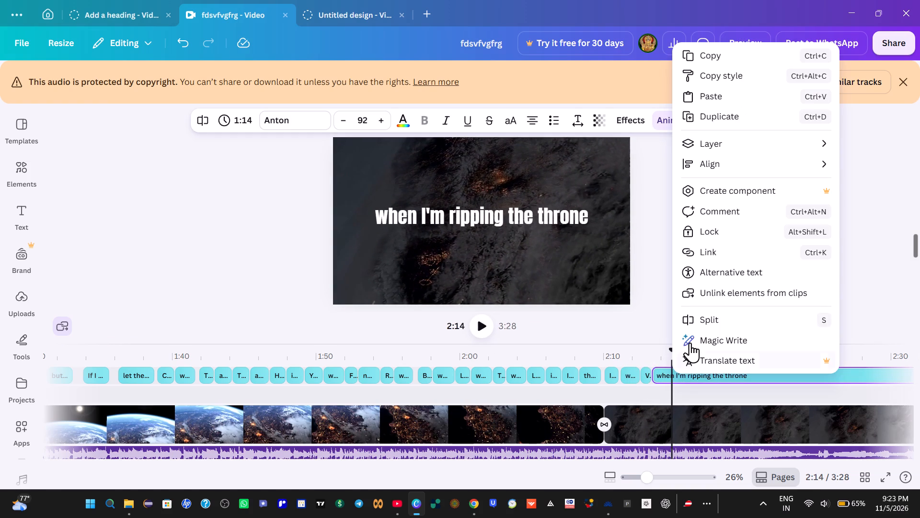
{"action": "left_click", "coordinate": [701, 317]}
Play around the new split, shift the long final caption's start to just before 2:15, and replay from about 2:14.
{"action": "left_click", "coordinate": [479, 325]}
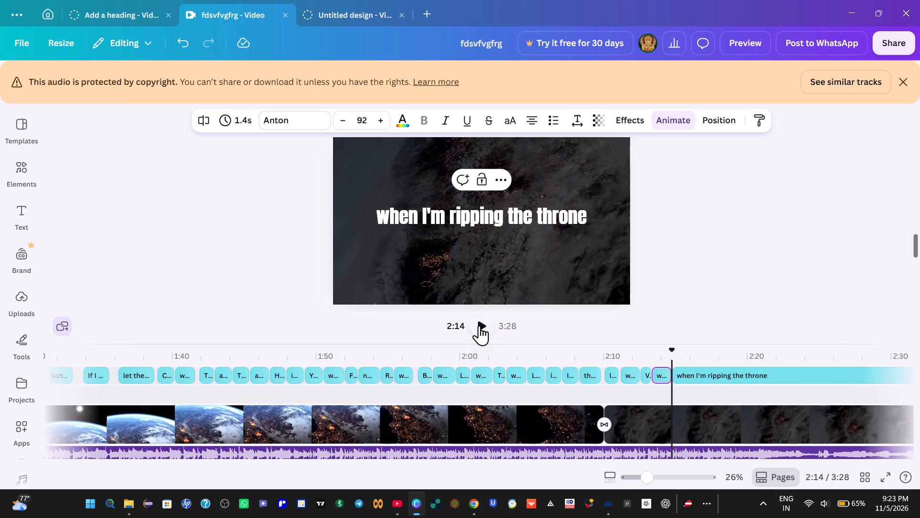
{"action": "left_click", "coordinate": [479, 325]}
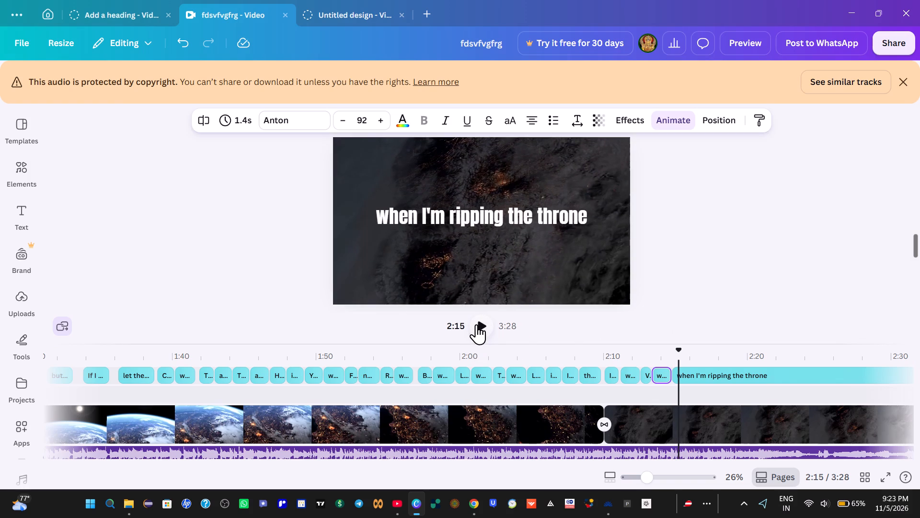
{"action": "left_click", "coordinate": [654, 374]}
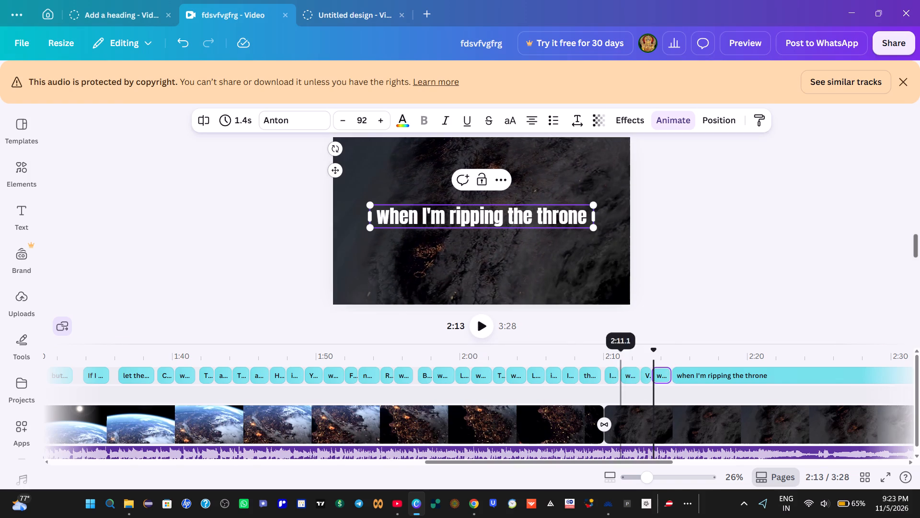
{"action": "left_click", "coordinate": [484, 327]}
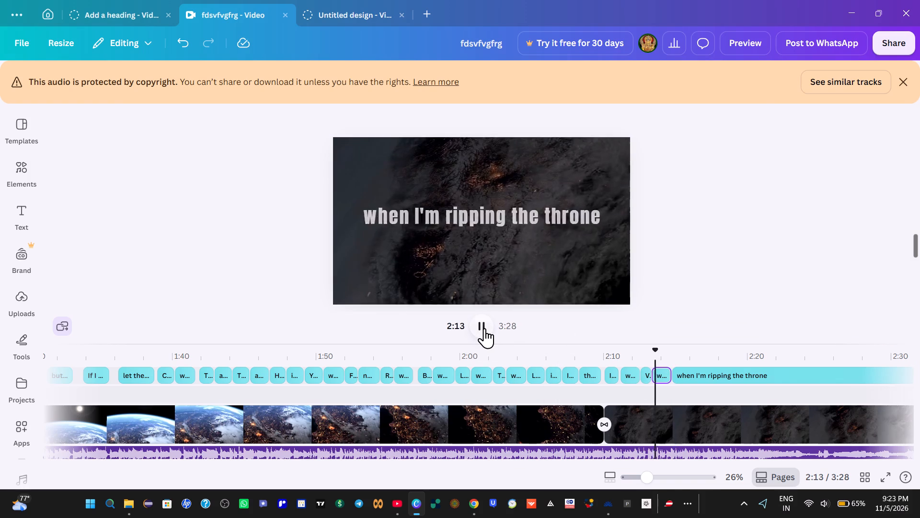
{"action": "left_click", "coordinate": [484, 329]}
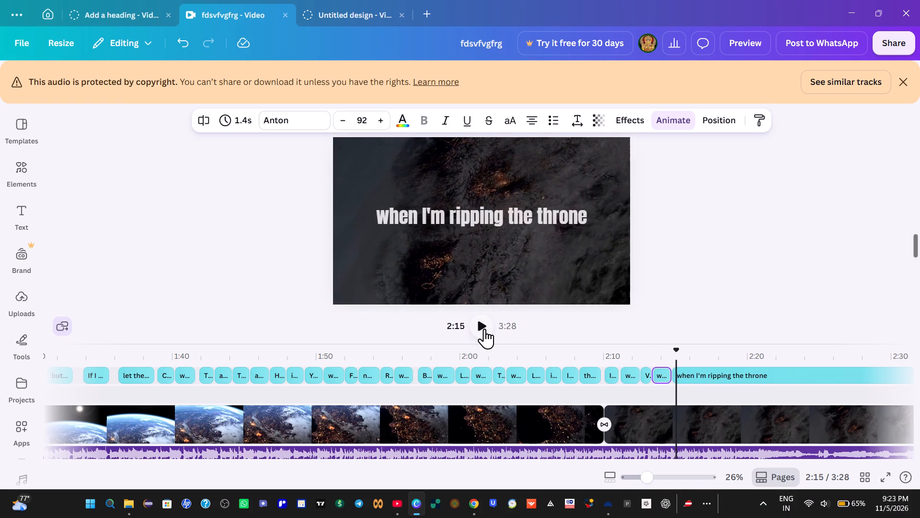
{"action": "left_click", "coordinate": [693, 374]}
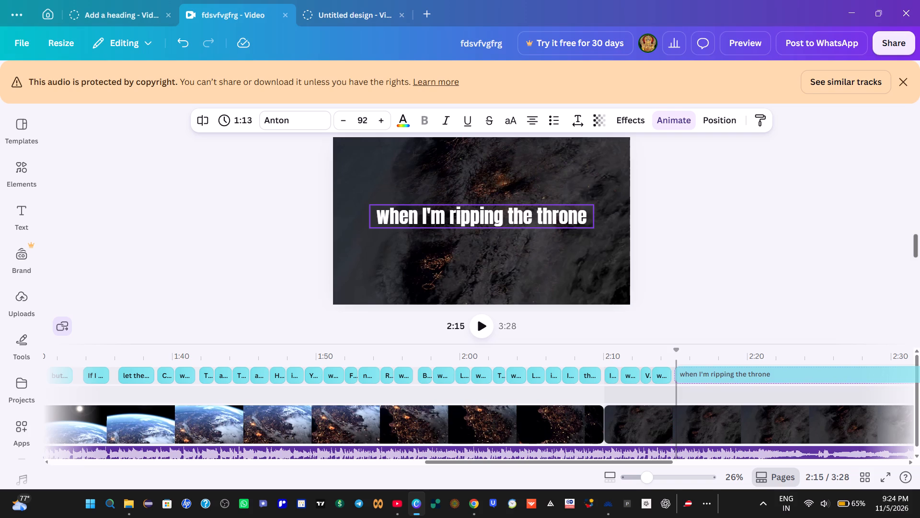
{"action": "left_click", "coordinate": [679, 353]}
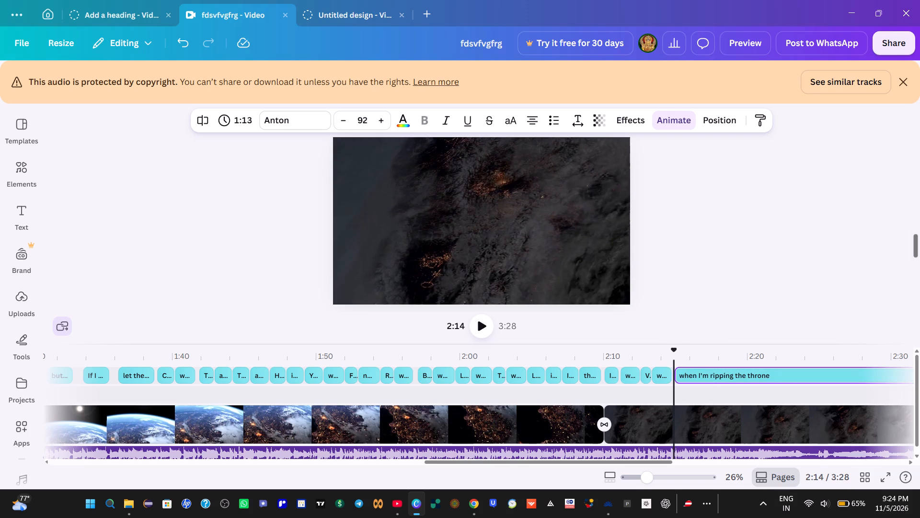
{"action": "left_click", "coordinate": [692, 373]}
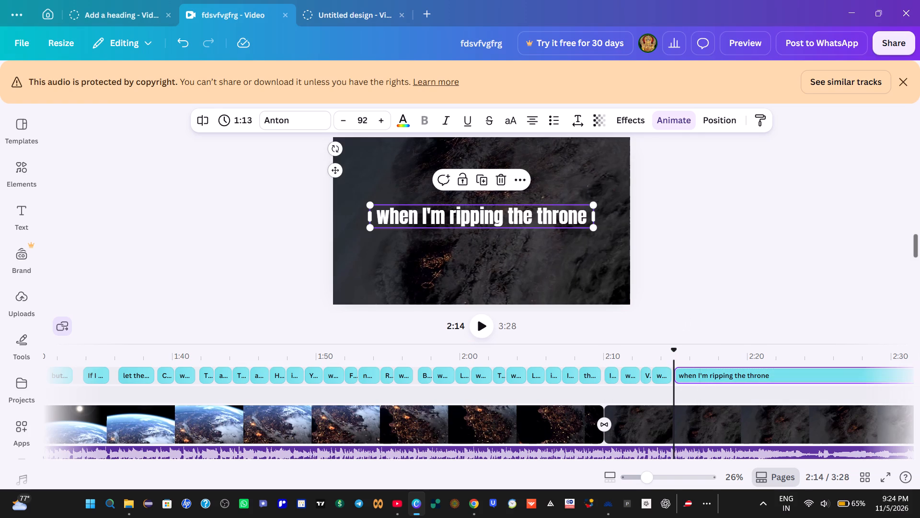
{"action": "left_click", "coordinate": [662, 367]}
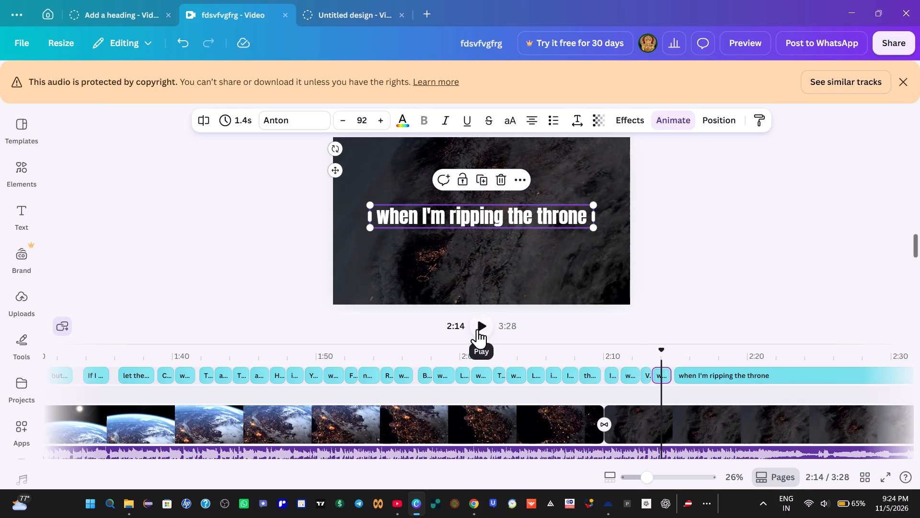
{"action": "left_click", "coordinate": [477, 329]}
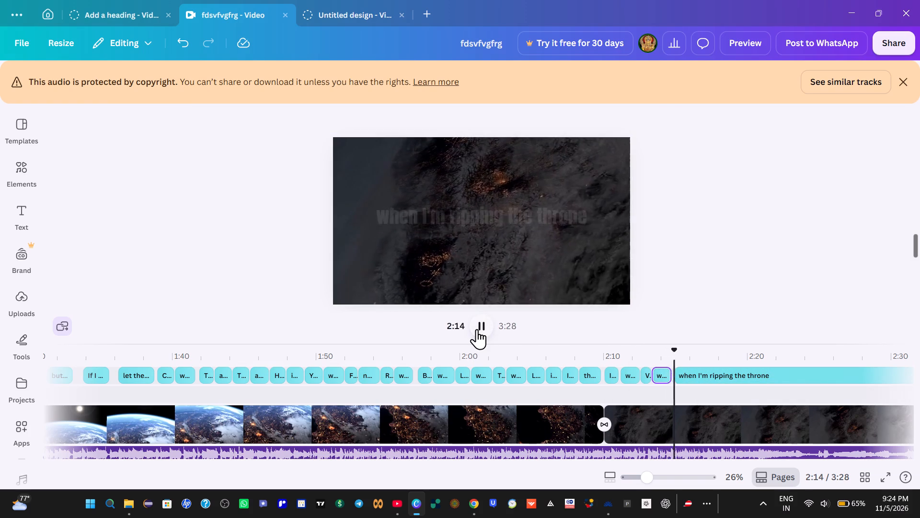
{"action": "left_click", "coordinate": [477, 329]}
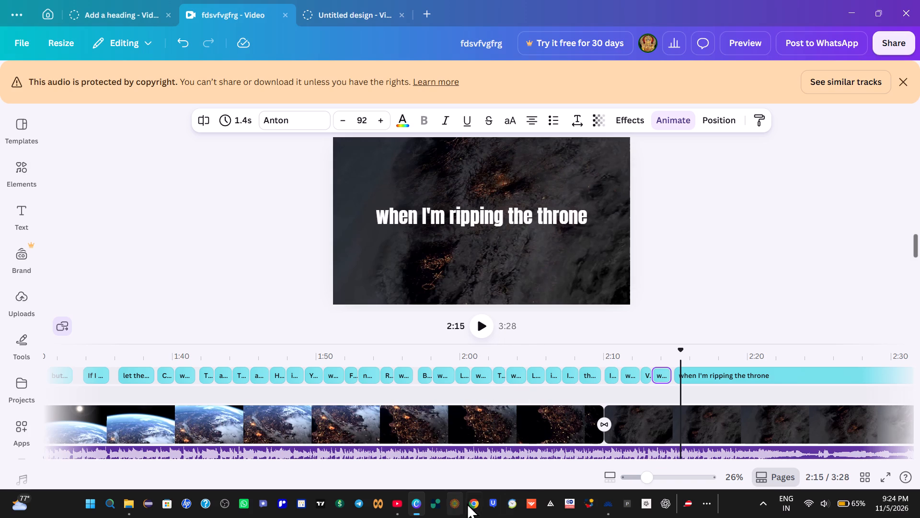
Copy "Legends rise" from the lyrics page in Chrome and paste it over the long final caption's text in Canva.
{"action": "left_click", "coordinate": [469, 502]}
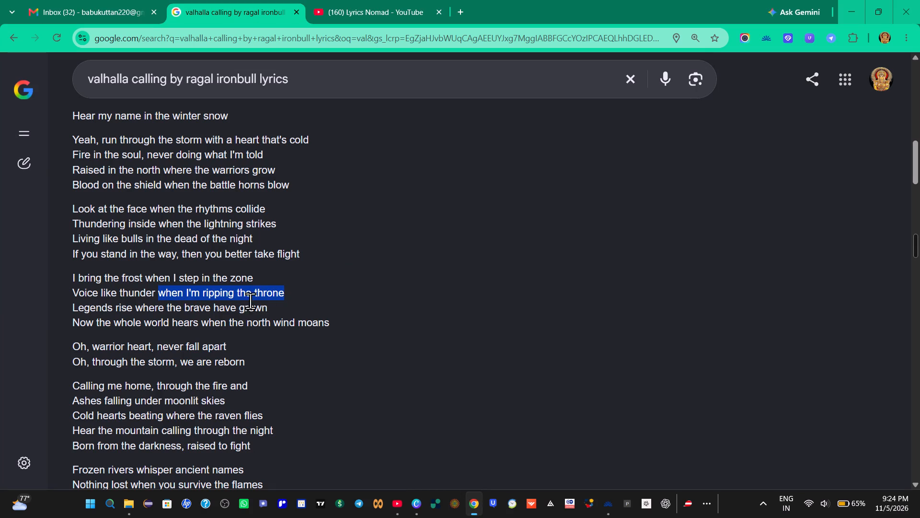
{"action": "left_click_drag", "start_coordinate": [68, 307], "coordinate": [135, 308]}
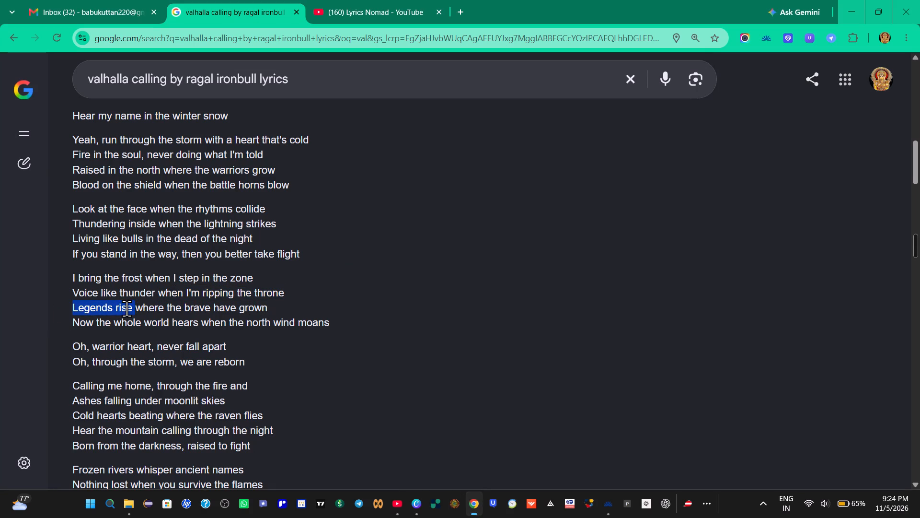
{"action": "right_click", "coordinate": [122, 311]}
{"action": "left_click", "coordinate": [168, 142]}
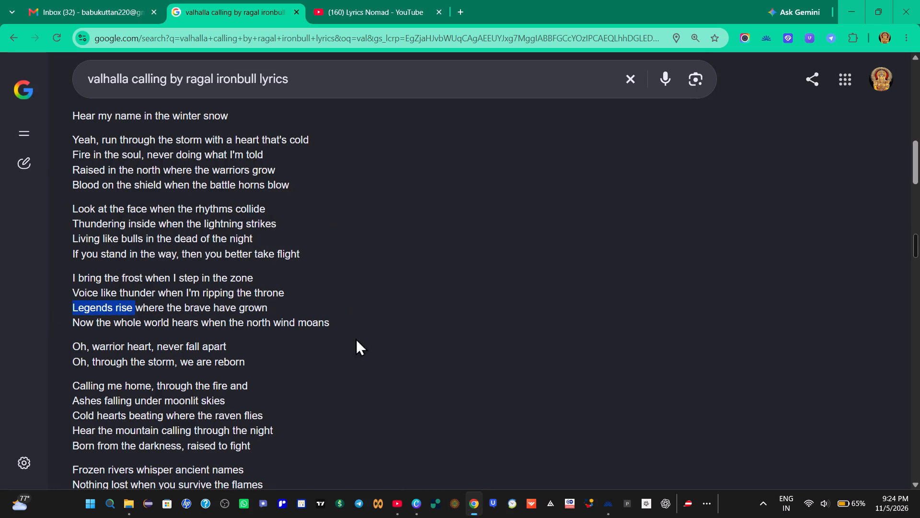
{"action": "left_click", "coordinate": [416, 499]}
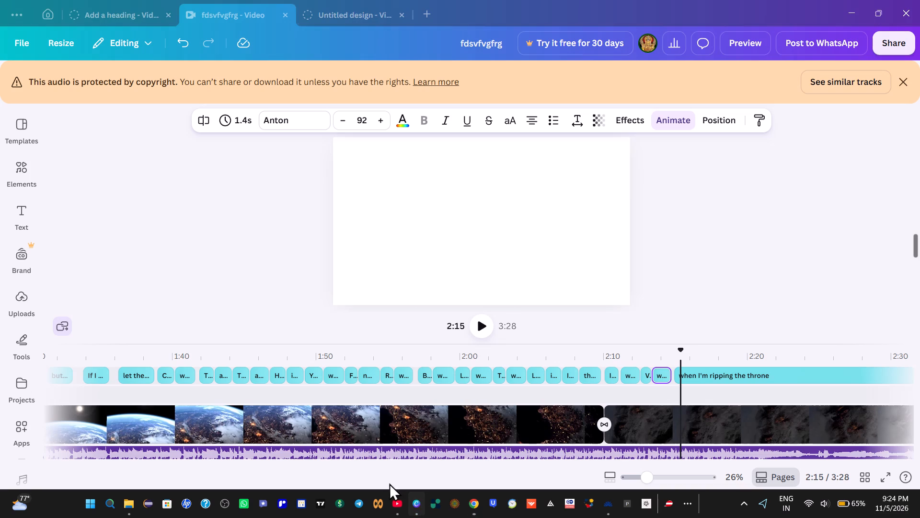
{"action": "left_click", "coordinate": [450, 221]}
{"action": "left_click", "coordinate": [450, 221]}
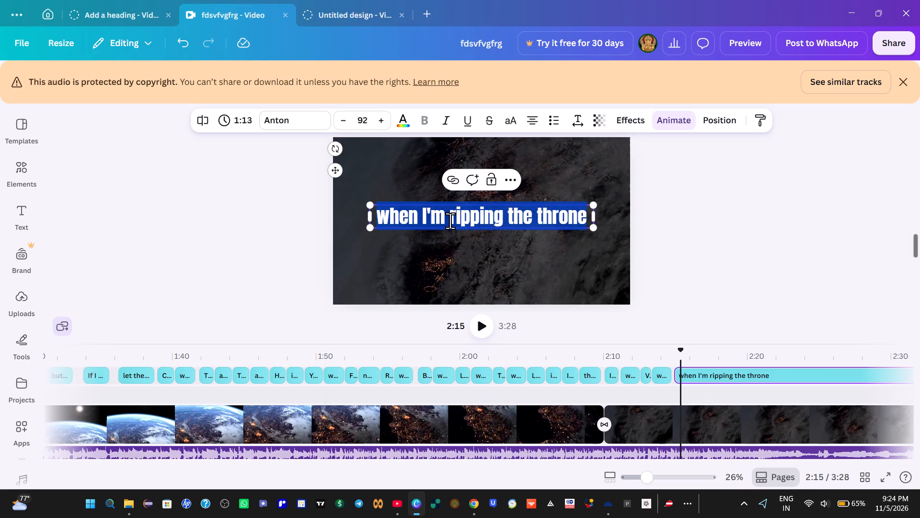
{"action": "key", "text": "BackSpace"}
{"action": "key", "text": "ctrl+v"}
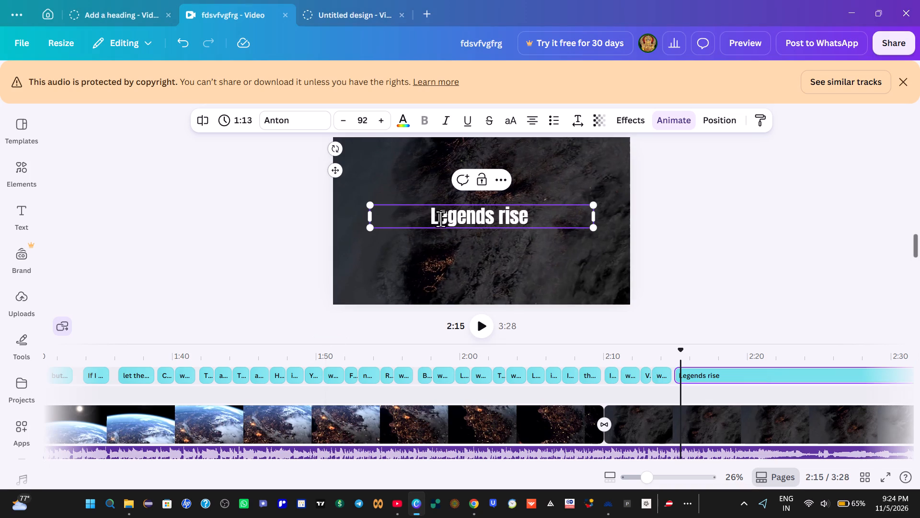
Play from about 2:13 and split the "Legends rise" caption just before 2:16, making its first part 1.0 s long.
{"action": "left_click", "coordinate": [647, 359]}
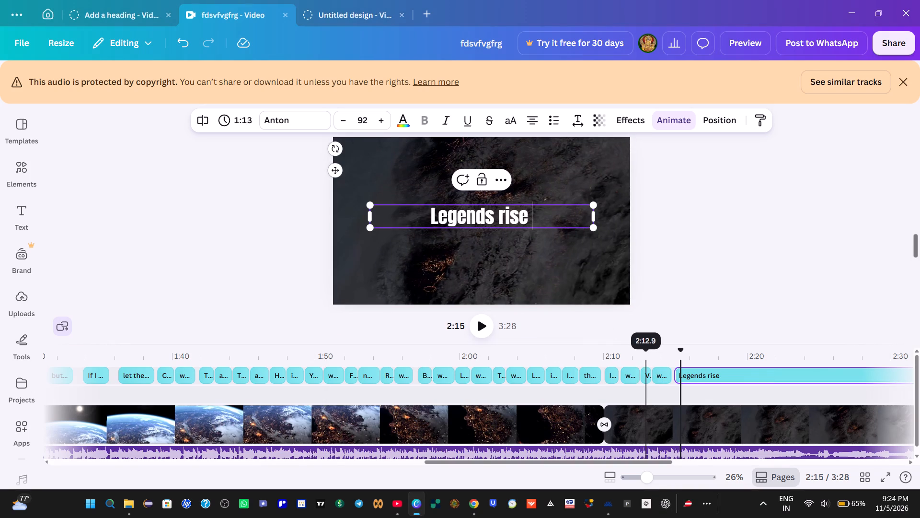
{"action": "left_click", "coordinate": [483, 326]}
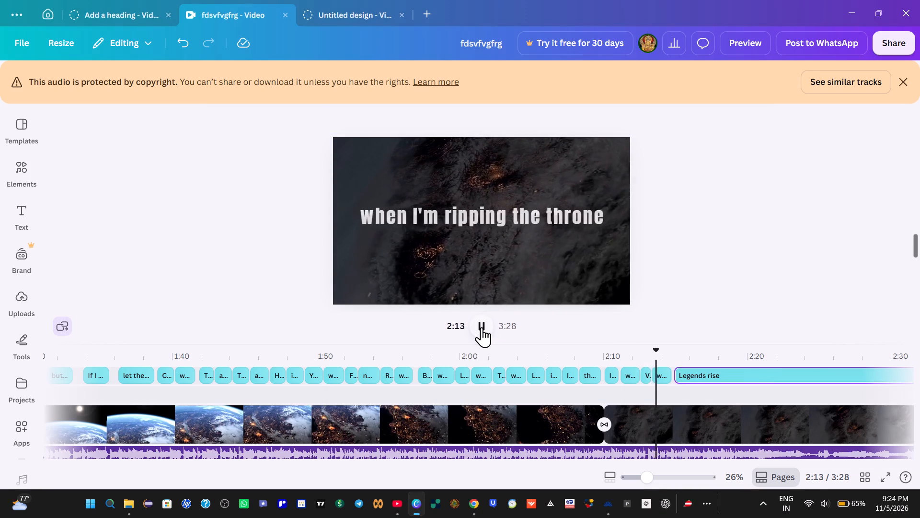
{"action": "left_click", "coordinate": [482, 328]}
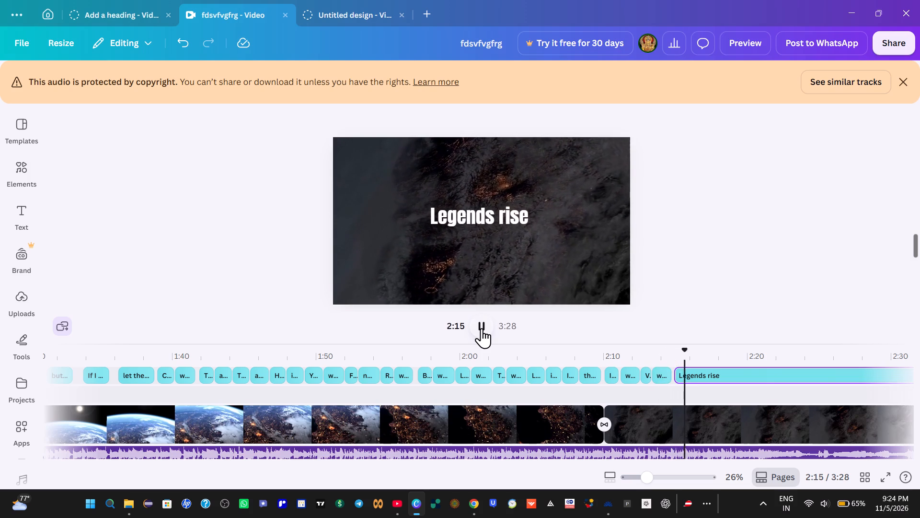
{"action": "double_click", "coordinate": [482, 328]}
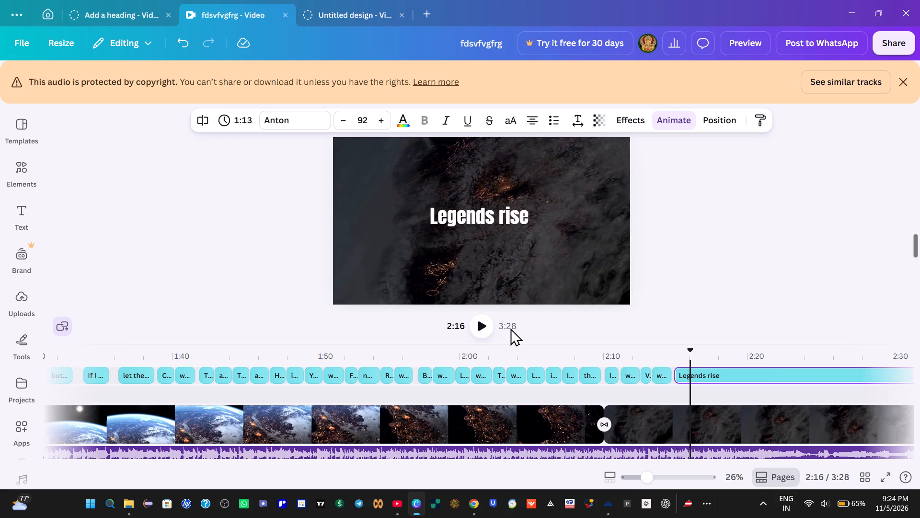
{"action": "key", "text": "Left"}
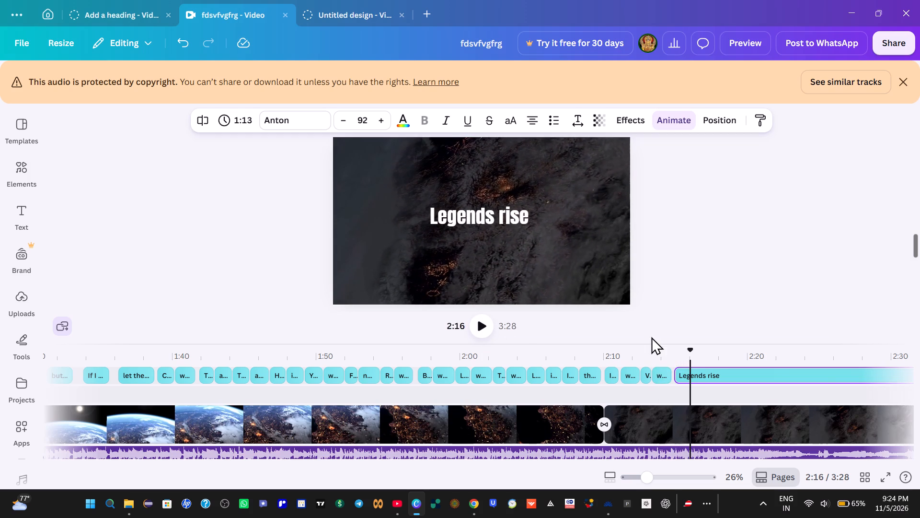
{"action": "right_click", "coordinate": [689, 373]}
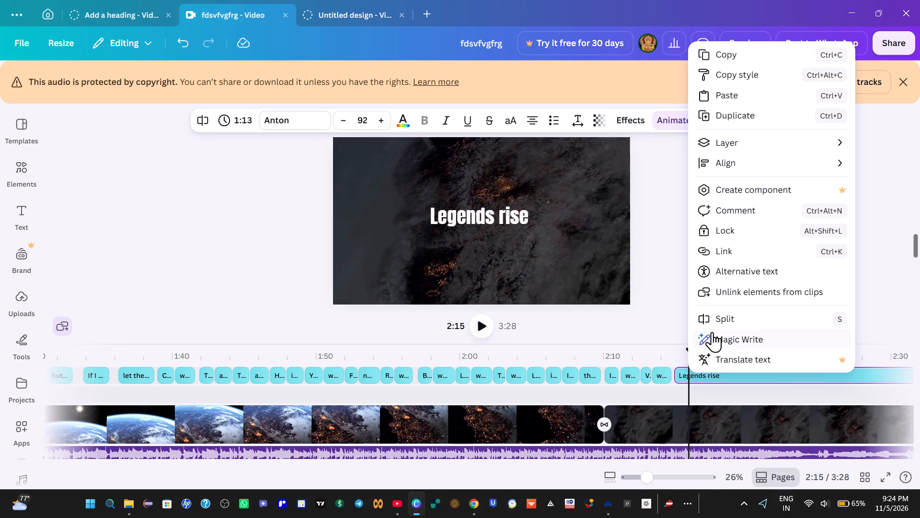
{"action": "left_click", "coordinate": [718, 318]}
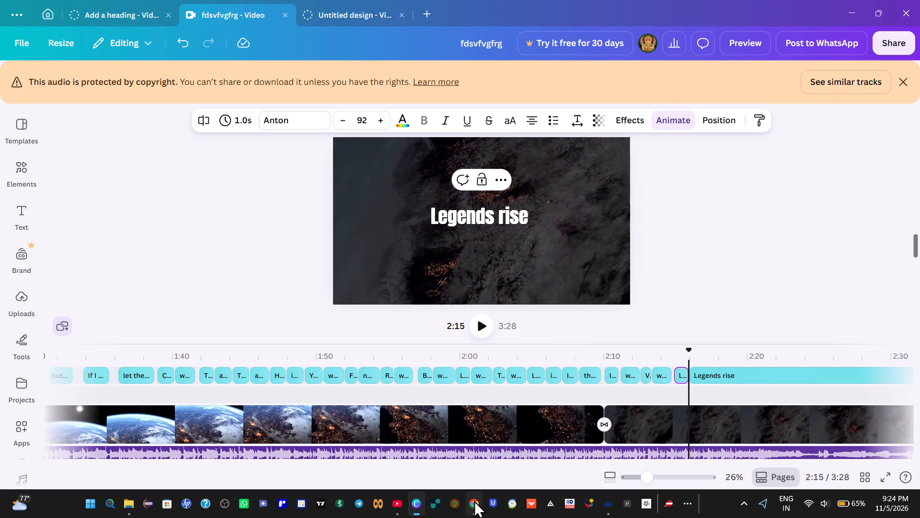
Copy "where the brave have grown" from the lyrics page in Chrome and paste it over the long final caption's text in Canva.
{"action": "left_click", "coordinate": [474, 501]}
{"action": "left_click", "coordinate": [339, 298]}
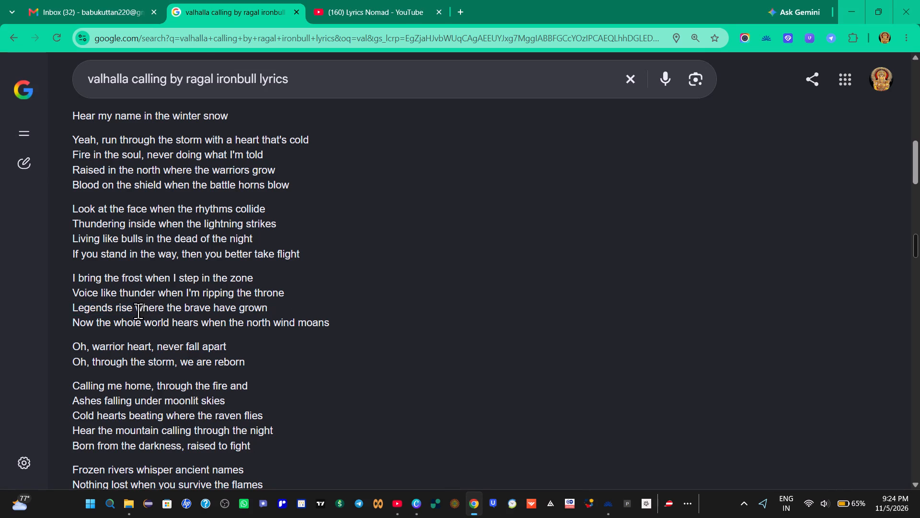
{"action": "left_click_drag", "start_coordinate": [137, 310], "coordinate": [267, 307]}
{"action": "right_click", "coordinate": [243, 309]}
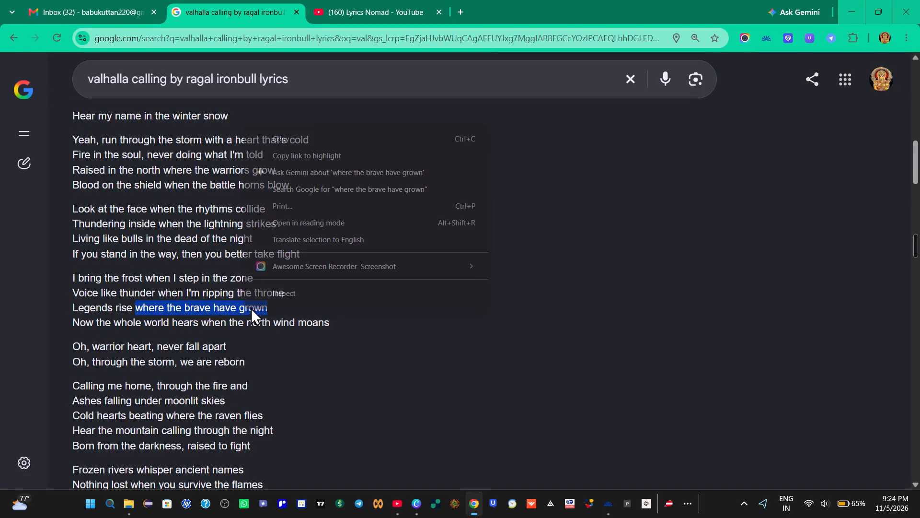
{"action": "left_click", "coordinate": [290, 144]}
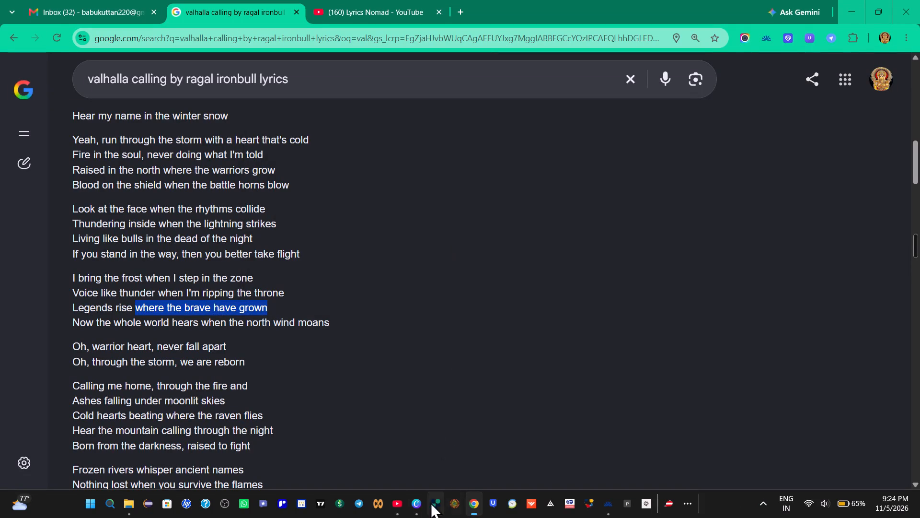
{"action": "left_click", "coordinate": [417, 506]}
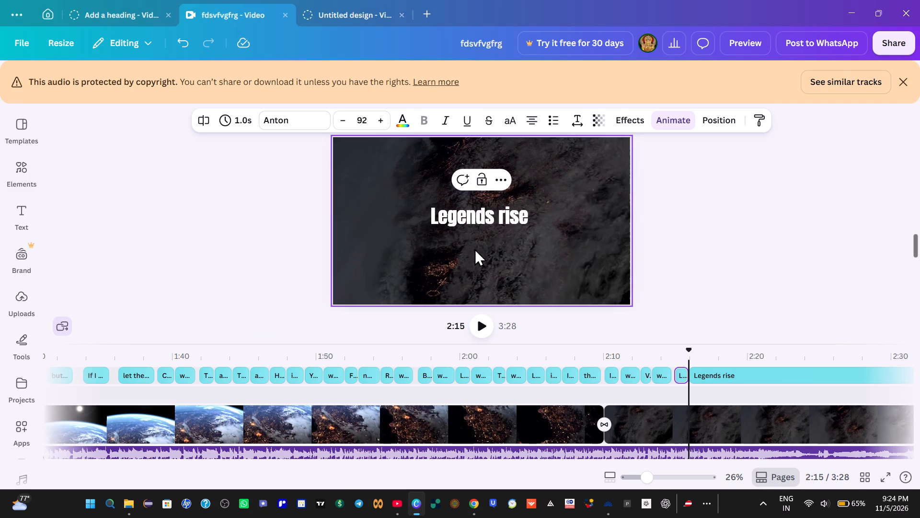
{"action": "left_click", "coordinate": [476, 240]}
{"action": "double_click", "coordinate": [477, 221]}
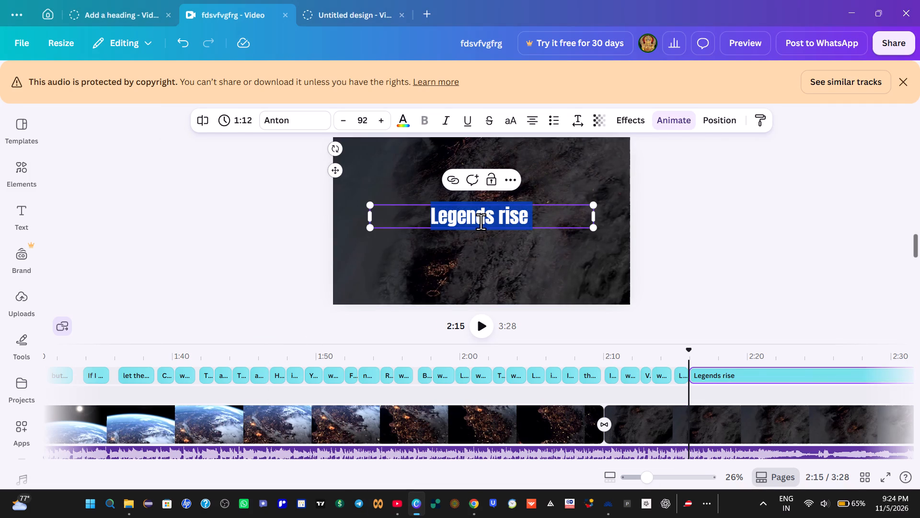
{"action": "key", "text": "BackSpace"}
{"action": "key", "text": "ctrl+v"}
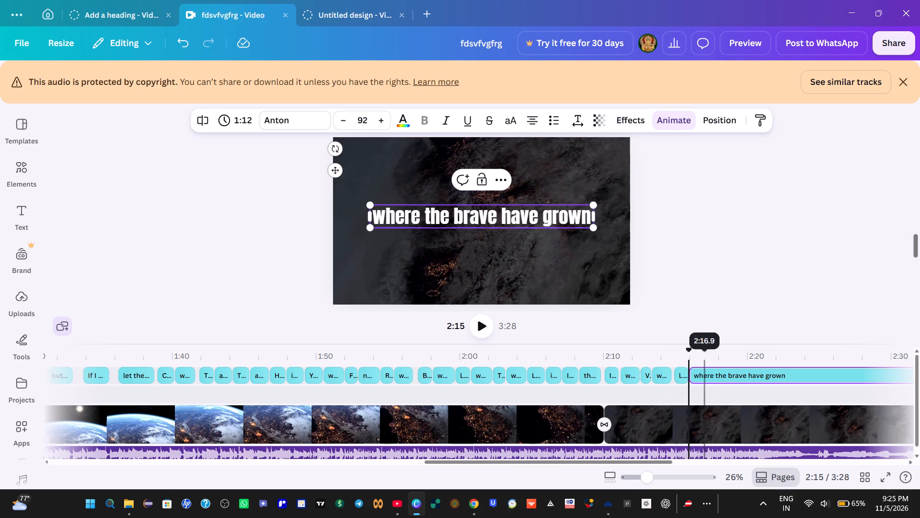
Play from about 2:13 and split the "where the brave have grown" caption at about 2:17, making its first part 1.4 s long.
{"action": "left_click", "coordinate": [654, 363]}
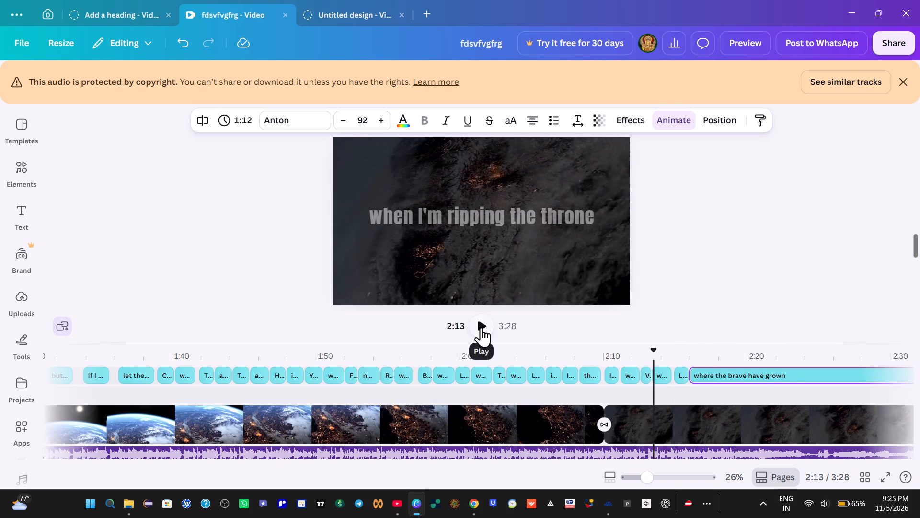
{"action": "left_click", "coordinate": [481, 327]}
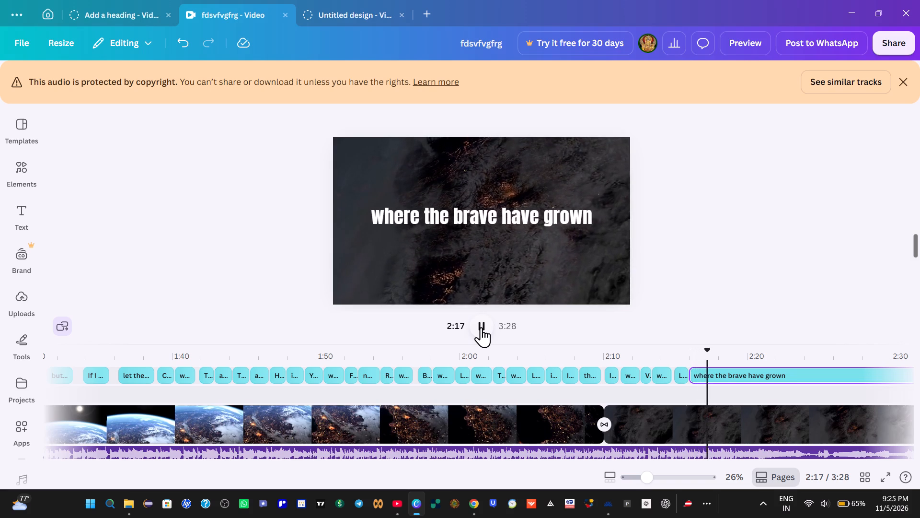
{"action": "left_click", "coordinate": [481, 327]}
{"action": "key", "text": "Left"}
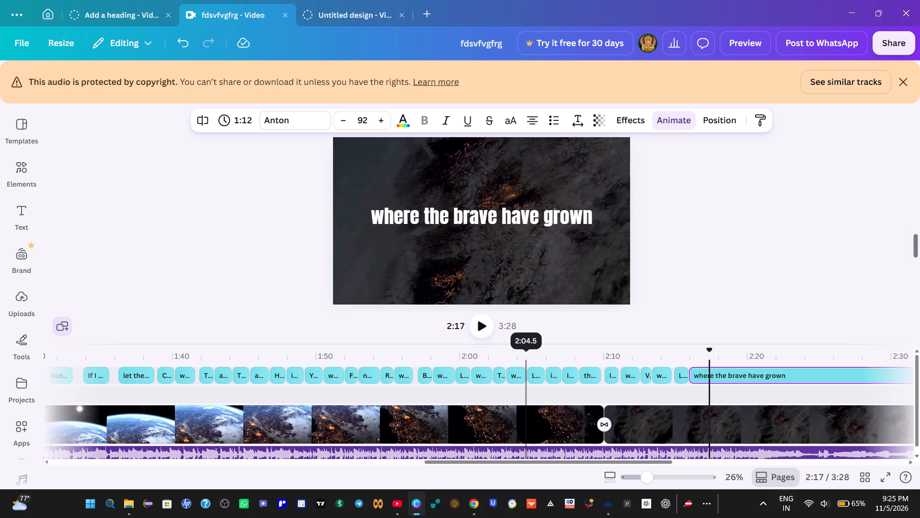
{"action": "right_click", "coordinate": [710, 371]}
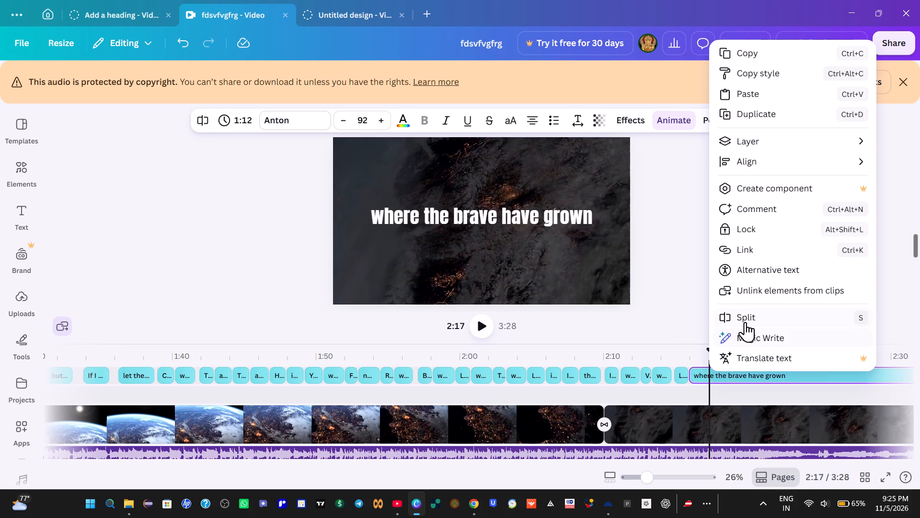
{"action": "left_click", "coordinate": [745, 322]}
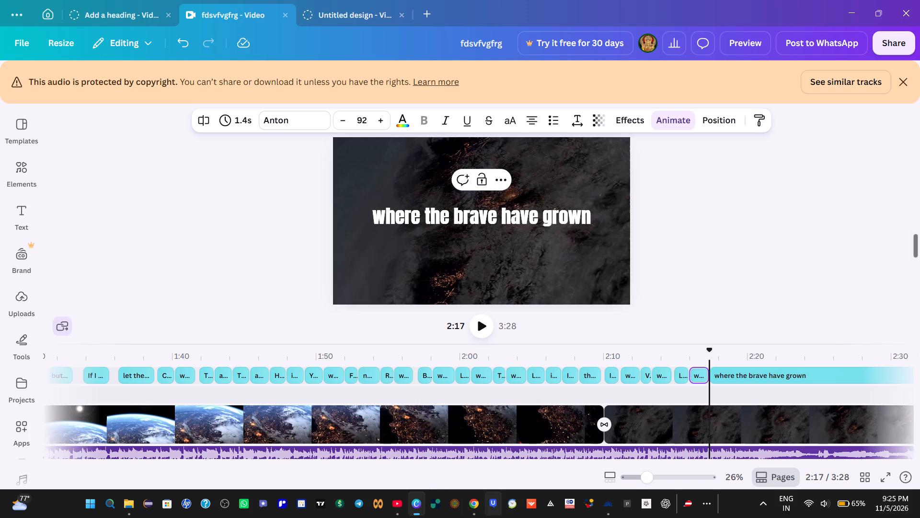
Replay the YouTube lyric video from about 2:13 to check the wording that follows "where the brave have grown".
{"action": "left_click", "coordinate": [472, 507]}
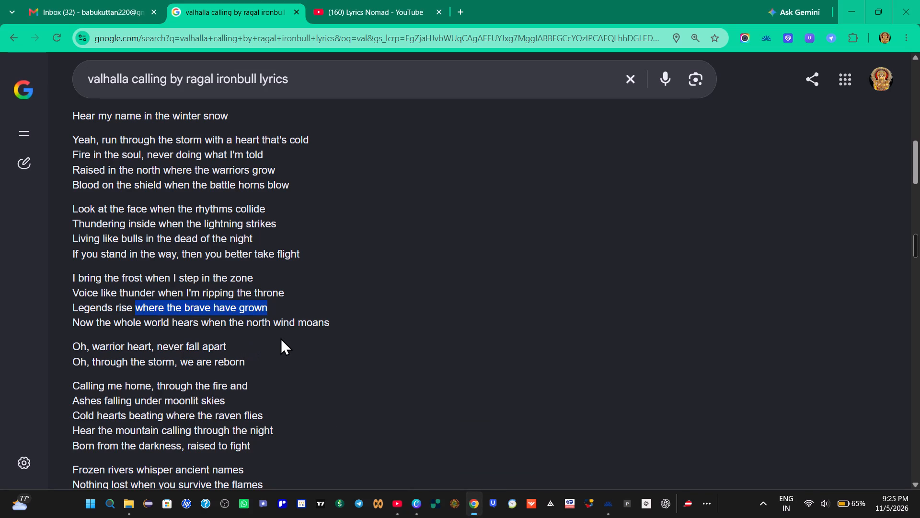
{"action": "left_click", "coordinate": [281, 343]}
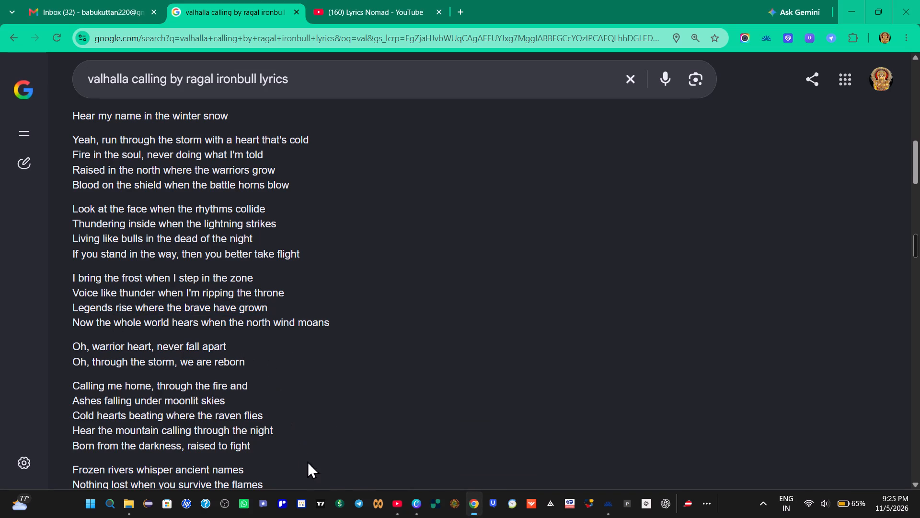
{"action": "left_click", "coordinate": [394, 505]}
{"action": "left_click", "coordinate": [364, 296]}
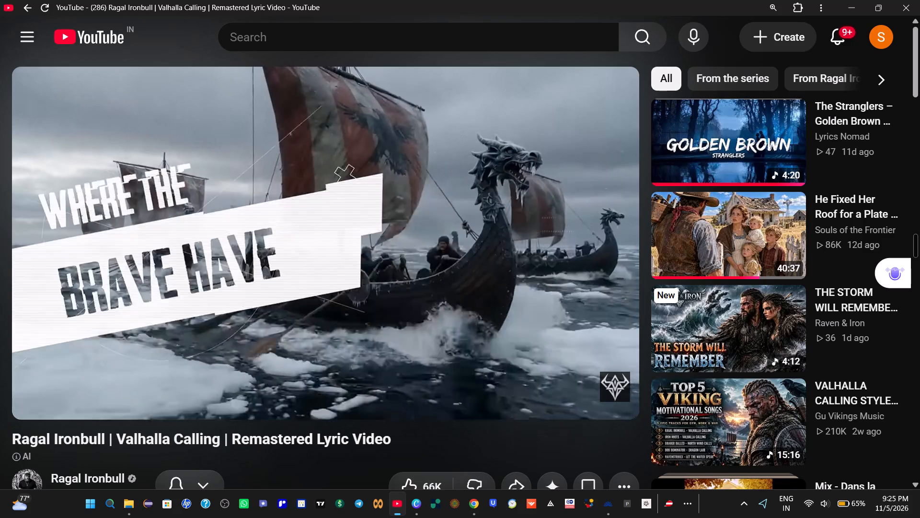
{"action": "left_click", "coordinate": [378, 286]}
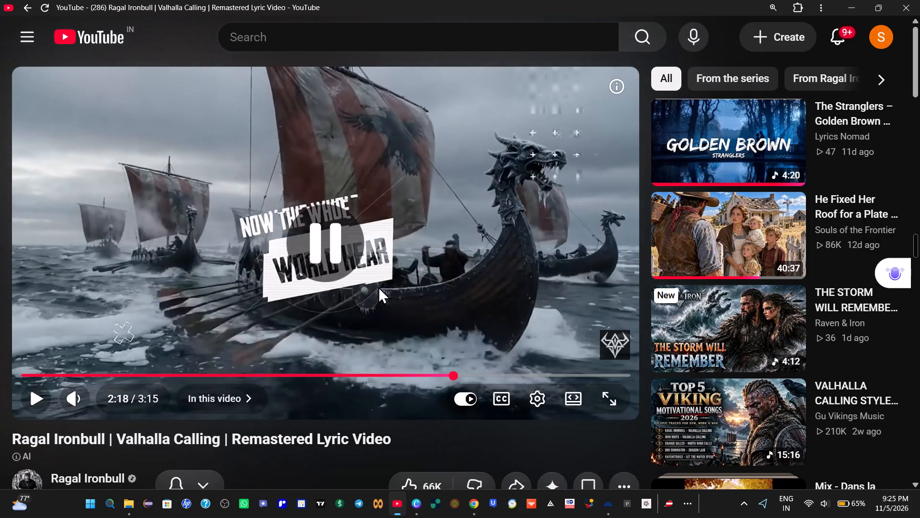
{"action": "left_click", "coordinate": [436, 374]}
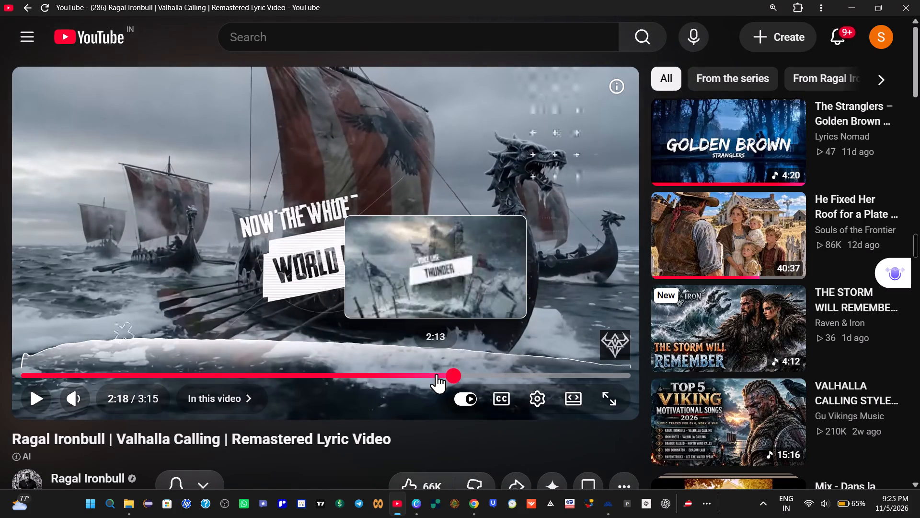
{"action": "left_click", "coordinate": [402, 298]}
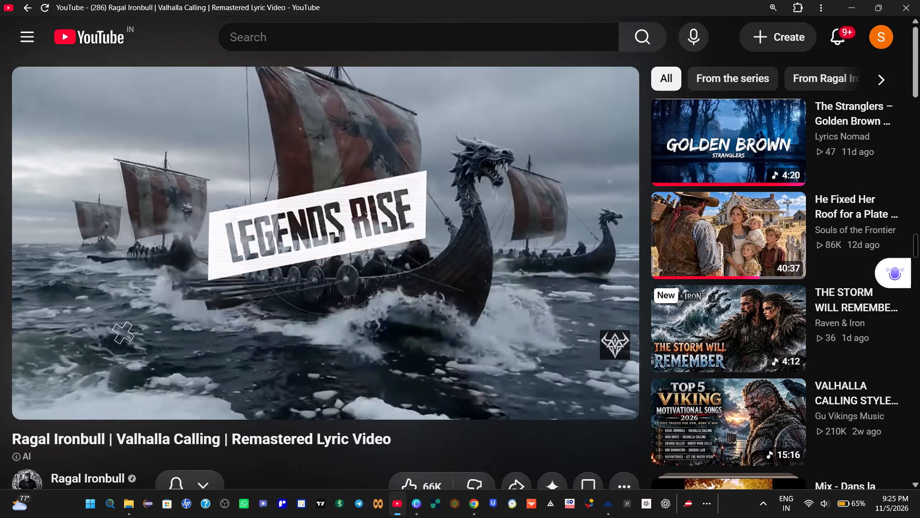
{"action": "left_click", "coordinate": [402, 298]}
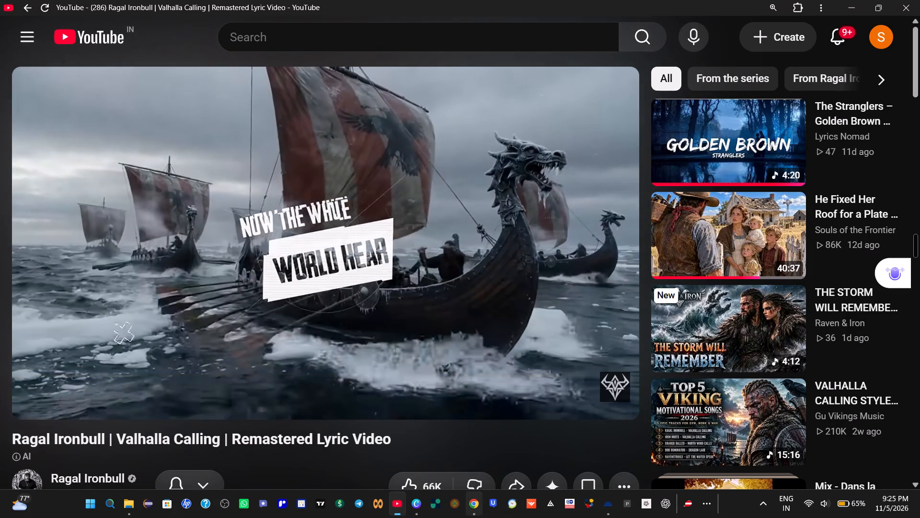
Look back through the earlier verses on the lyrics page in Chrome and return to the current verse.
{"action": "left_click", "coordinate": [474, 506]}
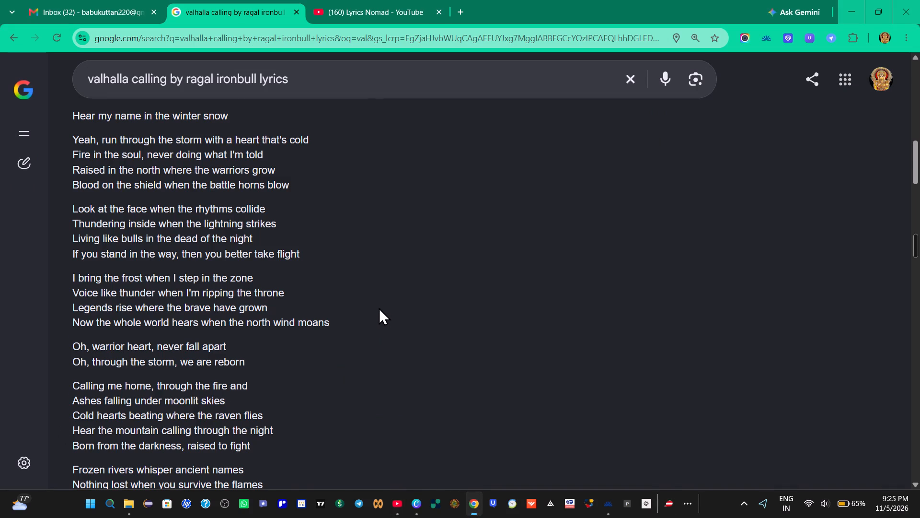
{"action": "scroll", "coordinate": [379, 308], "scroll_direction": "down", "scroll_amount": 6}
{"action": "scroll", "coordinate": [377, 314], "scroll_direction": "up", "scroll_amount": 6}
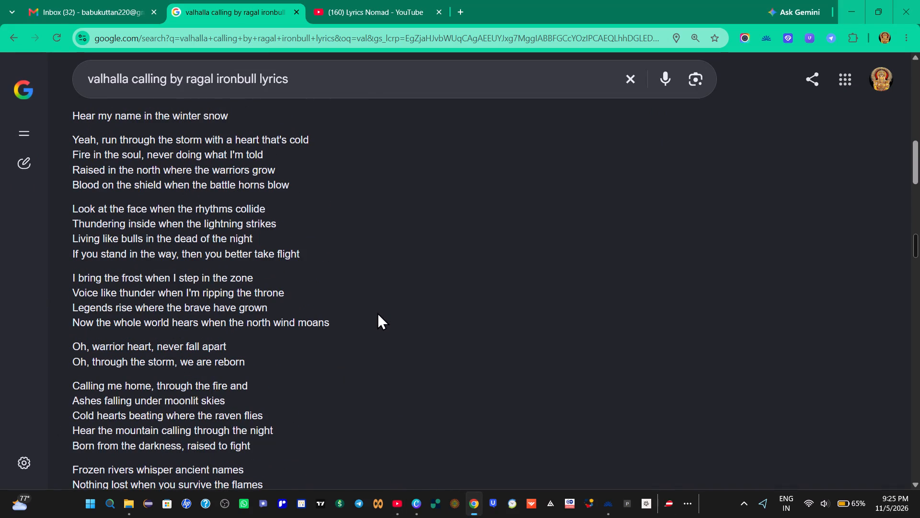
{"action": "scroll", "coordinate": [377, 311], "scroll_direction": "up", "scroll_amount": 1}
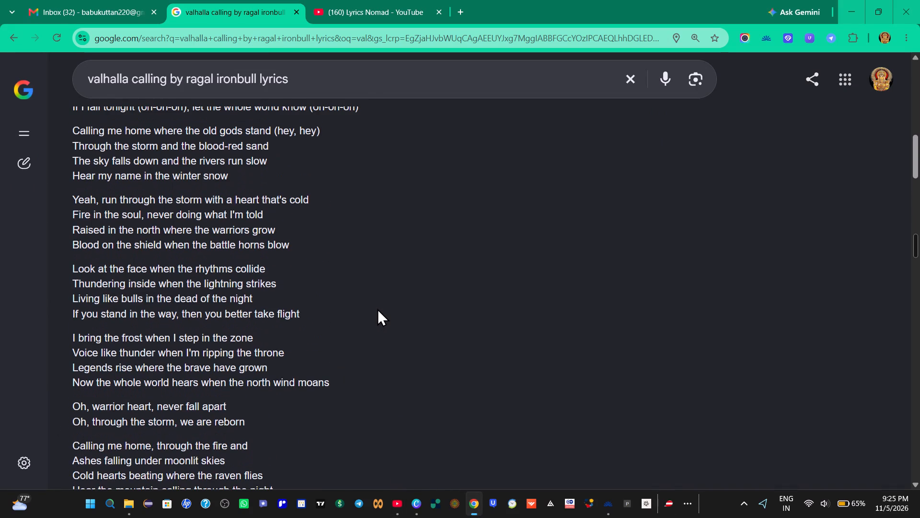
{"action": "scroll", "coordinate": [377, 308], "scroll_direction": "up", "scroll_amount": 2}
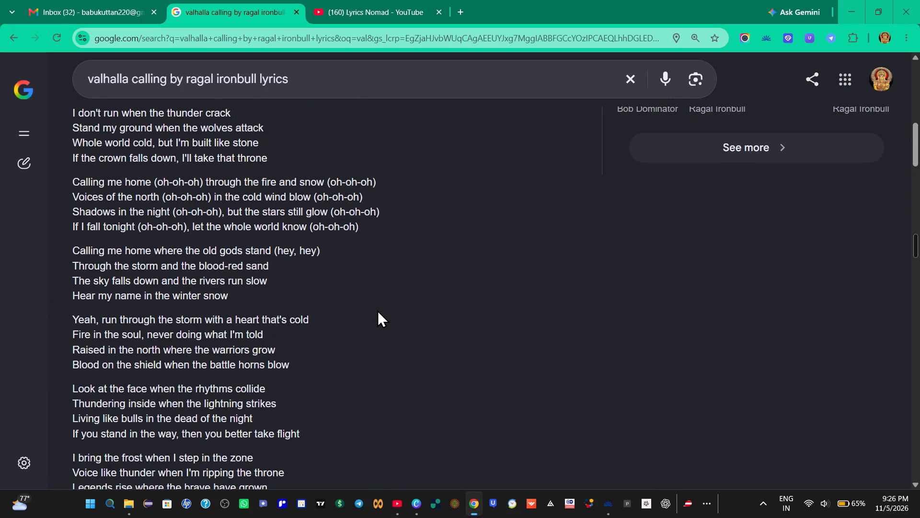
{"action": "scroll", "coordinate": [377, 310], "scroll_direction": "up", "scroll_amount": 5}
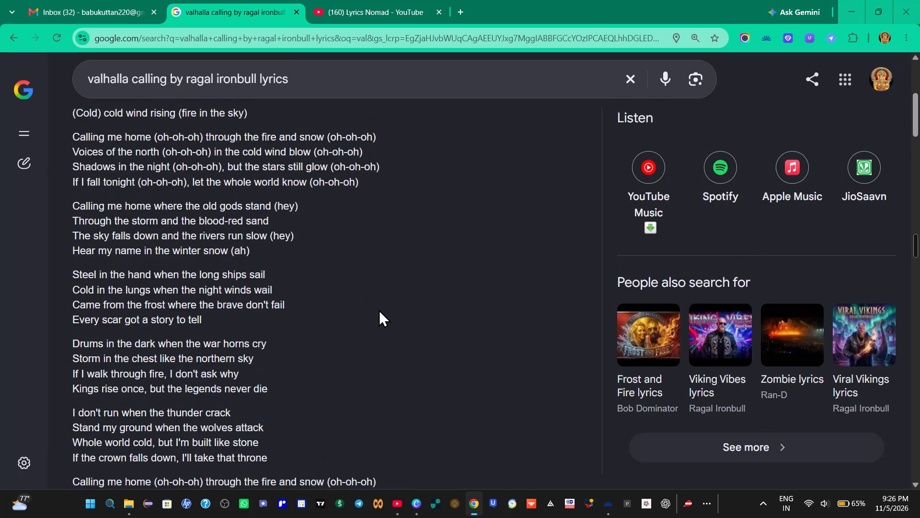
{"action": "scroll", "coordinate": [379, 309], "scroll_direction": "down", "scroll_amount": 6}
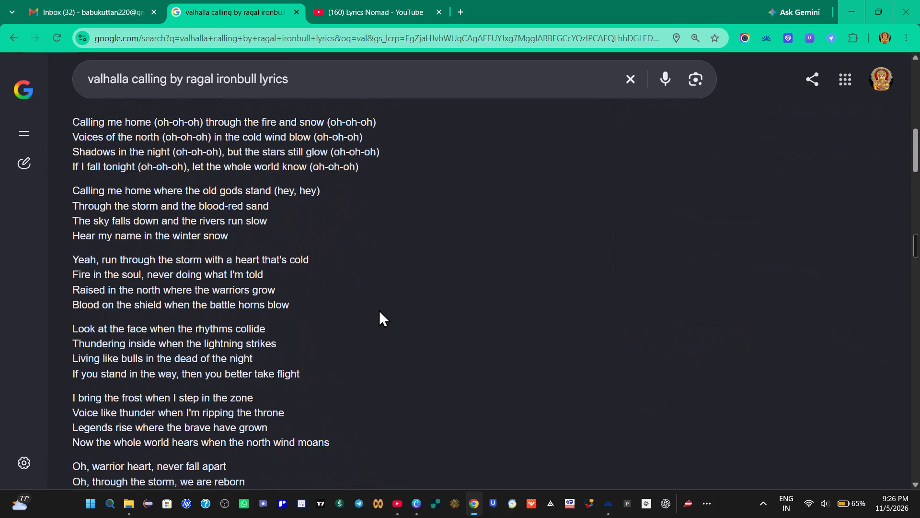
{"action": "scroll", "coordinate": [379, 309], "scroll_direction": "down", "scroll_amount": 2}
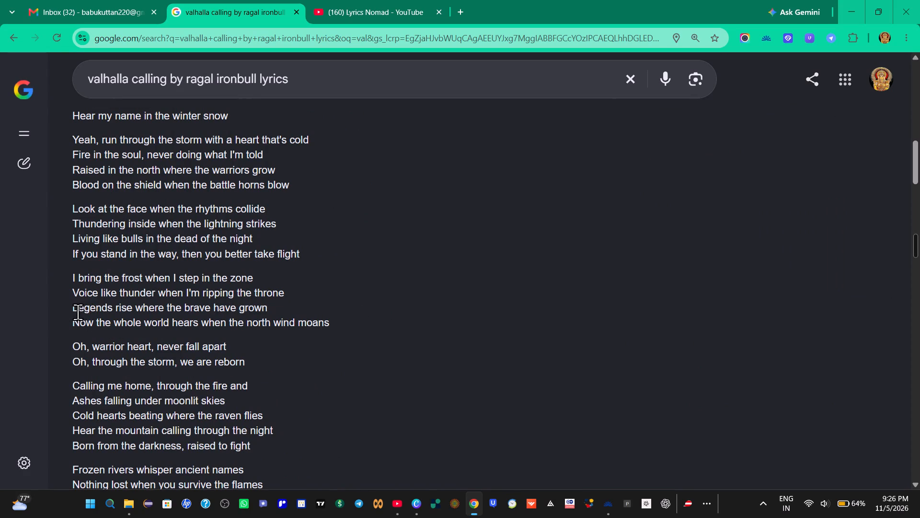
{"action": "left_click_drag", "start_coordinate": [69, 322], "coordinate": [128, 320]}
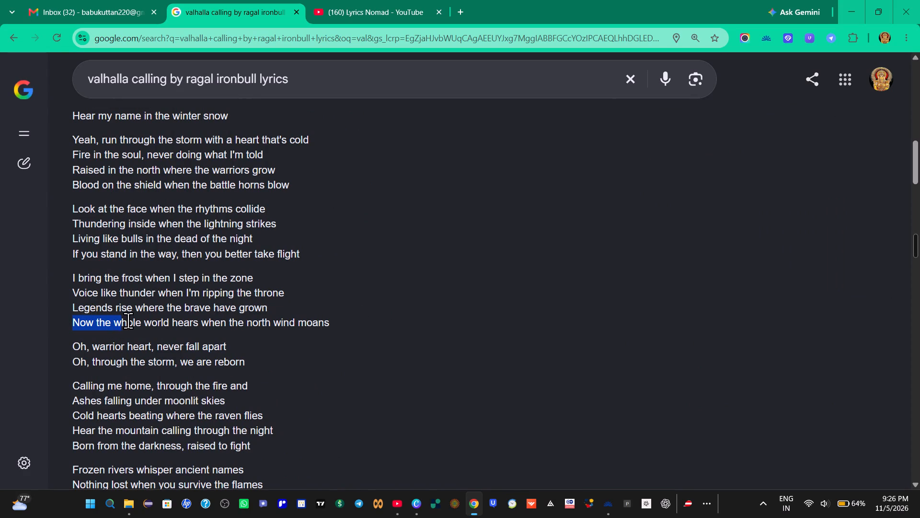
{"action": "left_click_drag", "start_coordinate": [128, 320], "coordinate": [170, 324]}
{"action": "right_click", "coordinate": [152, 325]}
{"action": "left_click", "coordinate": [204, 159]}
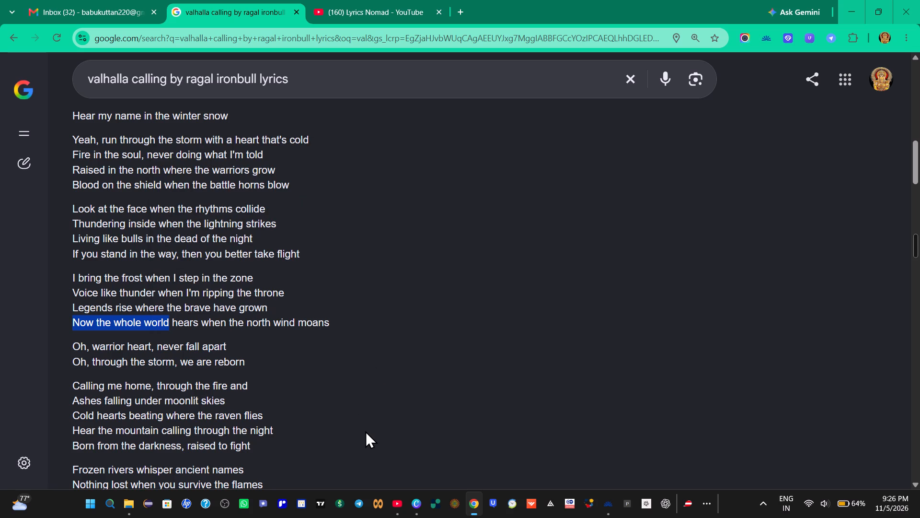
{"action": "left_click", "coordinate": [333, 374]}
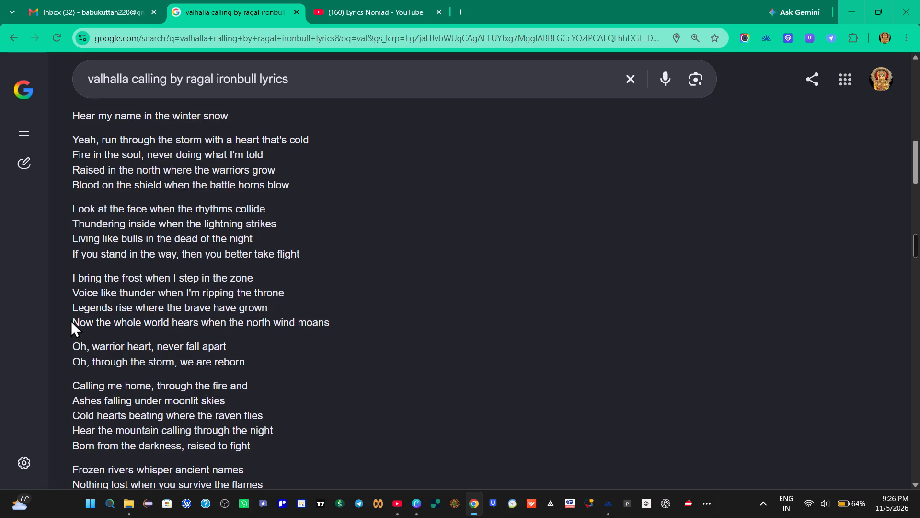
Copy "Now the whole world hears" from the lyrics page and paste it over the long final caption's text in Canva.
{"action": "left_click_drag", "start_coordinate": [70, 320], "coordinate": [202, 326]}
{"action": "right_click", "coordinate": [182, 325]}
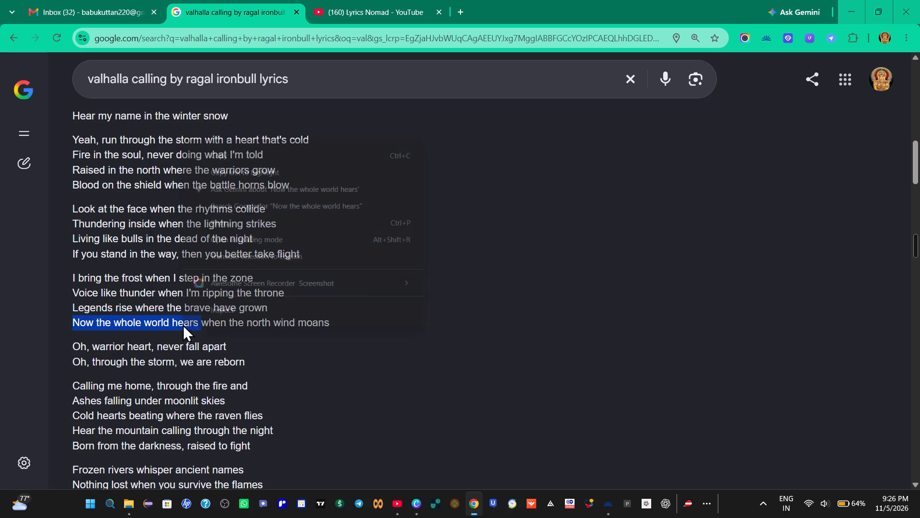
{"action": "left_click", "coordinate": [218, 159]}
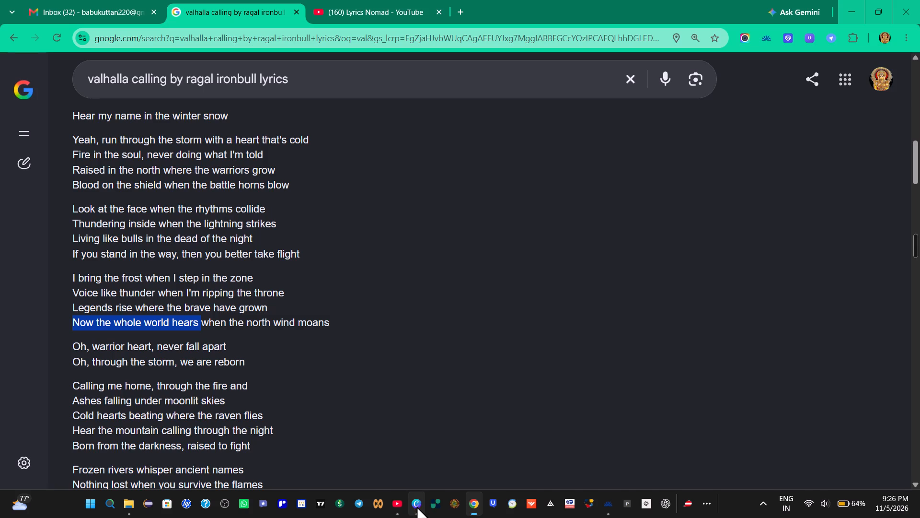
{"action": "left_click", "coordinate": [416, 506]}
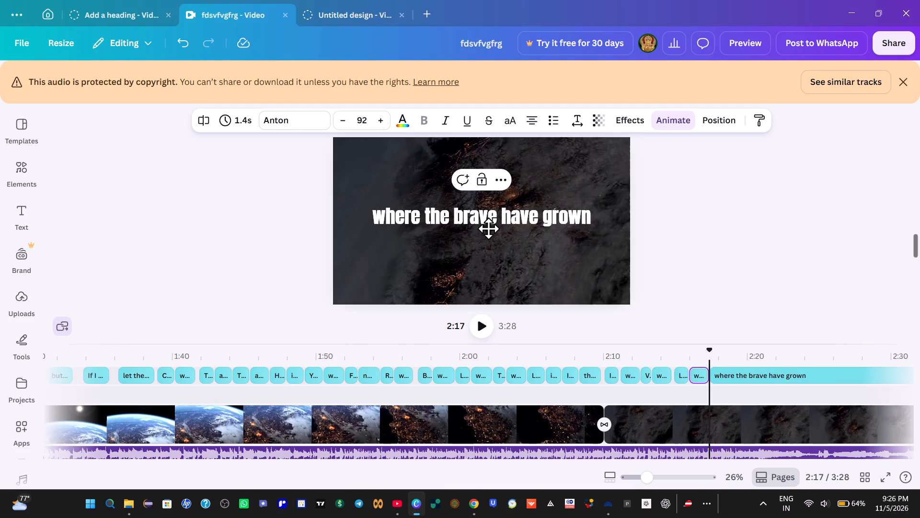
{"action": "left_click", "coordinate": [489, 225]}
{"action": "left_click", "coordinate": [490, 239]}
{"action": "double_click", "coordinate": [500, 215]}
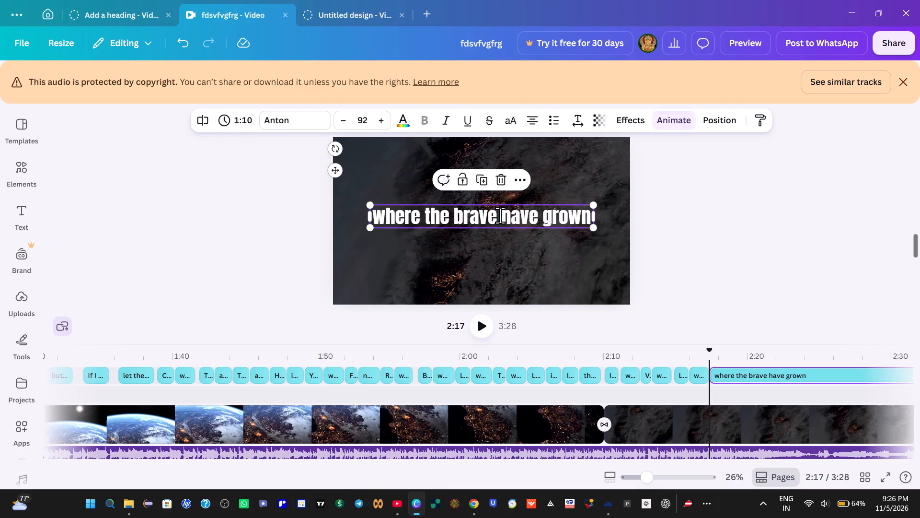
{"action": "key", "text": "BackSpace"}
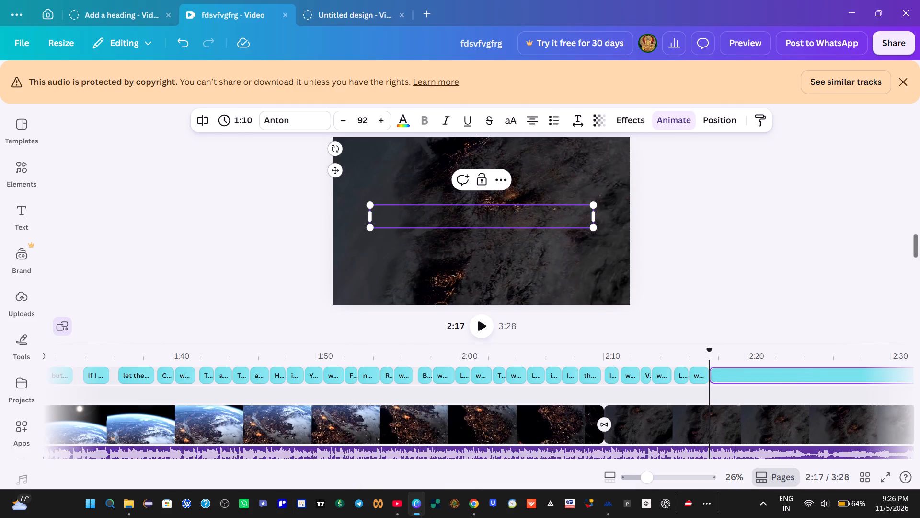
{"action": "key", "text": "ctrl+v"}
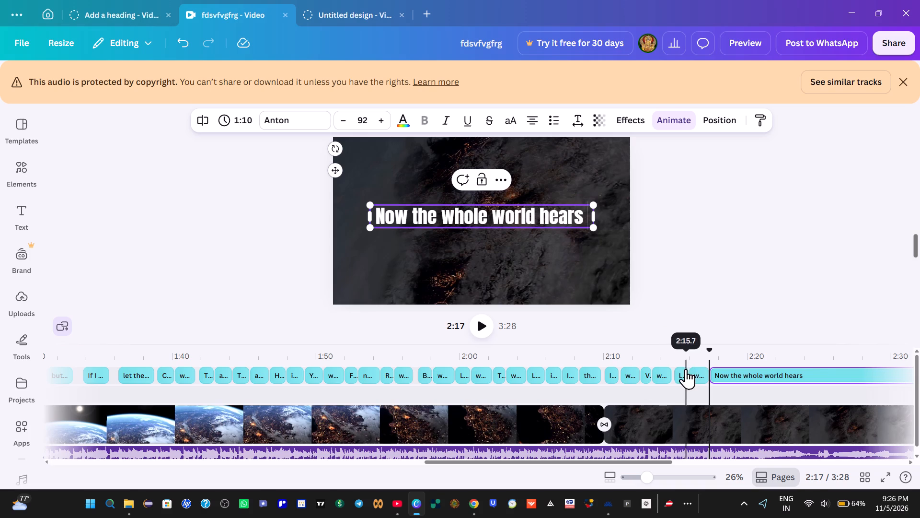
Play from about 2:13 and split the "Now the whole world hears" caption just after 2:18, making its first part 1.2 s long.
{"action": "left_click", "coordinate": [680, 364]}
{"action": "left_click", "coordinate": [485, 330]}
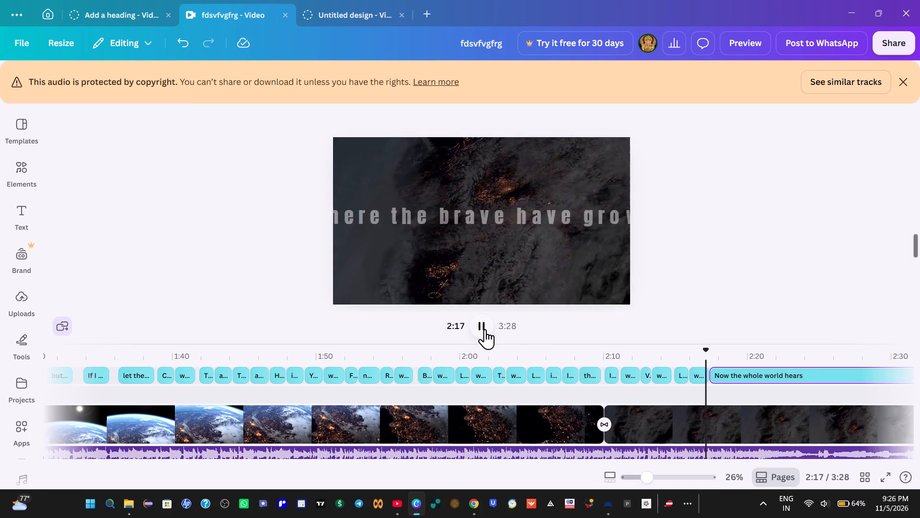
{"action": "left_click", "coordinate": [485, 329]}
{"action": "left_click", "coordinate": [652, 350]}
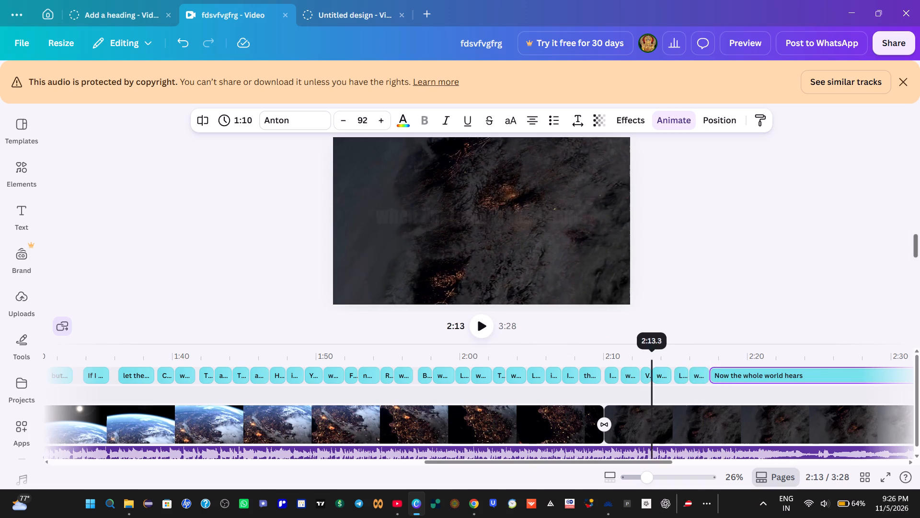
{"action": "left_click", "coordinate": [480, 325]}
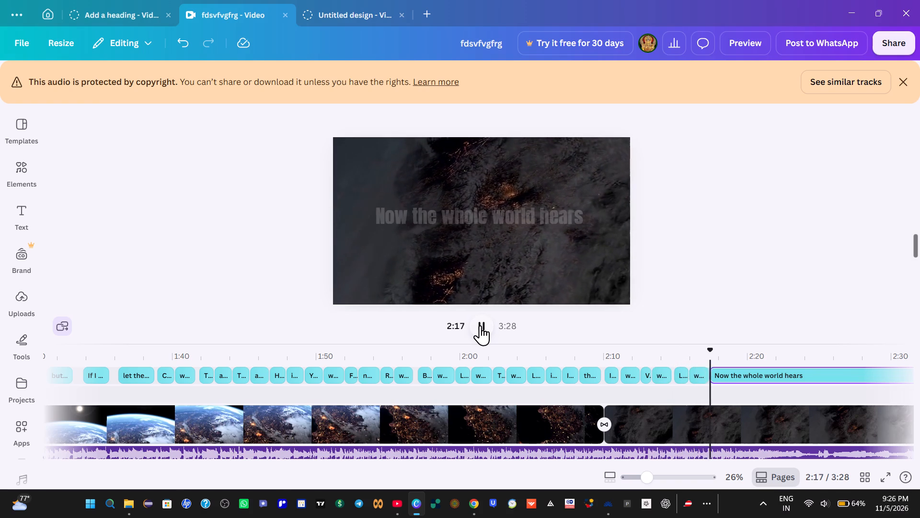
{"action": "left_click", "coordinate": [480, 325]}
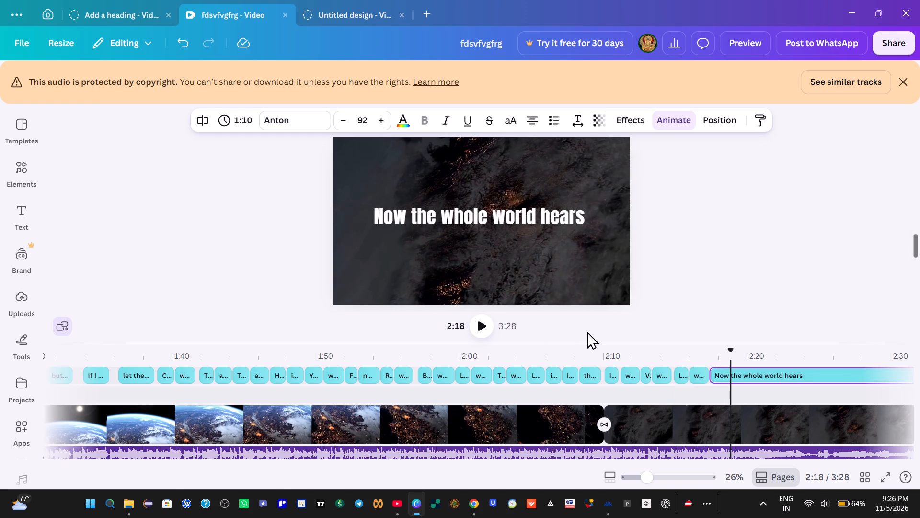
{"action": "left_click", "coordinate": [671, 358]}
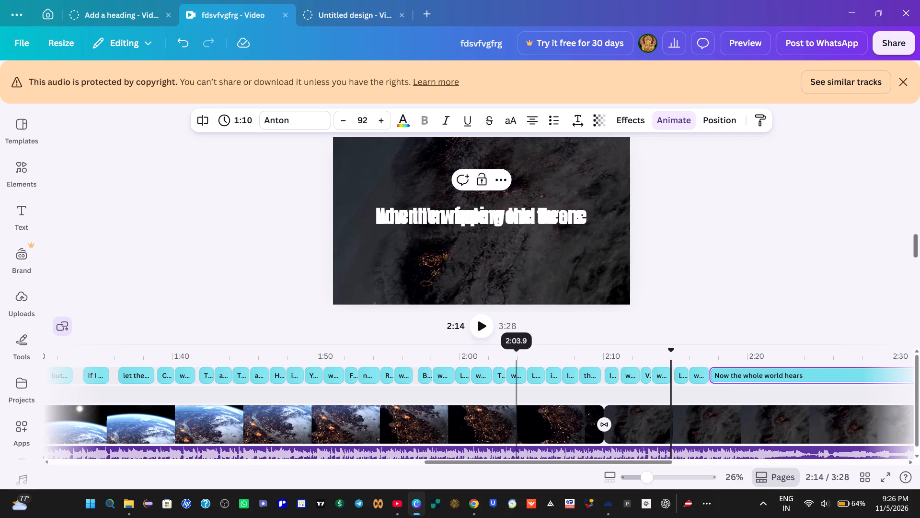
{"action": "left_click", "coordinate": [479, 328]}
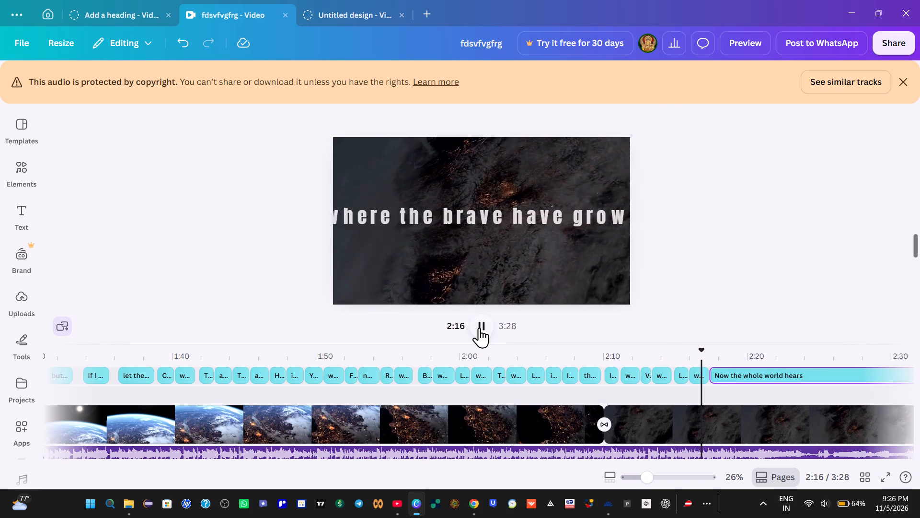
{"action": "left_click", "coordinate": [479, 328]}
{"action": "left_click", "coordinate": [479, 328]}
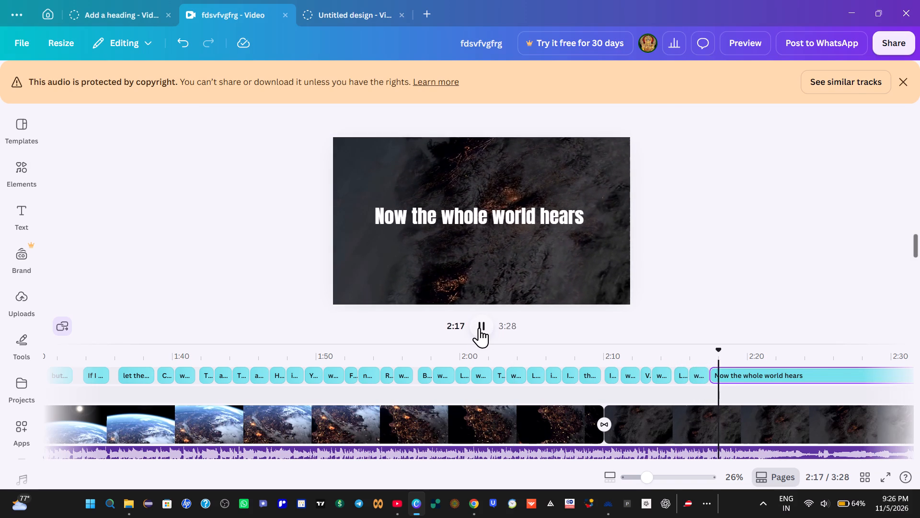
{"action": "left_click", "coordinate": [479, 328]}
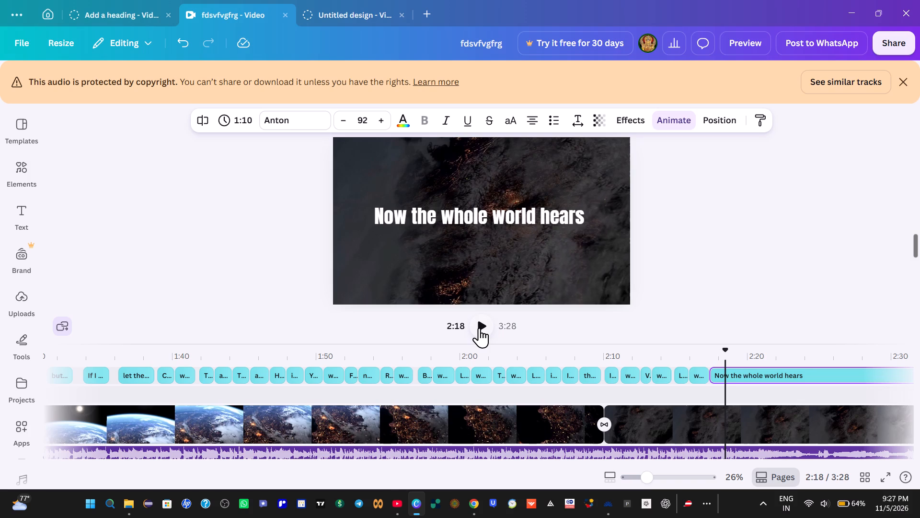
{"action": "double_click", "coordinate": [479, 328]}
{"action": "key", "text": "Left"}
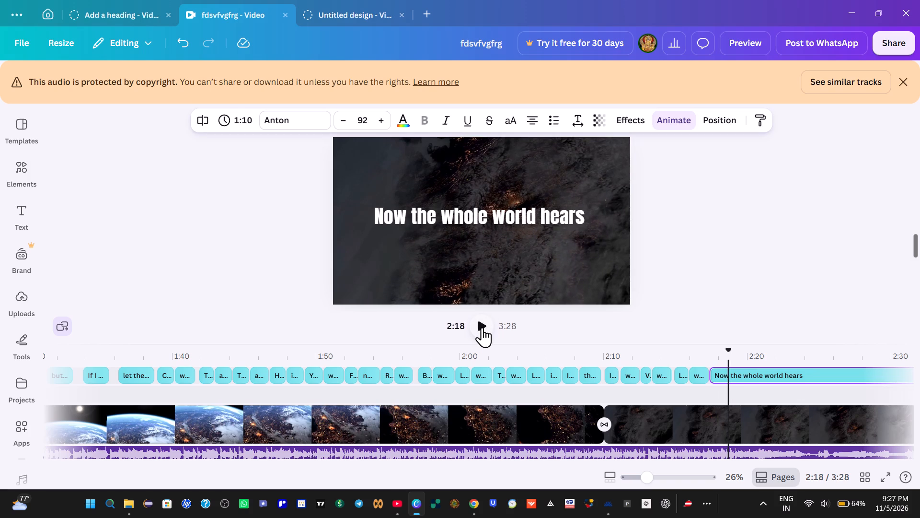
{"action": "right_click", "coordinate": [727, 372]}
{"action": "left_click", "coordinate": [759, 320]}
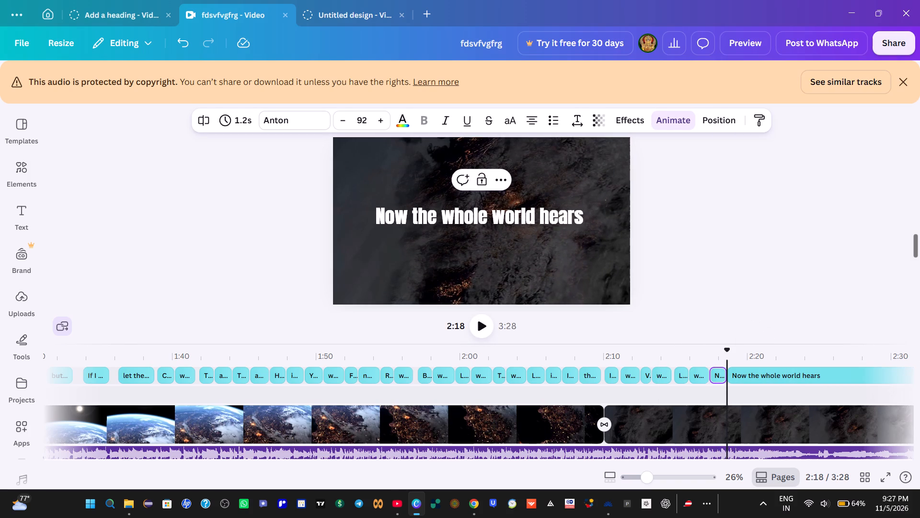
Copy "when the north wind moans" from the lyrics page in Chrome and paste it over the long final caption's text in Canva.
{"action": "left_click", "coordinate": [477, 503]}
{"action": "left_click", "coordinate": [289, 352]}
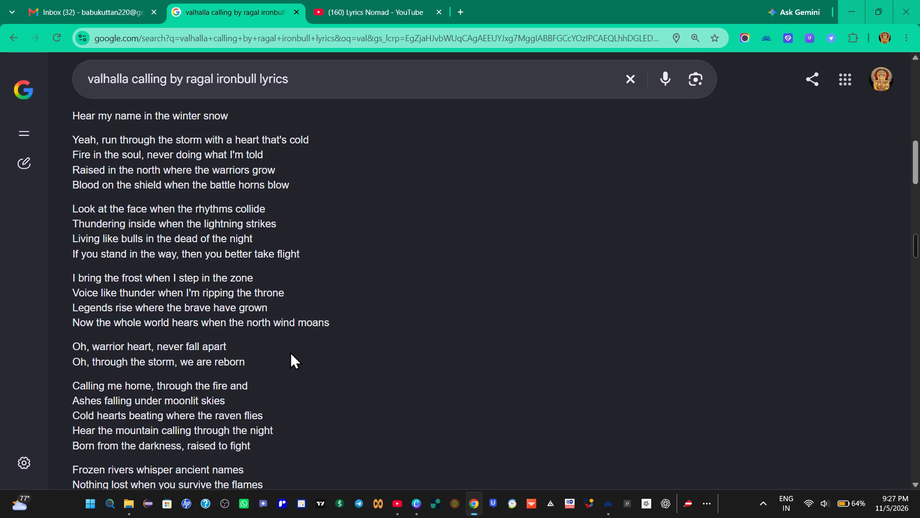
{"action": "left_click_drag", "start_coordinate": [201, 321], "coordinate": [383, 322]}
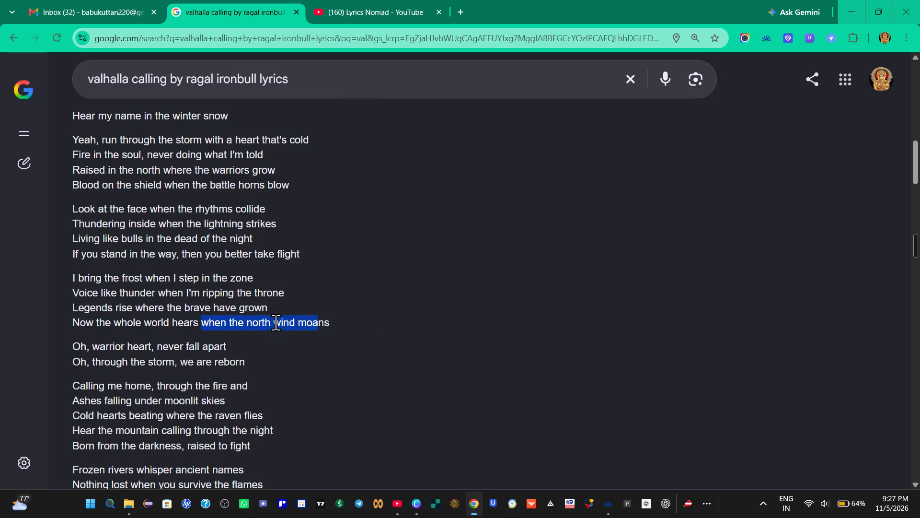
{"action": "right_click", "coordinate": [276, 323]}
{"action": "left_click", "coordinate": [320, 153]}
{"action": "left_click", "coordinate": [418, 505]}
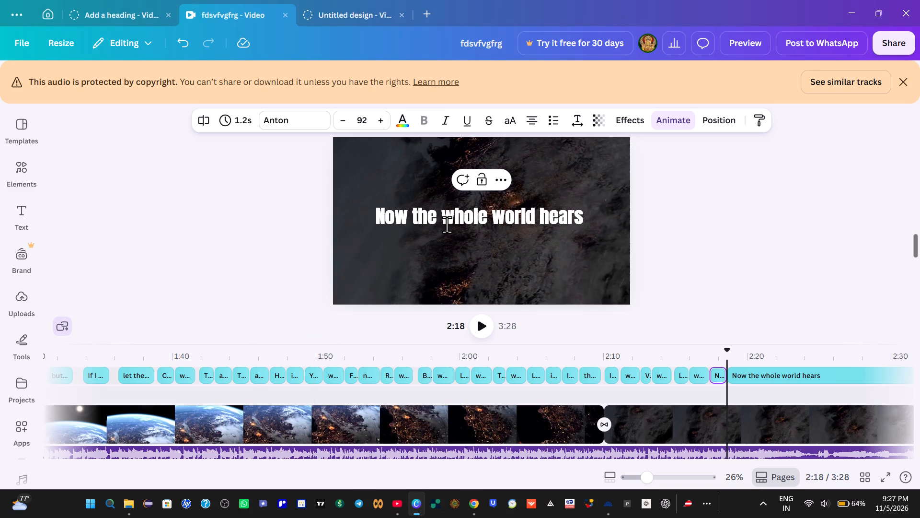
{"action": "left_click", "coordinate": [447, 224]}
{"action": "left_click", "coordinate": [468, 243]}
{"action": "double_click", "coordinate": [481, 221]}
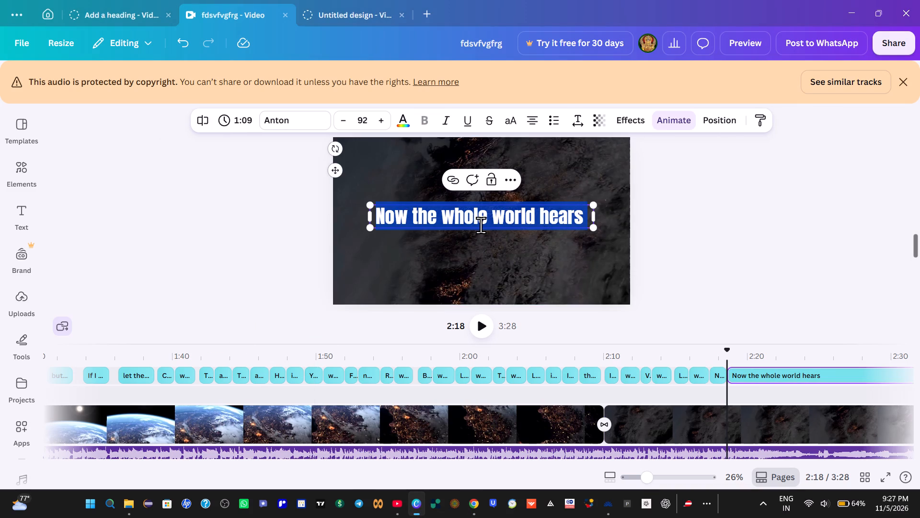
{"action": "key", "text": "BackSpace"}
{"action": "key", "text": "ctrl+v"}
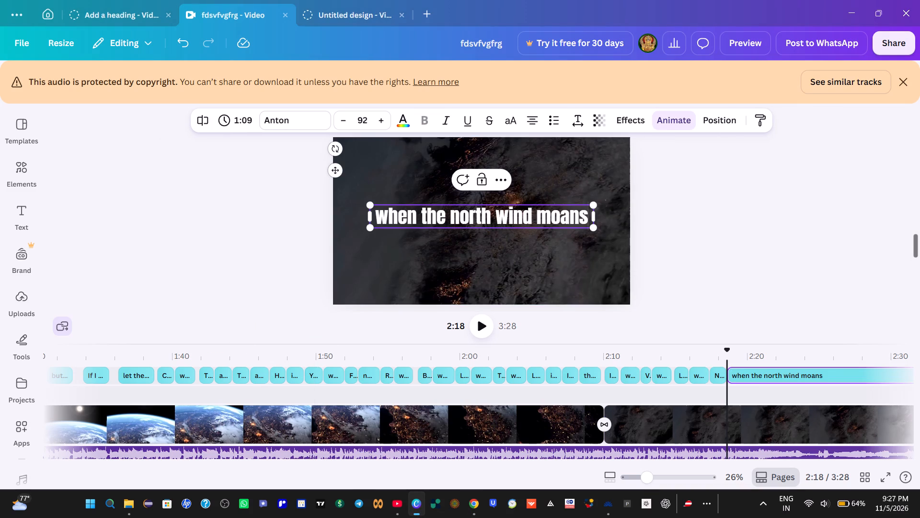
Play from about 2:18 and split the "when the north wind moans" caption at about 2:20, making its first part 2.1 s long.
{"action": "left_click", "coordinate": [482, 322]}
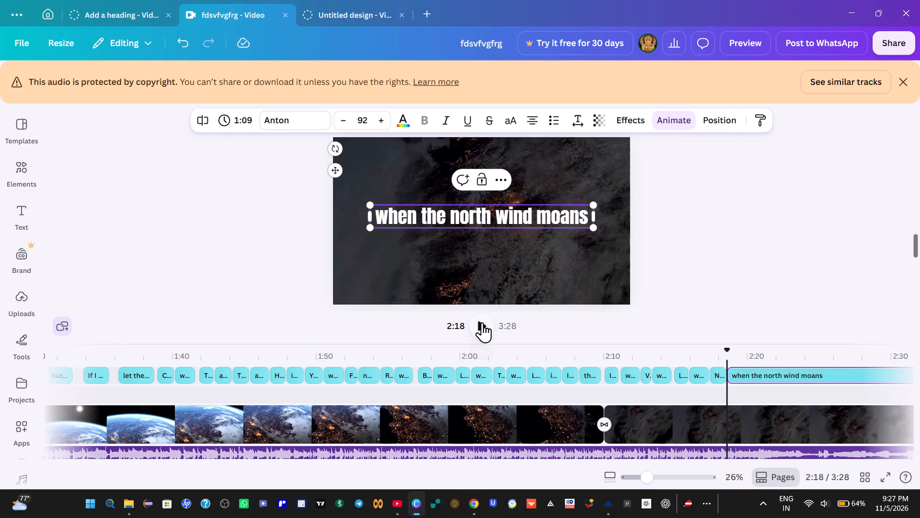
{"action": "left_click", "coordinate": [482, 322]}
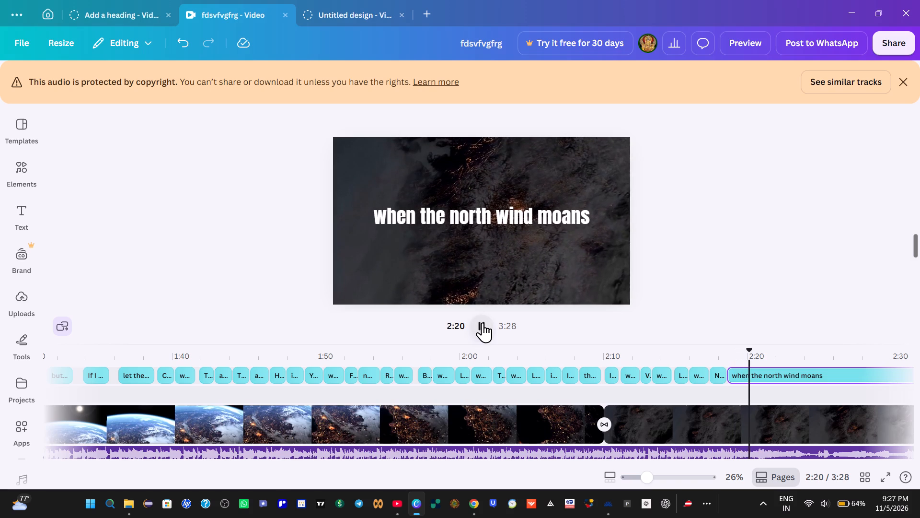
{"action": "double_click", "coordinate": [484, 323]}
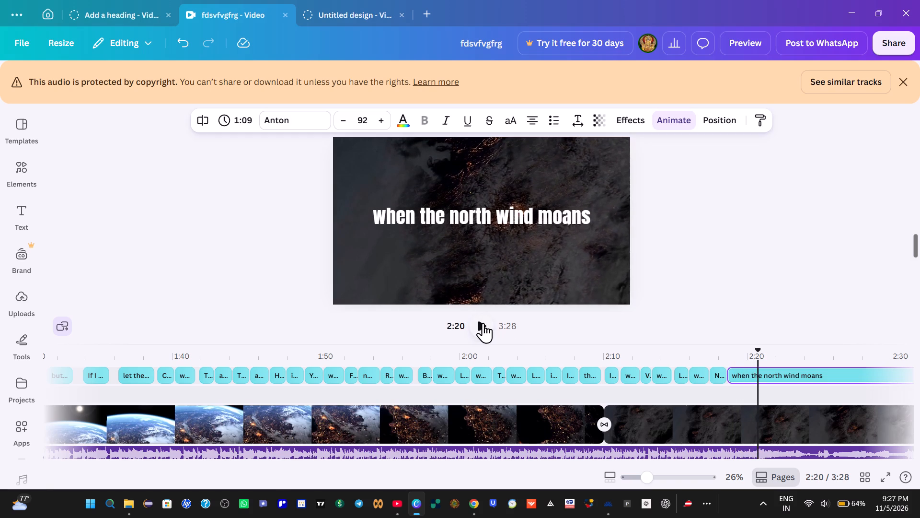
{"action": "right_click", "coordinate": [760, 373]}
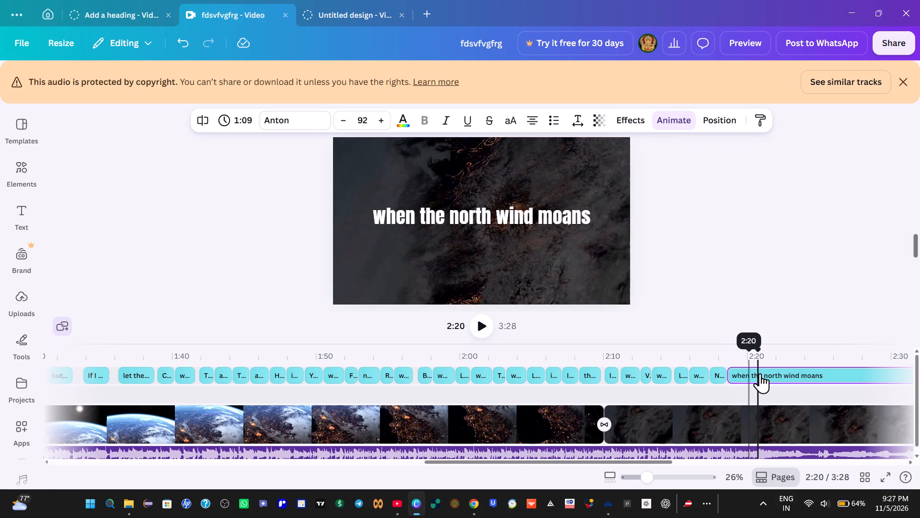
{"action": "left_click", "coordinate": [778, 320]}
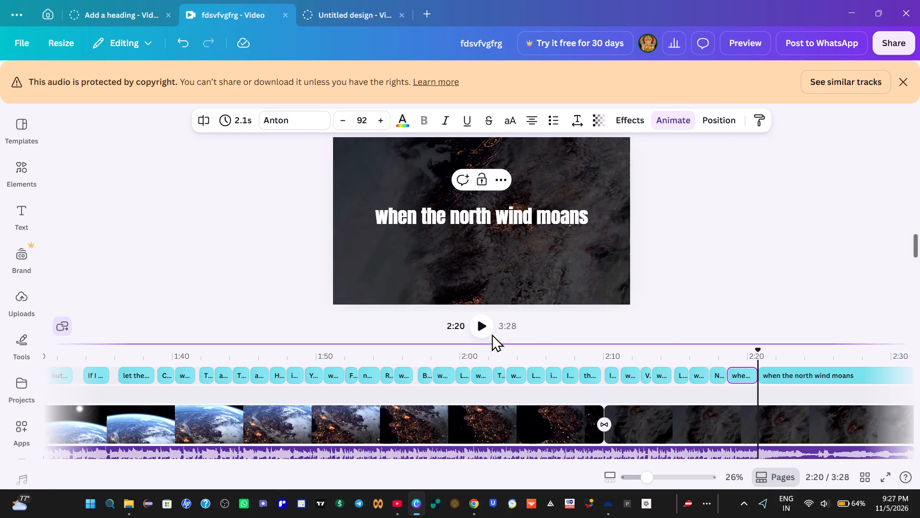
Play on from about 2:20, and play the YouTube lyric video to about 2:25 to check the wording after "when the north wind moans".
{"action": "left_click", "coordinate": [475, 330]}
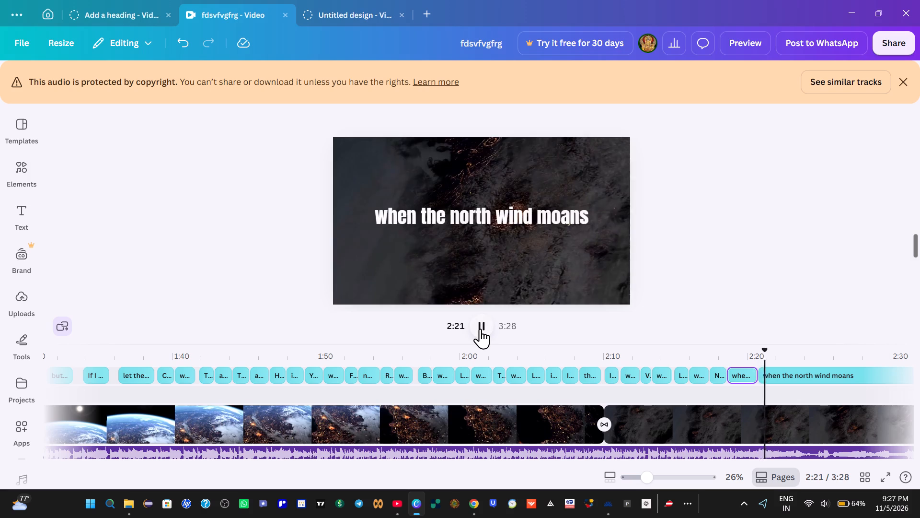
{"action": "left_click", "coordinate": [480, 329]}
{"action": "left_click", "coordinate": [480, 329]}
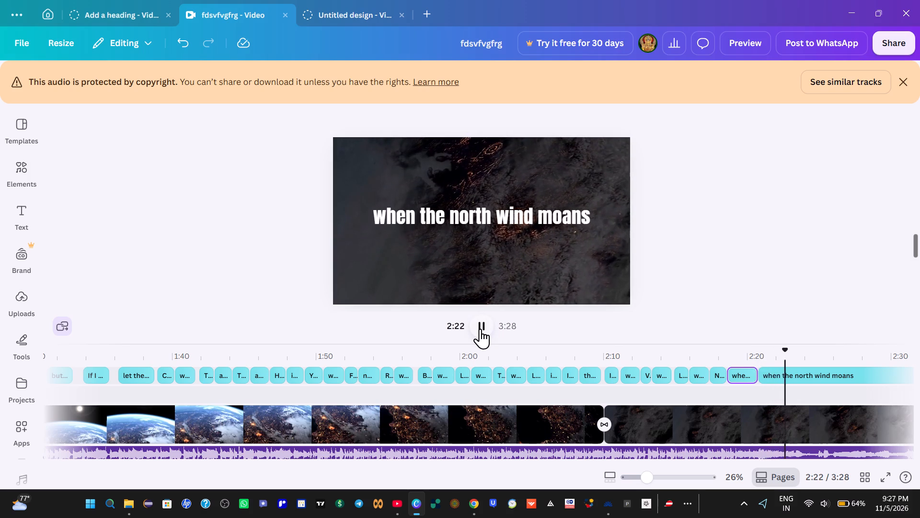
{"action": "left_click", "coordinate": [480, 329]}
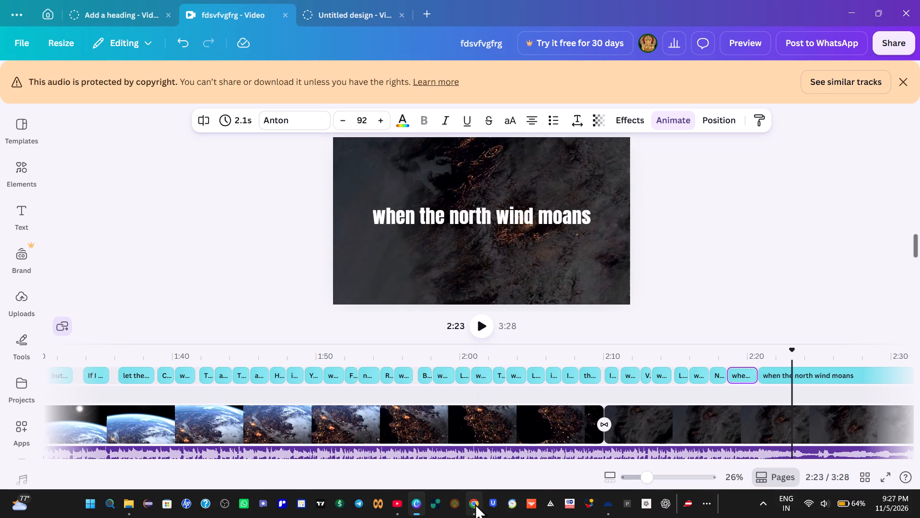
{"action": "left_click", "coordinate": [397, 506]}
{"action": "left_click", "coordinate": [359, 310]}
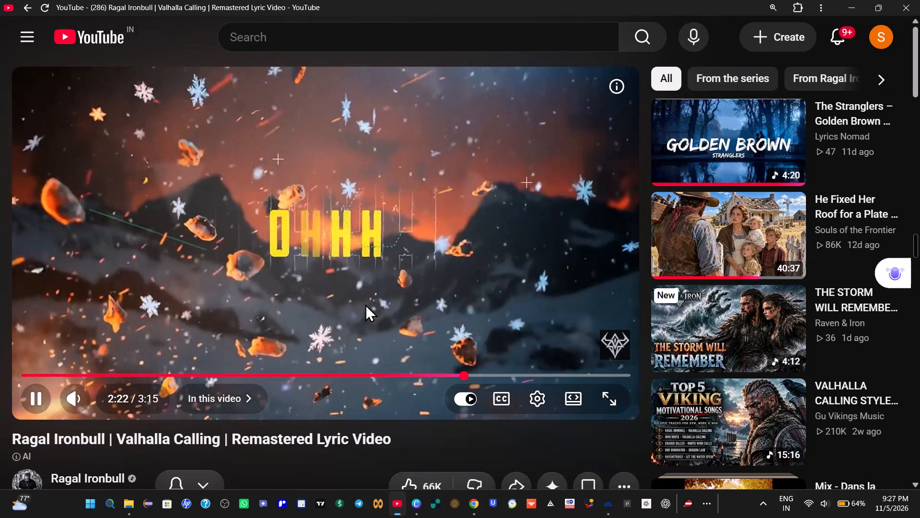
{"action": "left_click", "coordinate": [365, 304]}
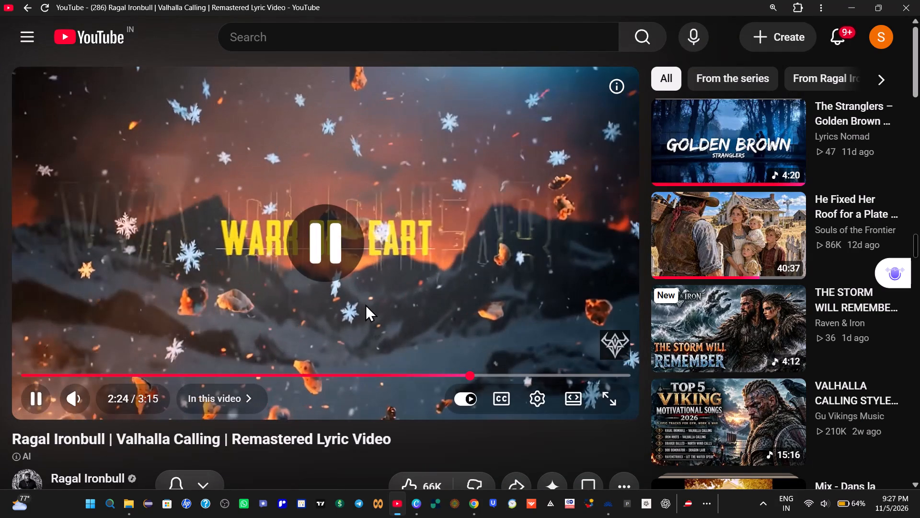
{"action": "left_click", "coordinate": [365, 304]}
{"action": "left_click", "coordinate": [365, 304]}
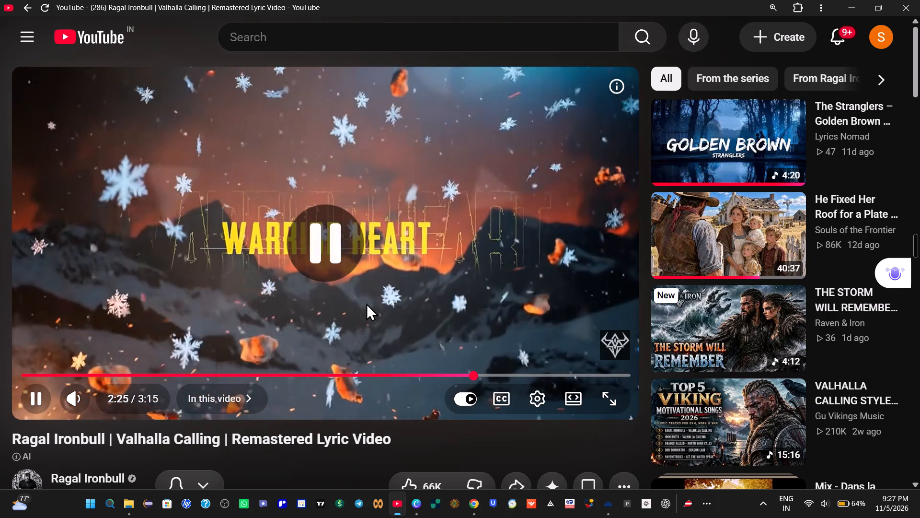
{"action": "scroll", "coordinate": [395, 394], "scroll_direction": "down", "scroll_amount": 1}
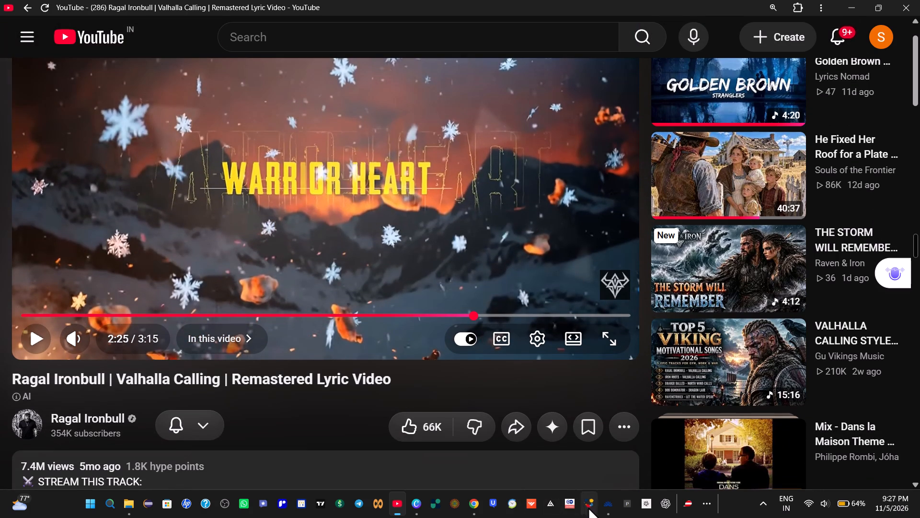
Copy "Oh, warrior heart," from the lyrics page in Chrome.
{"action": "left_click", "coordinate": [474, 508]}
{"action": "left_click", "coordinate": [289, 361]}
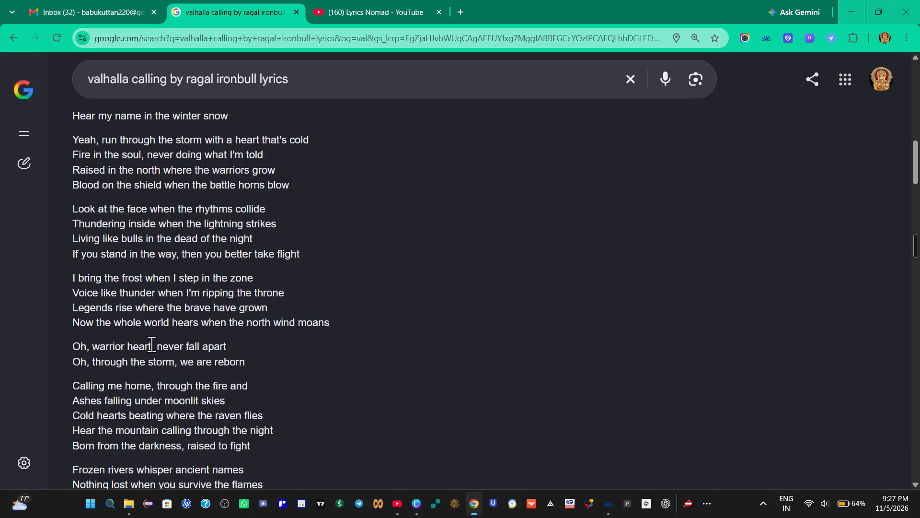
{"action": "left_click_drag", "start_coordinate": [67, 341], "coordinate": [156, 347]}
{"action": "right_click", "coordinate": [142, 345]}
{"action": "left_click", "coordinate": [189, 174]}
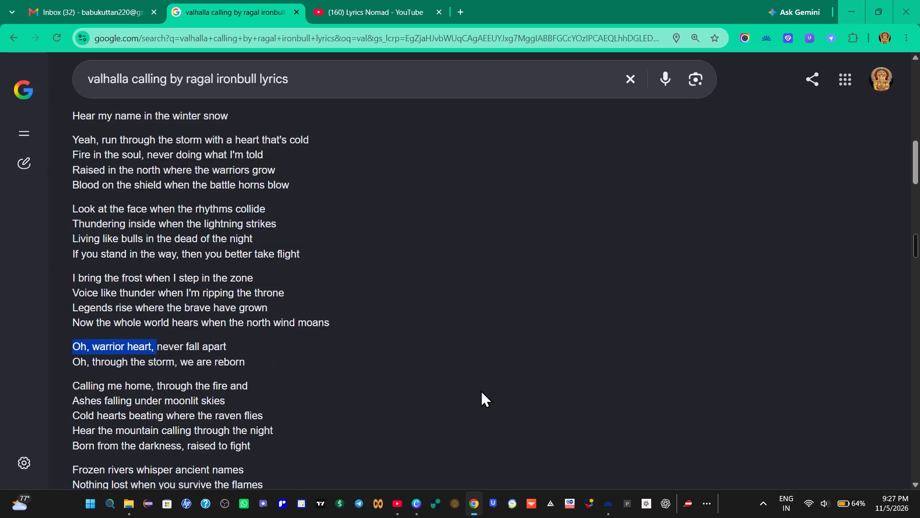
Back in Canva, replay from about 2:18 and trim the start of the long final caption to the playhead at about 2:20.
{"action": "left_click", "coordinate": [417, 502]}
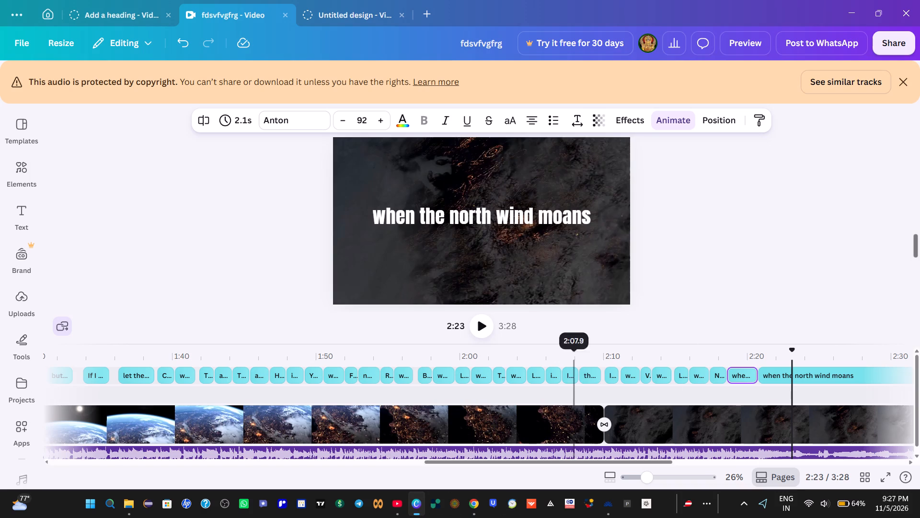
{"action": "left_click", "coordinate": [746, 363]}
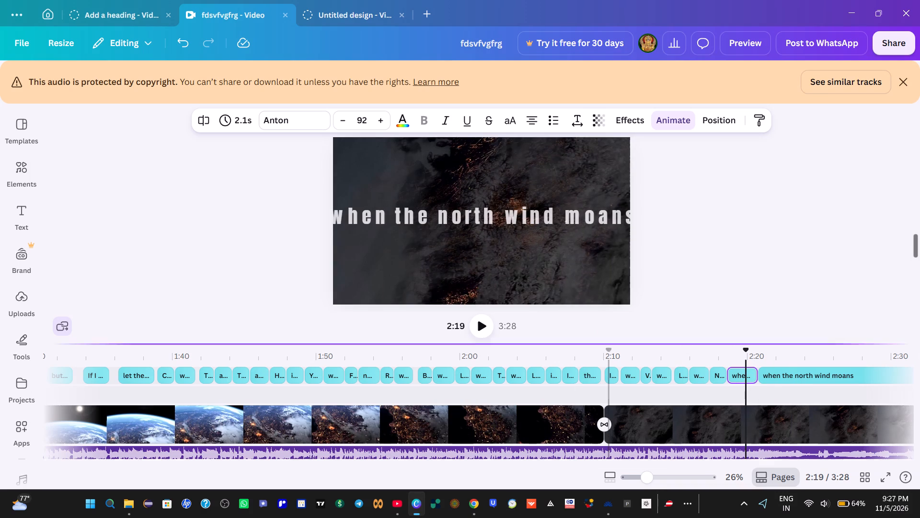
{"action": "left_click", "coordinate": [480, 330]}
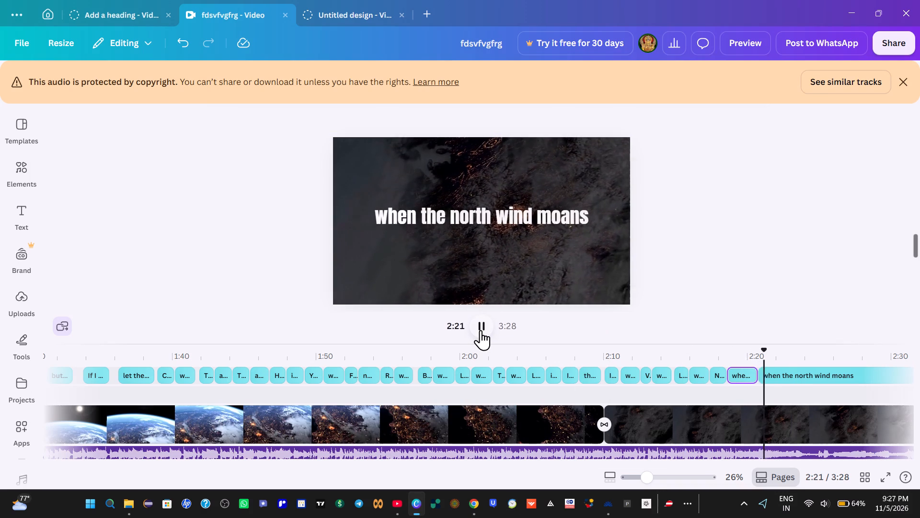
{"action": "left_click", "coordinate": [481, 330]}
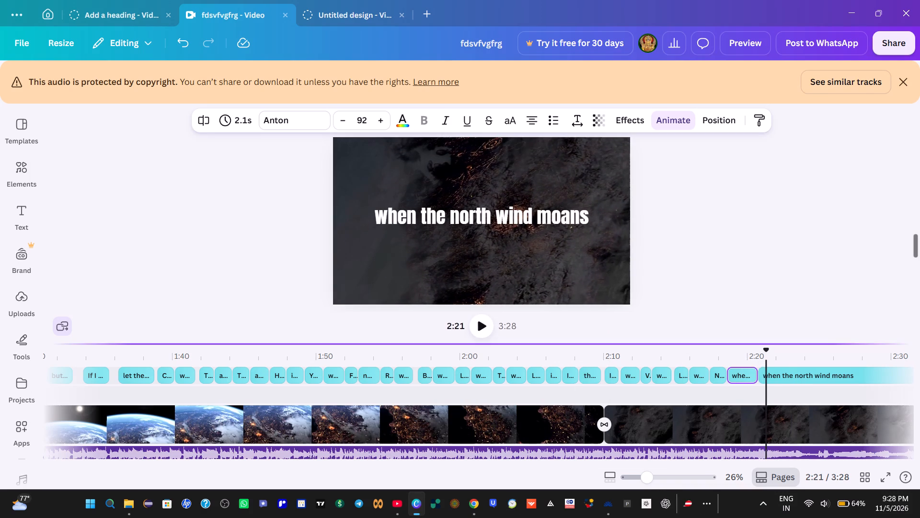
{"action": "left_click", "coordinate": [733, 360]}
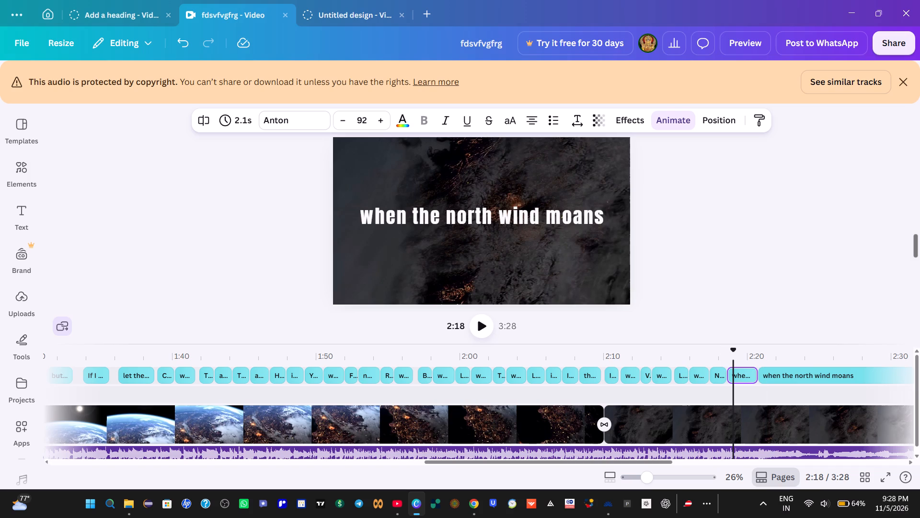
{"action": "left_click", "coordinate": [483, 325]}
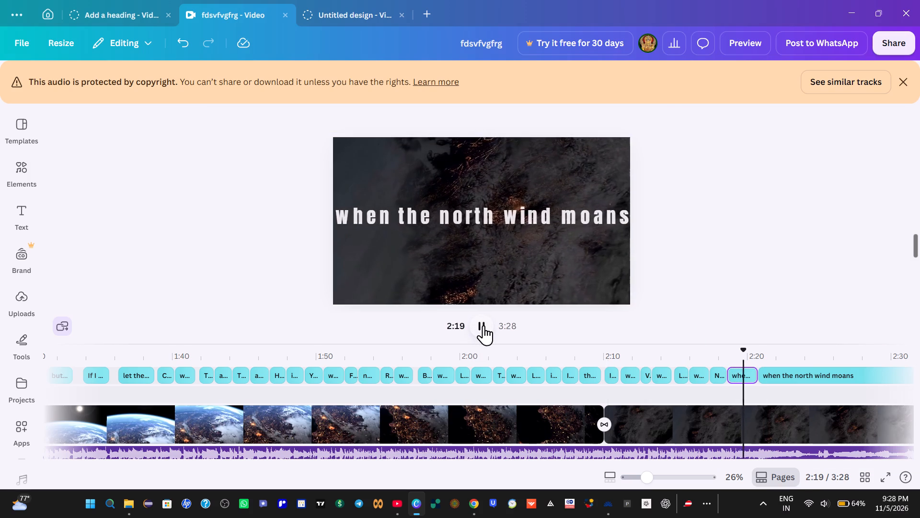
{"action": "left_click", "coordinate": [483, 325]}
{"action": "left_click", "coordinate": [483, 325]}
{"action": "left_click", "coordinate": [483, 326]}
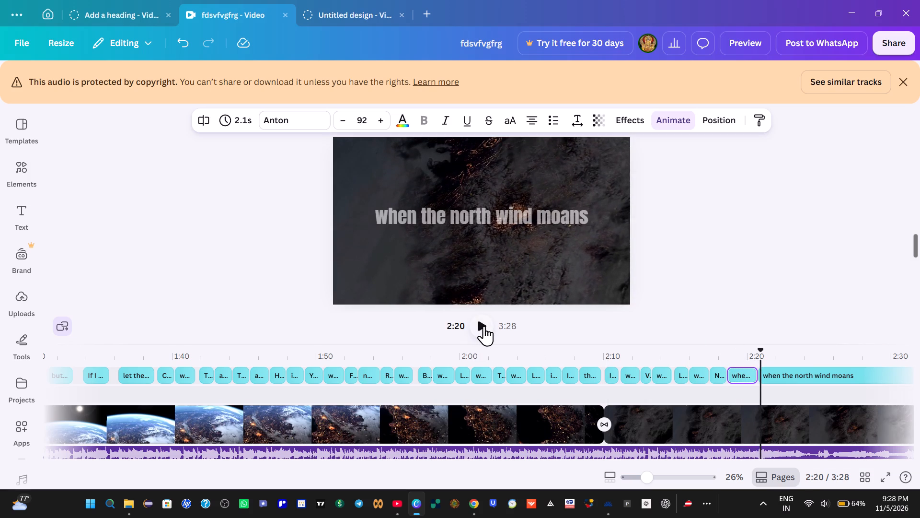
{"action": "left_click", "coordinate": [796, 377]}
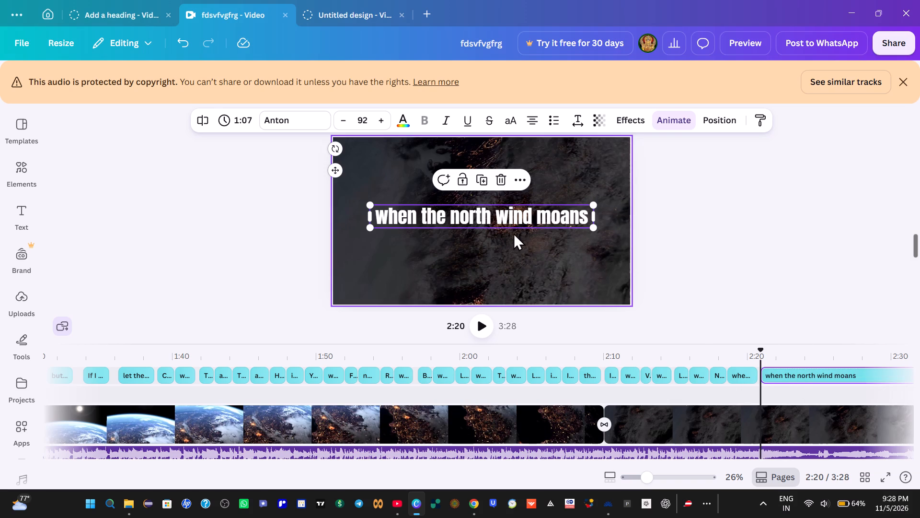
Replace the long final caption's text with the copied "Oh, warrior heart,".
{"action": "left_click", "coordinate": [513, 215]}
{"action": "key", "text": "BackSpace"}
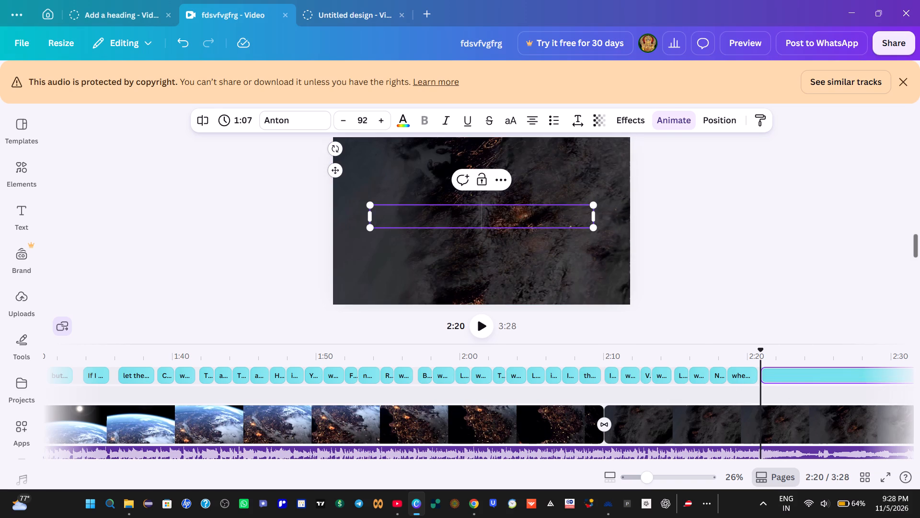
{"action": "key", "text": "ctrl+v"}
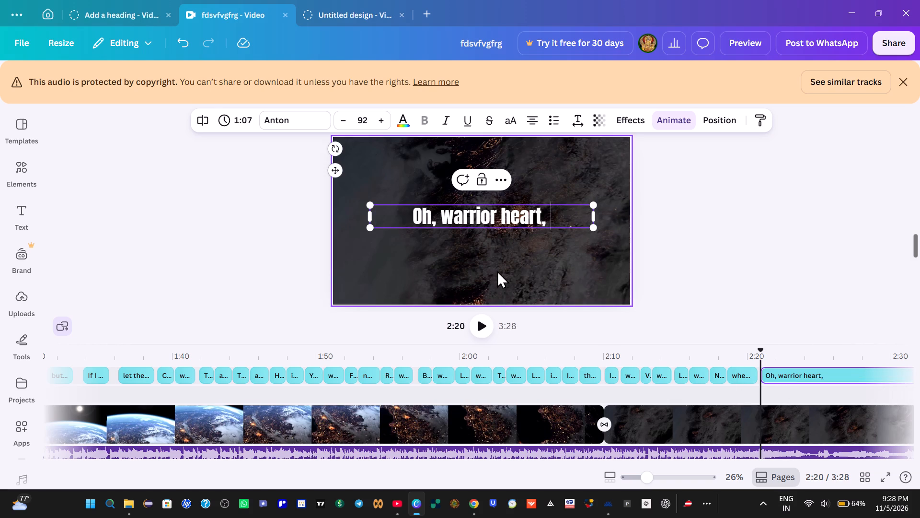
Play on and split the "Oh, warrior heart," caption at about 2:24, making its first part 3.7 s long.
{"action": "left_click", "coordinate": [716, 354]}
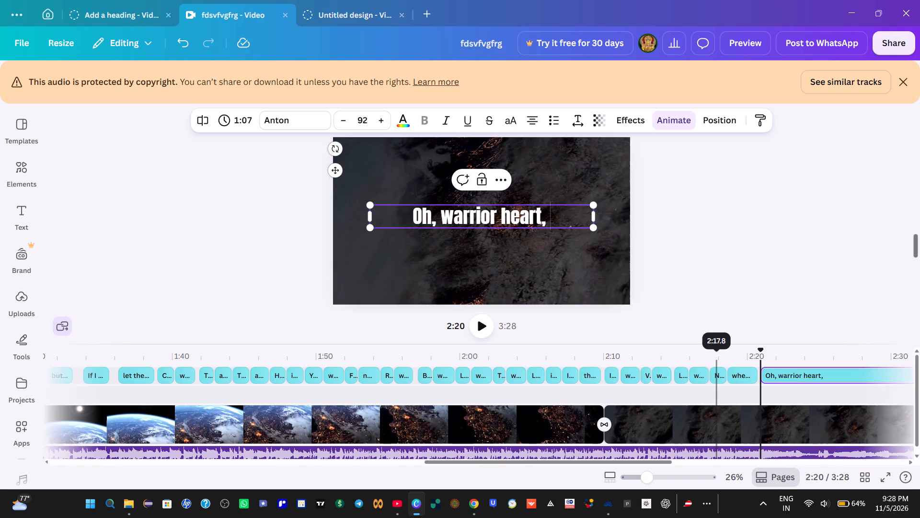
{"action": "left_click", "coordinate": [483, 329]}
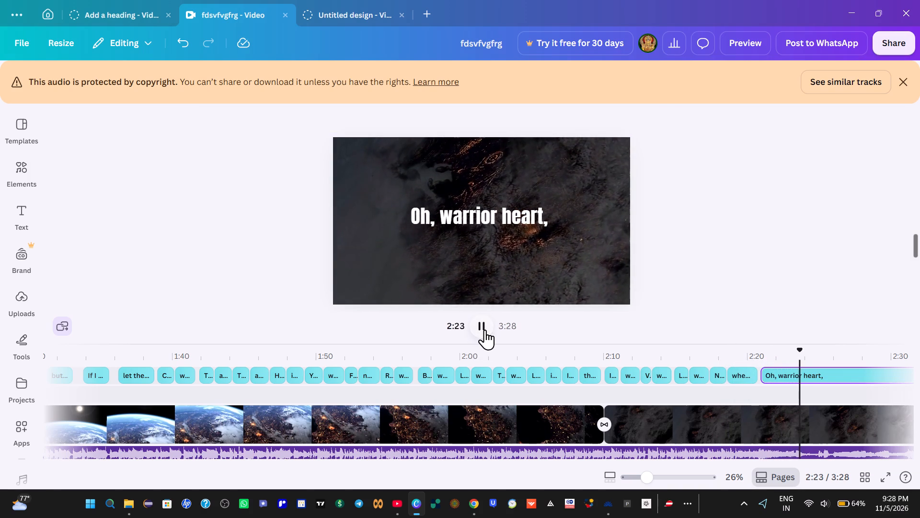
{"action": "left_click", "coordinate": [482, 328]}
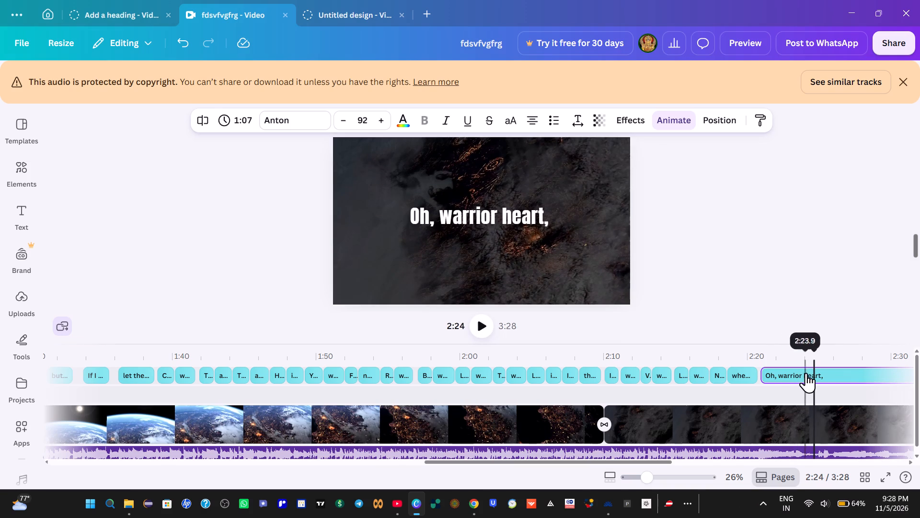
{"action": "right_click", "coordinate": [815, 374]}
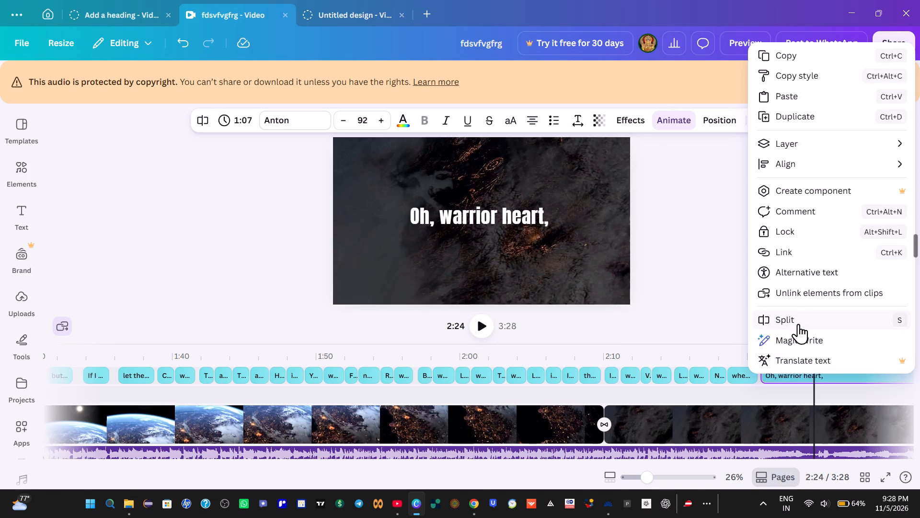
{"action": "left_click", "coordinate": [798, 322]}
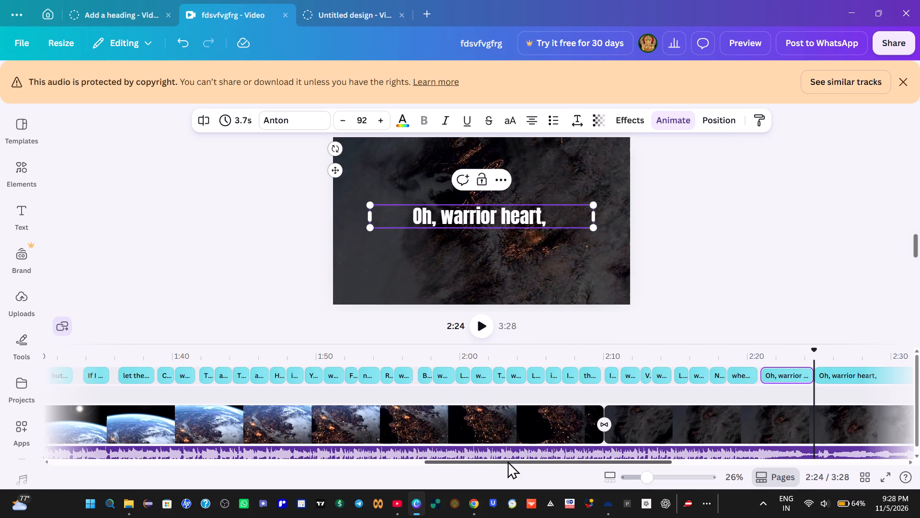
Play on briefly from 2:24 and trim the start of the long final caption to the playhead just before 2:25.
{"action": "left_click_drag", "start_coordinate": [507, 461], "coordinate": [626, 472]}
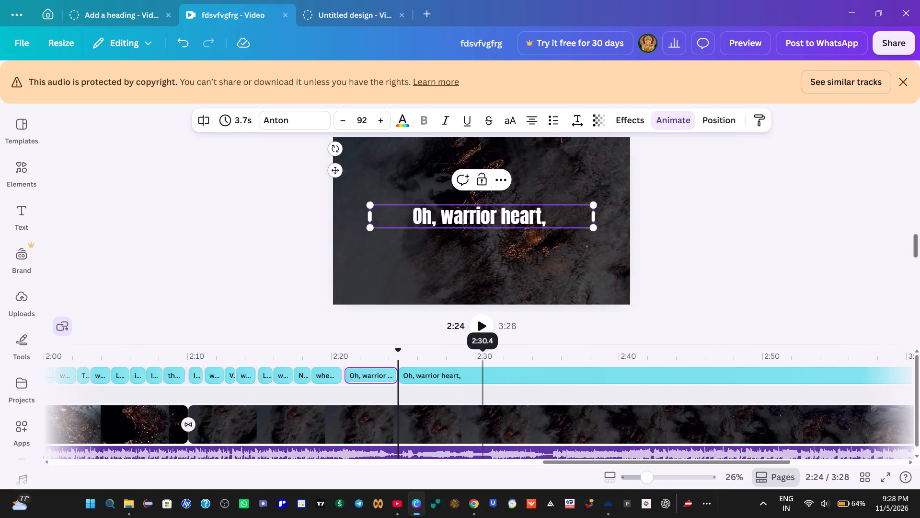
{"action": "left_click", "coordinate": [483, 326]}
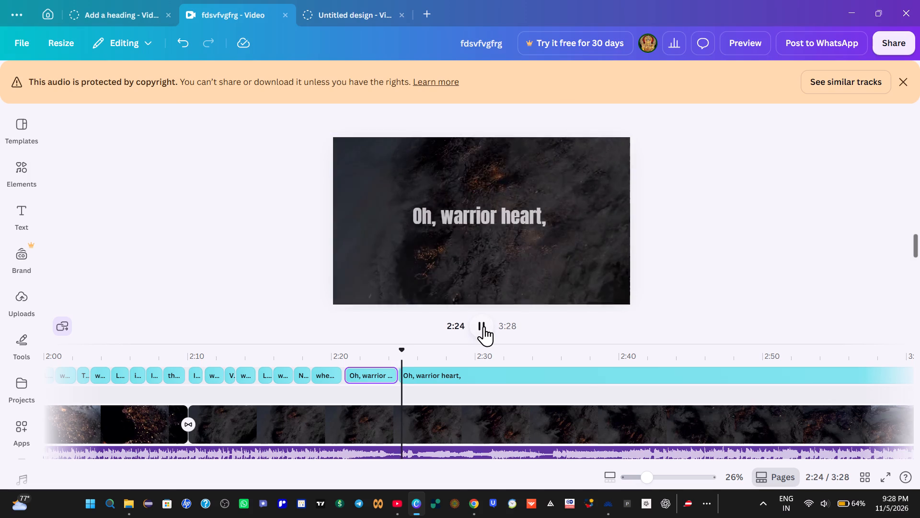
{"action": "left_click", "coordinate": [484, 326]}
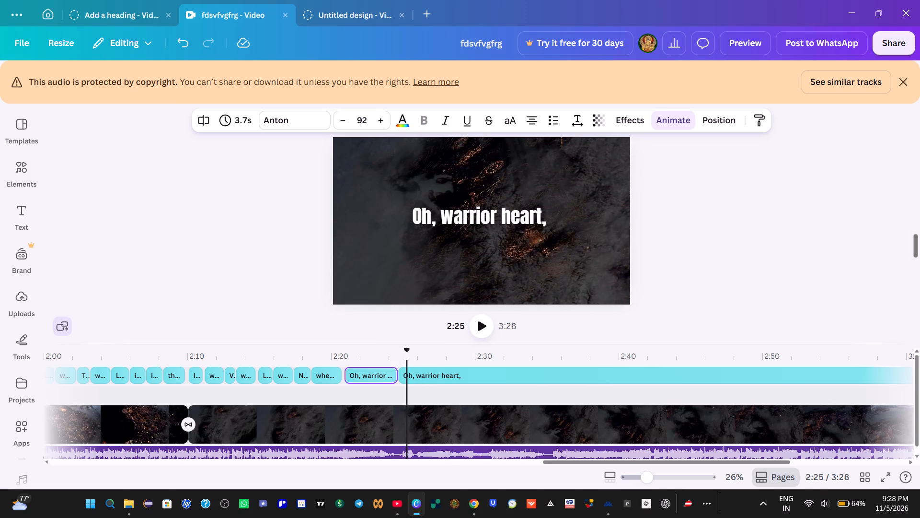
{"action": "key", "text": "Left"}
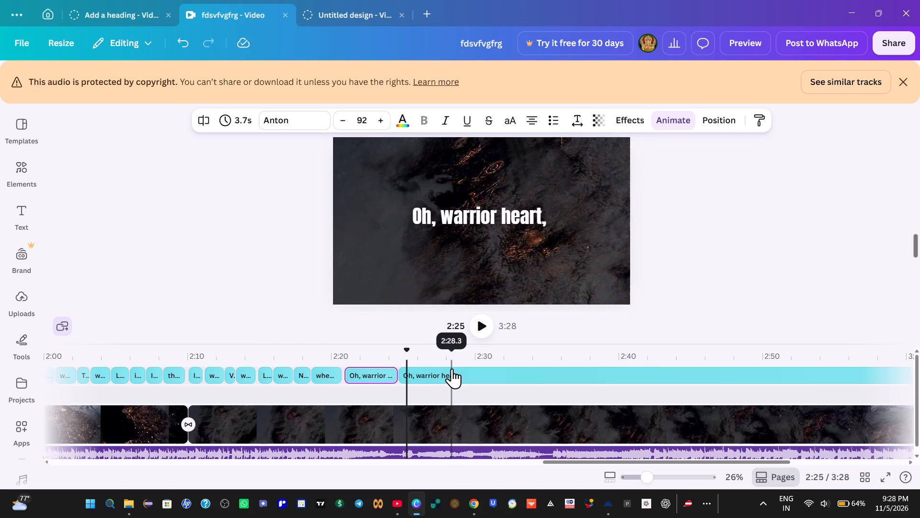
{"action": "key", "text": "Left"}
{"action": "key", "text": "Left"}
{"action": "left_click", "coordinate": [435, 376]}
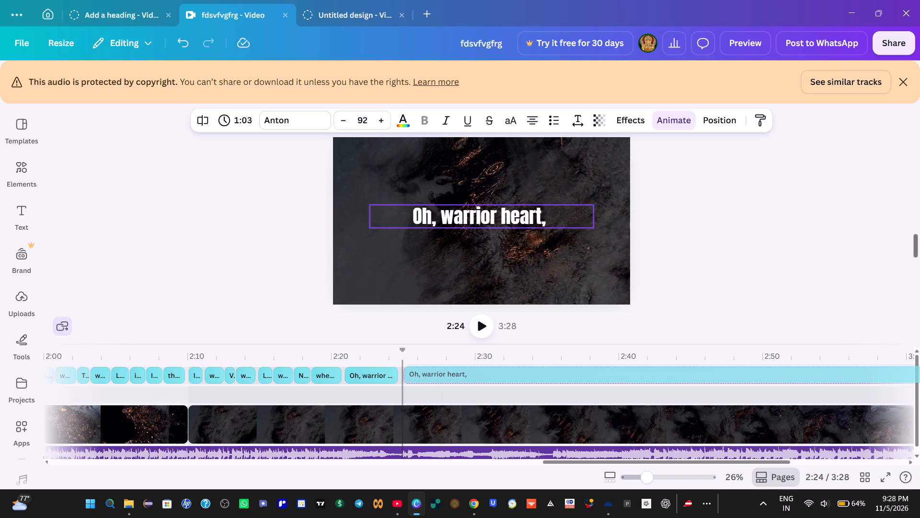
Copy "never fall apart" from the lyrics page in Chrome.
{"action": "left_click", "coordinate": [470, 503]}
{"action": "left_click", "coordinate": [258, 351]}
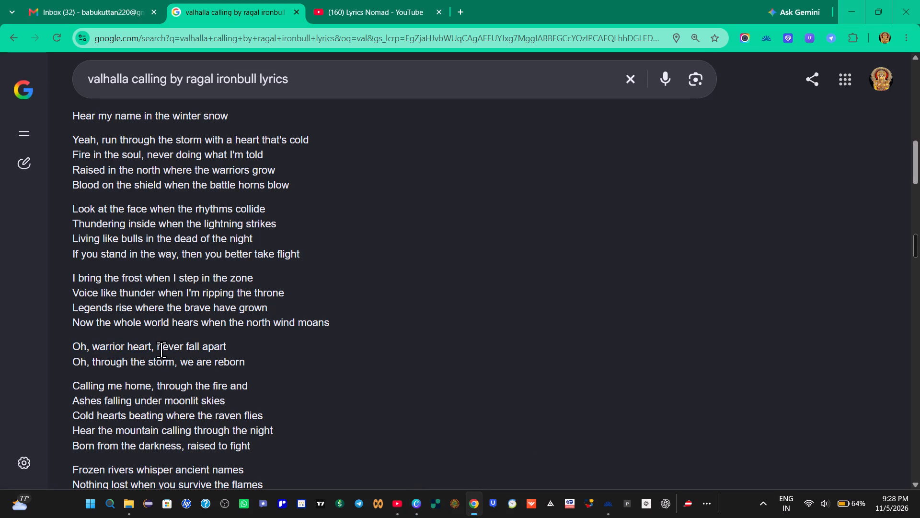
{"action": "left_click_drag", "start_coordinate": [156, 347], "coordinate": [233, 350]}
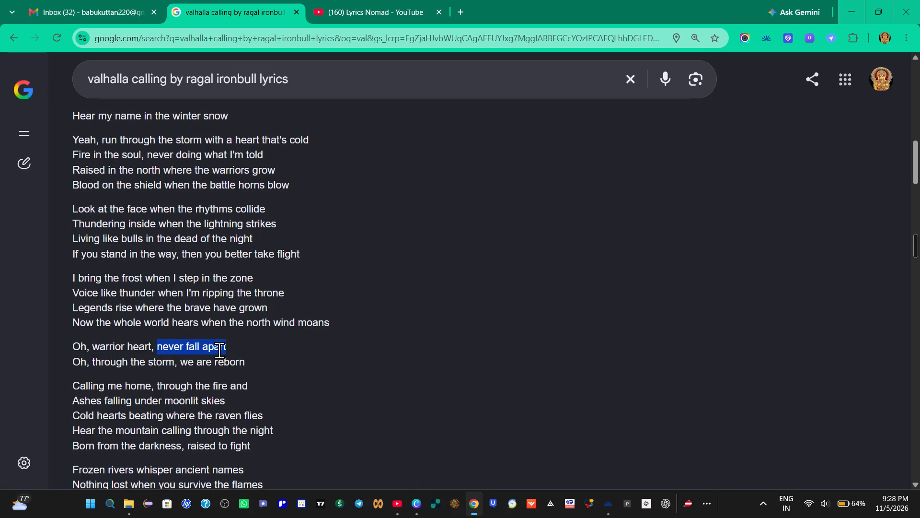
{"action": "right_click", "coordinate": [218, 350]}
{"action": "left_click", "coordinate": [247, 185]}
Back in Canva, replace the long final caption's text with the copied phrase and add an ellipsis so it reads "never fall apart...".
{"action": "left_click", "coordinate": [414, 501]}
{"action": "left_click", "coordinate": [471, 220]}
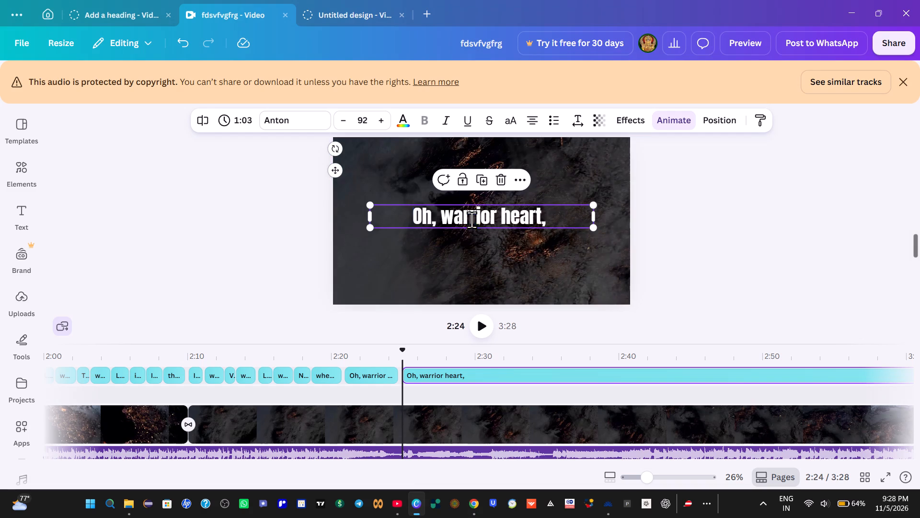
{"action": "key", "text": "BackSpace"}
{"action": "key", "text": "ctrl+v"}
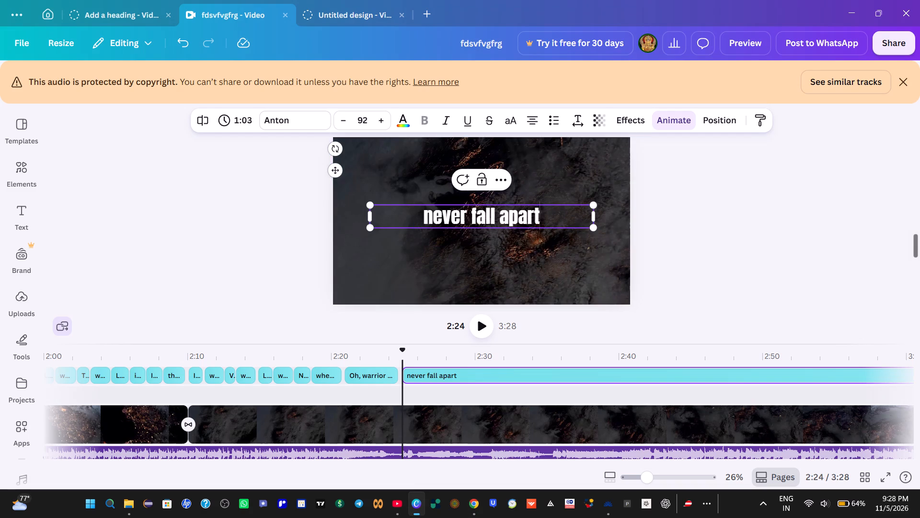
{"action": "left_click", "coordinate": [562, 213]}
{"action": "type", "text": "..."}
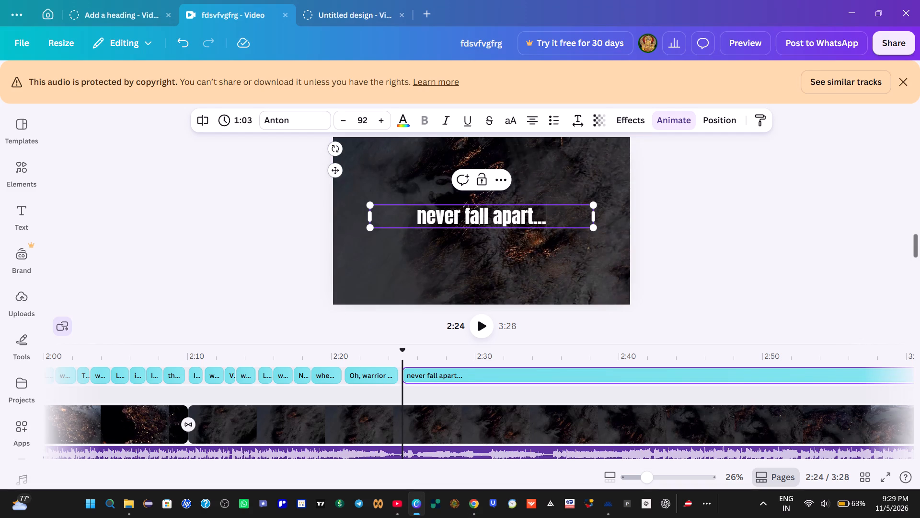
Replay from about 2:24 and split the "never fall apart..." caption at about 2:31, making its first part 6.4 s long.
{"action": "left_click", "coordinate": [387, 362]}
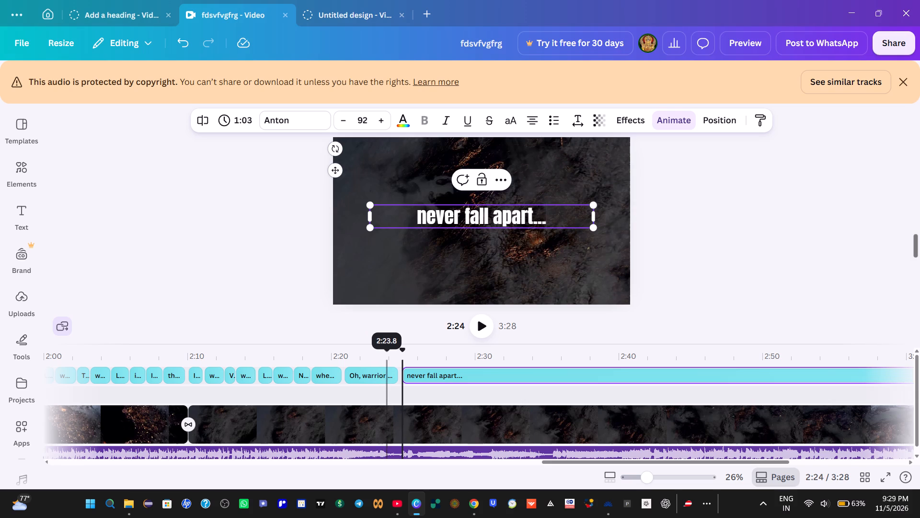
{"action": "left_click", "coordinate": [481, 330]}
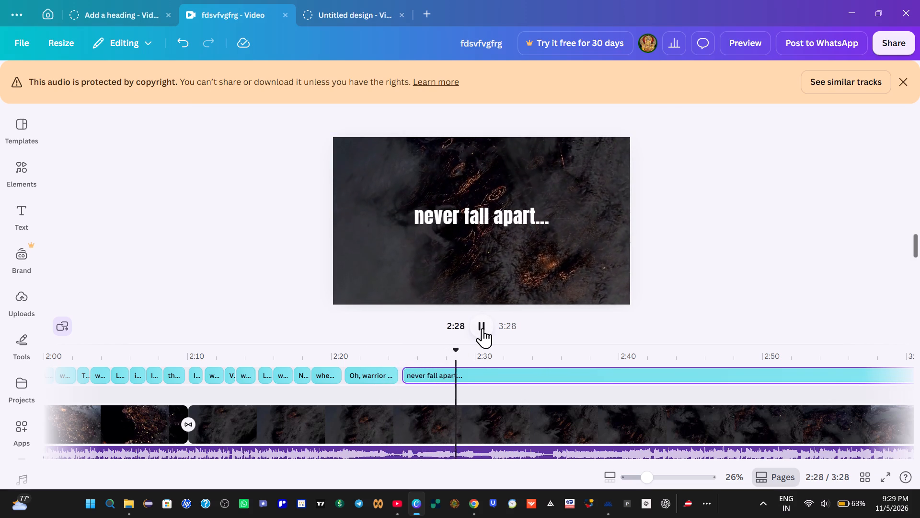
{"action": "left_click", "coordinate": [483, 328]}
{"action": "left_click", "coordinate": [483, 328]}
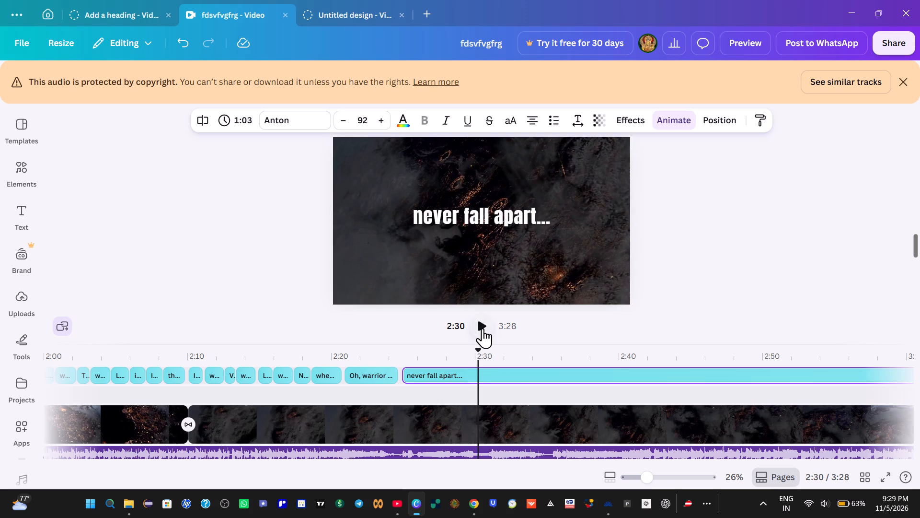
{"action": "left_click", "coordinate": [483, 328]}
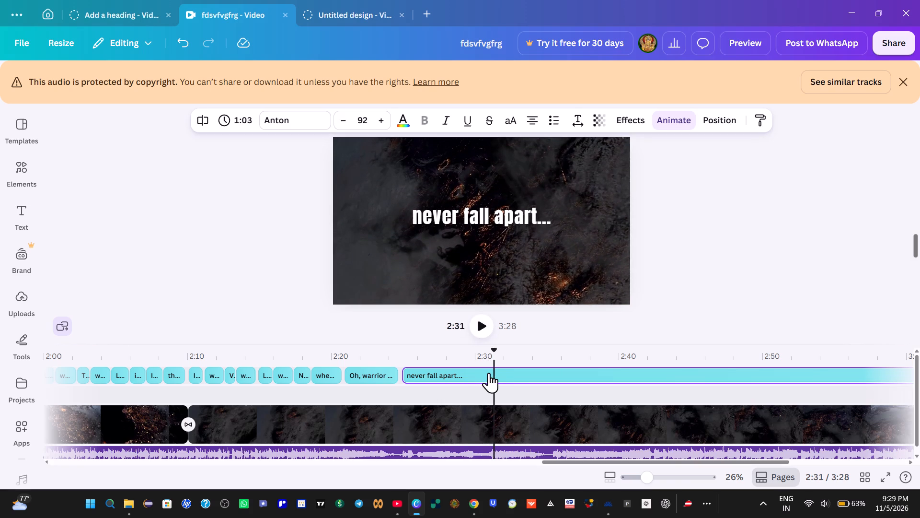
{"action": "right_click", "coordinate": [495, 373]}
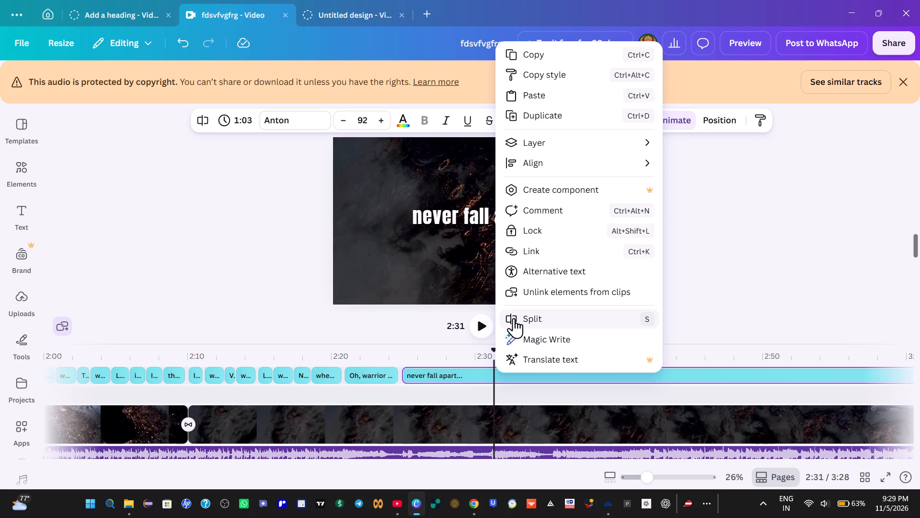
{"action": "left_click", "coordinate": [514, 318]}
Play on to about 2:32, then copy "Oh, through the storm" from the lyrics page in Chrome.
{"action": "left_click", "coordinate": [479, 327]}
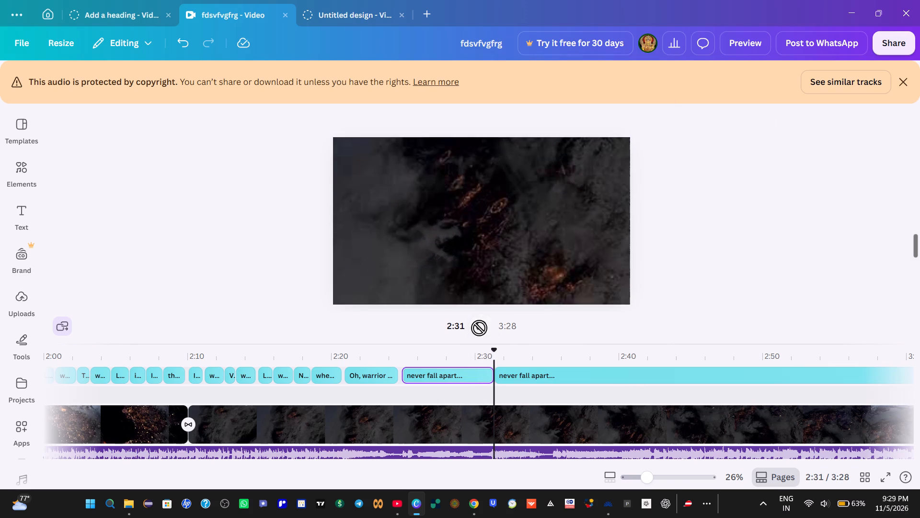
{"action": "left_click", "coordinate": [479, 328]}
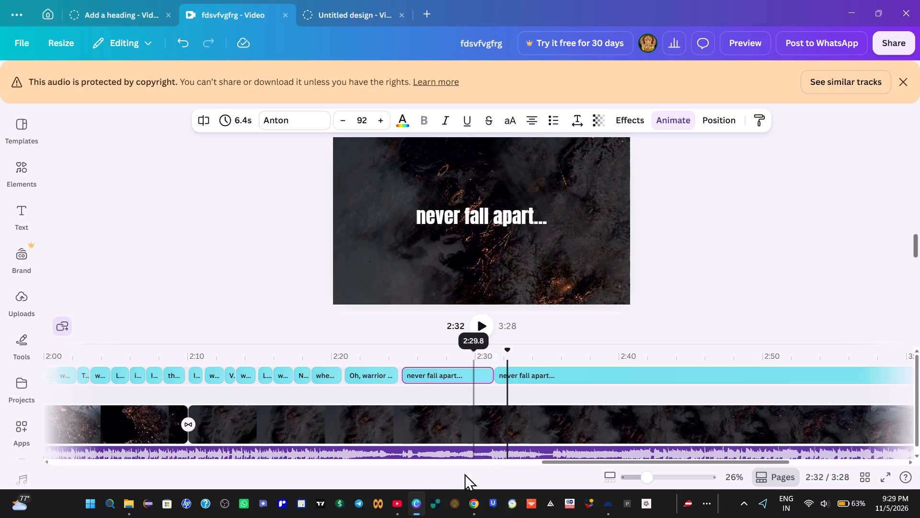
{"action": "left_click", "coordinate": [470, 502]}
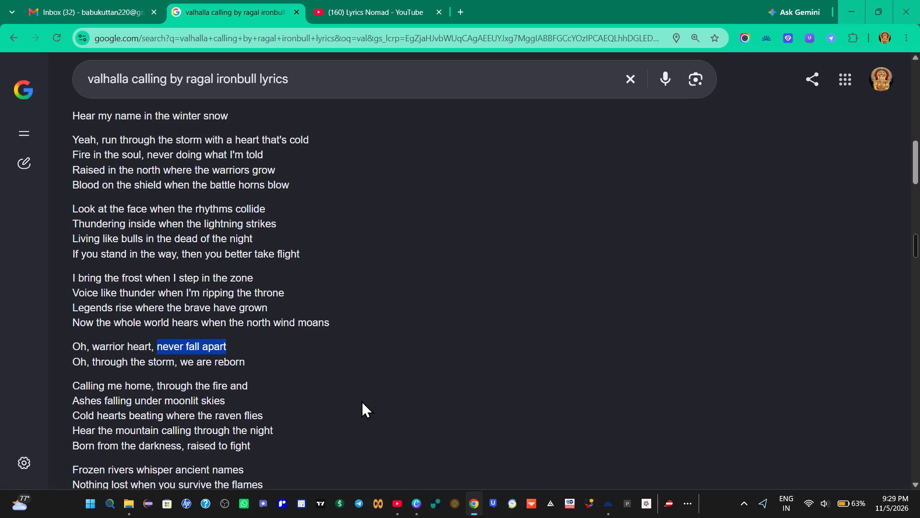
{"action": "left_click", "coordinate": [352, 390]}
{"action": "left_click_drag", "start_coordinate": [66, 361], "coordinate": [68, 361]}
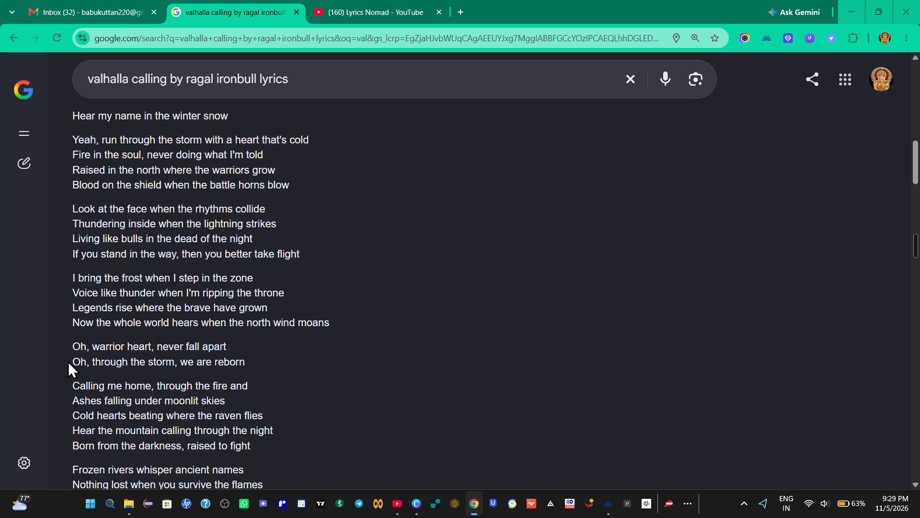
{"action": "left_click_drag", "start_coordinate": [68, 361], "coordinate": [174, 369]}
{"action": "right_click", "coordinate": [150, 362]}
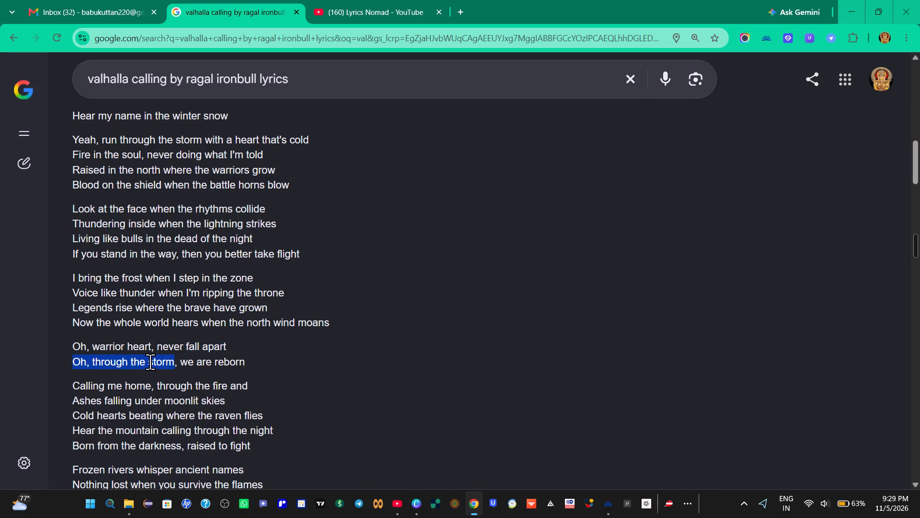
{"action": "left_click", "coordinate": [203, 188]}
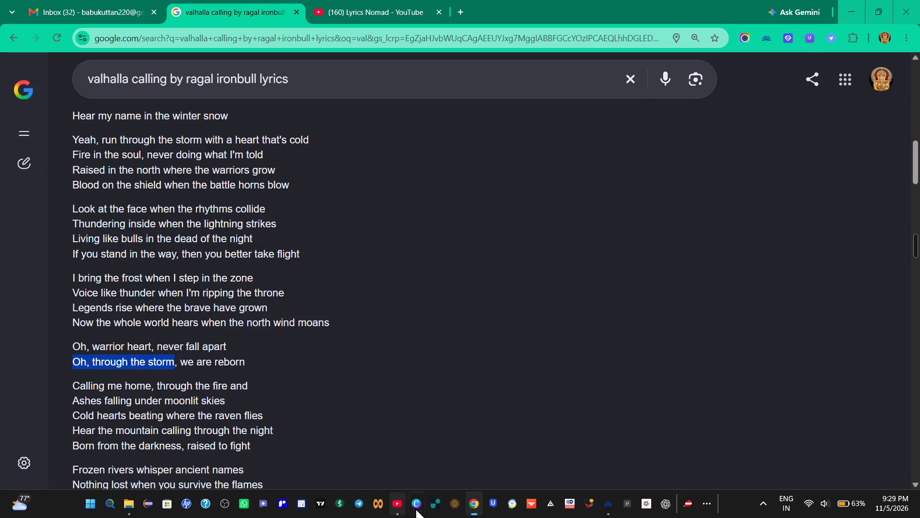
Back in Canva, replay around 2:31 and shorten the first "never fall apart..." caption to 6.1 s.
{"action": "left_click", "coordinate": [415, 507]}
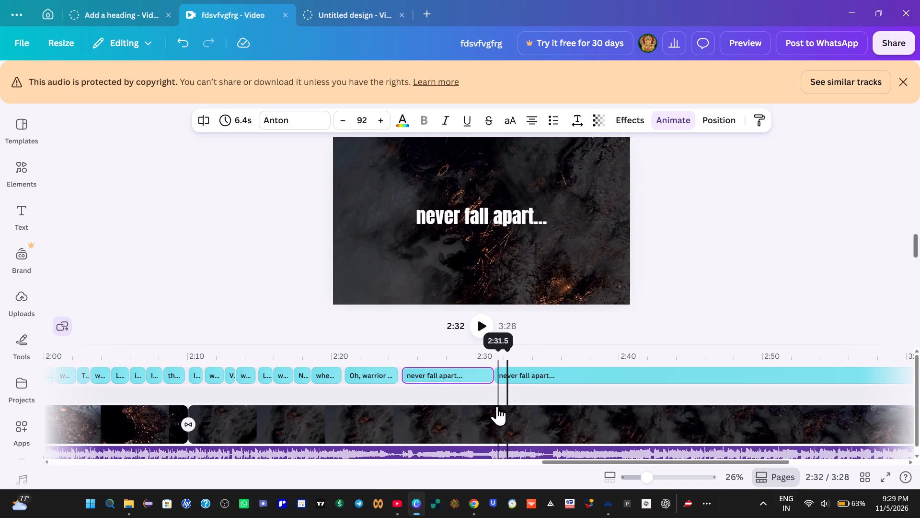
{"action": "left_click", "coordinate": [487, 395]}
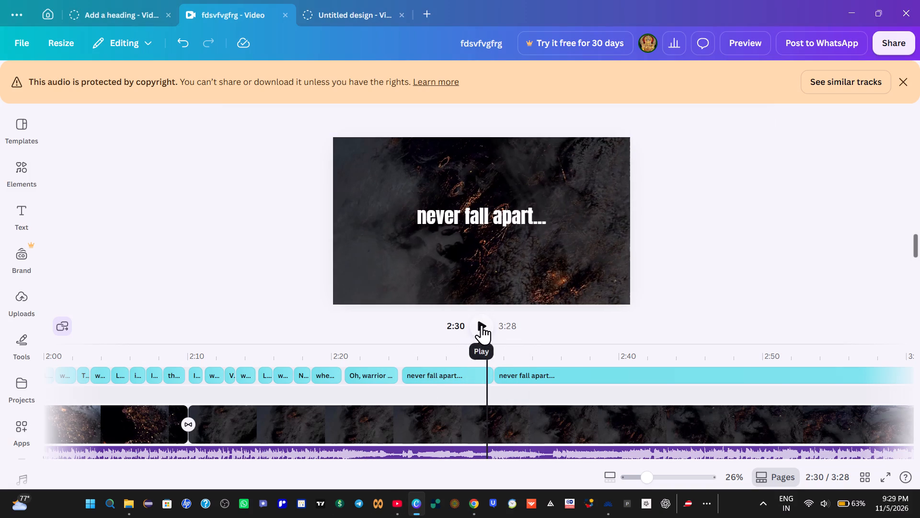
{"action": "left_click", "coordinate": [482, 325]}
{"action": "left_click", "coordinate": [483, 325]}
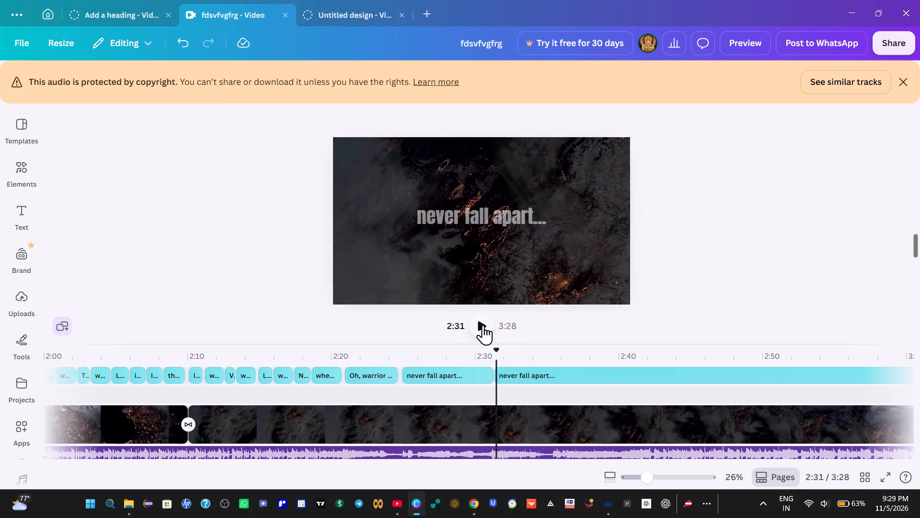
{"action": "left_click", "coordinate": [483, 325]}
{"action": "left_click", "coordinate": [483, 325]}
{"action": "left_click", "coordinate": [490, 372]}
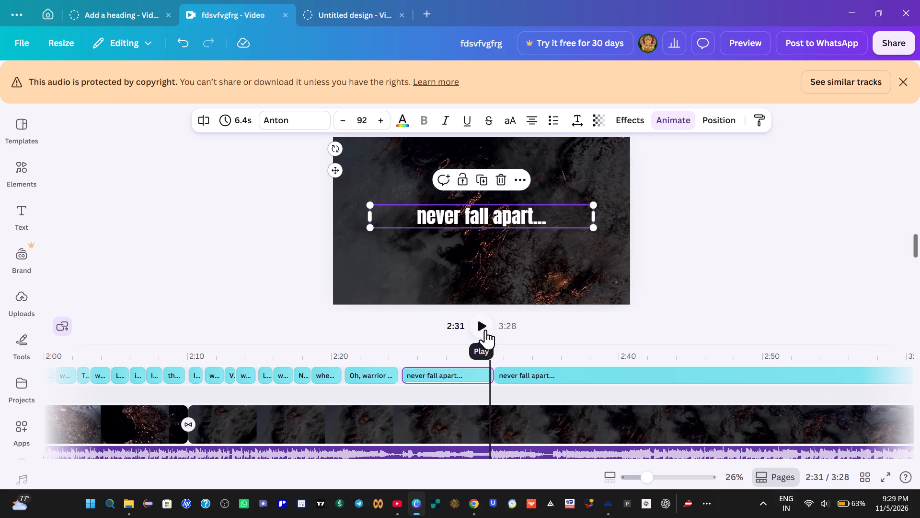
{"action": "left_click", "coordinate": [489, 373]}
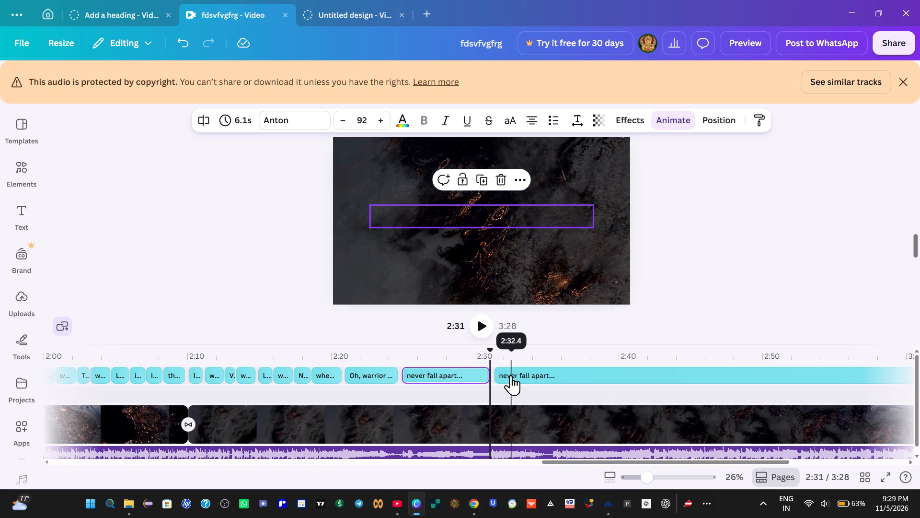
Move the long final caption earlier so it starts where the first "never fall apart..." caption ends, at about 2:31.
{"action": "left_click_drag", "start_coordinate": [511, 375], "coordinate": [505, 375]}
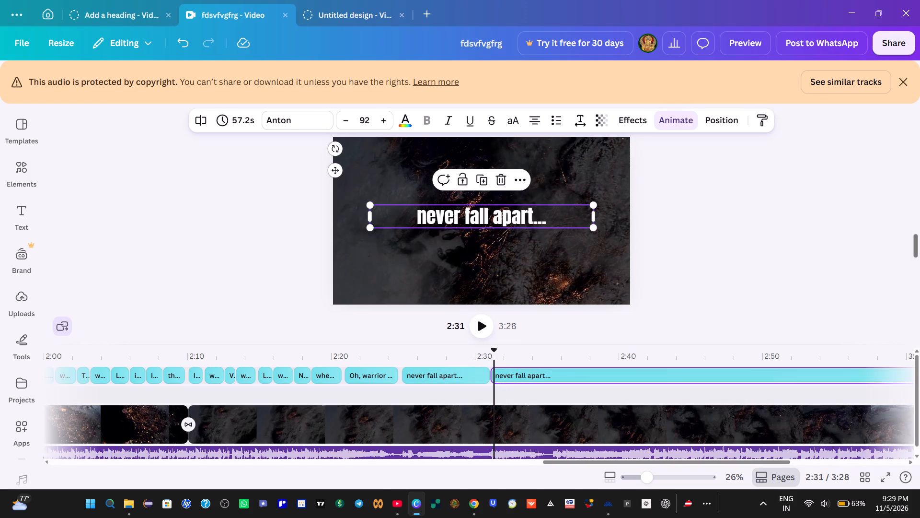
Replace the long final caption's text with the copied phrase and add two dots so it reads "Oh, through the storm..".
{"action": "left_click", "coordinate": [485, 216]}
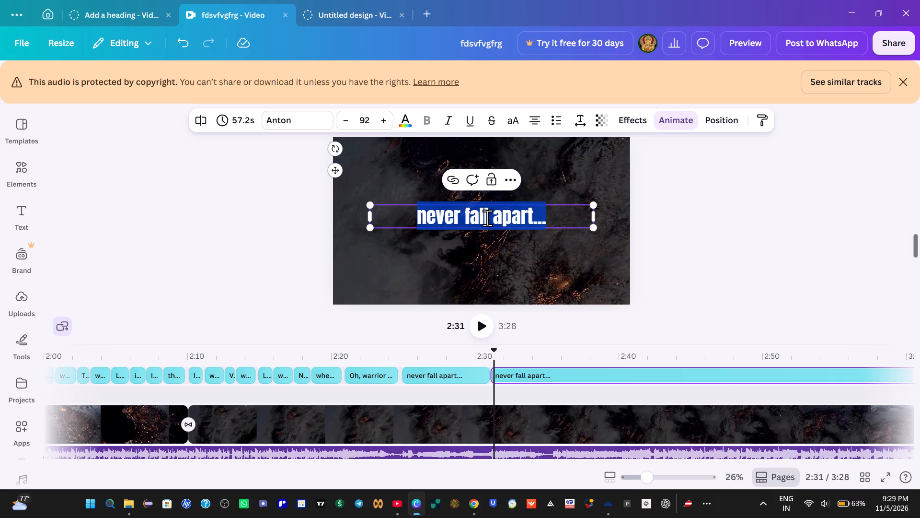
{"action": "key", "text": "BackSpace"}
{"action": "key", "text": "ctrl+v"}
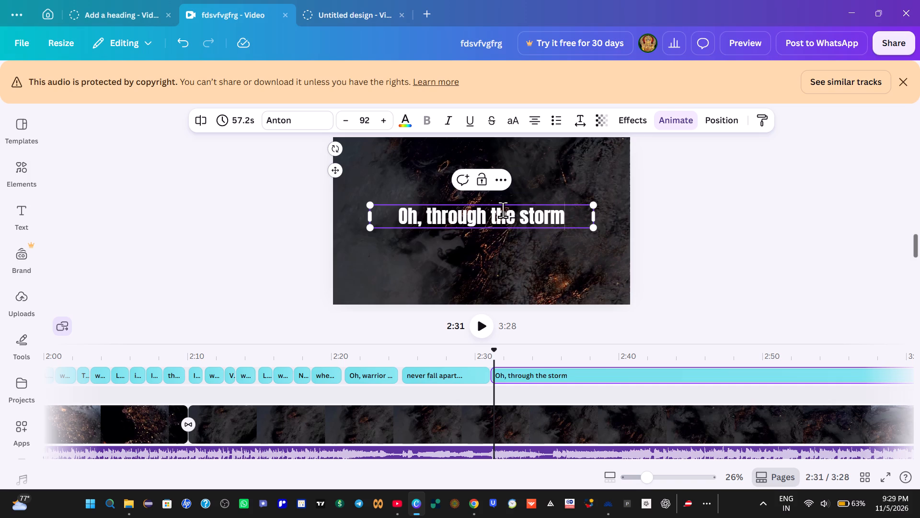
{"action": "left_click", "coordinate": [578, 220]}
{"action": "type", "text": ".."}
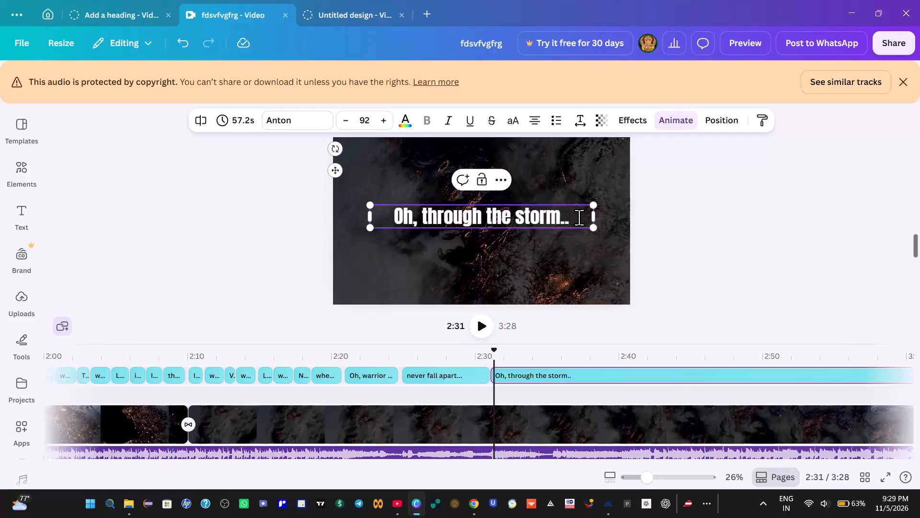
Replay from about 2:29.5 to 2:35 and split the "Oh, through the storm.." caption there, leaving a 4.3 s first part.
{"action": "left_click", "coordinate": [469, 363]}
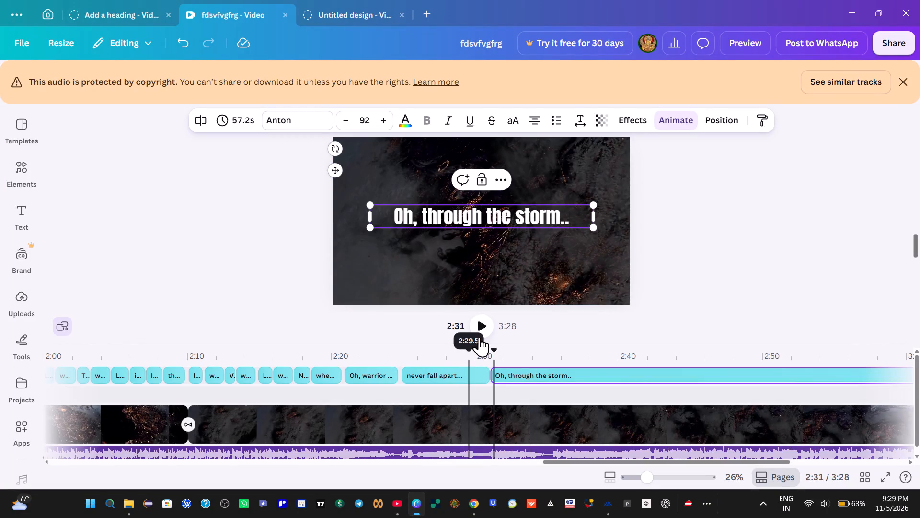
{"action": "left_click", "coordinate": [480, 326]}
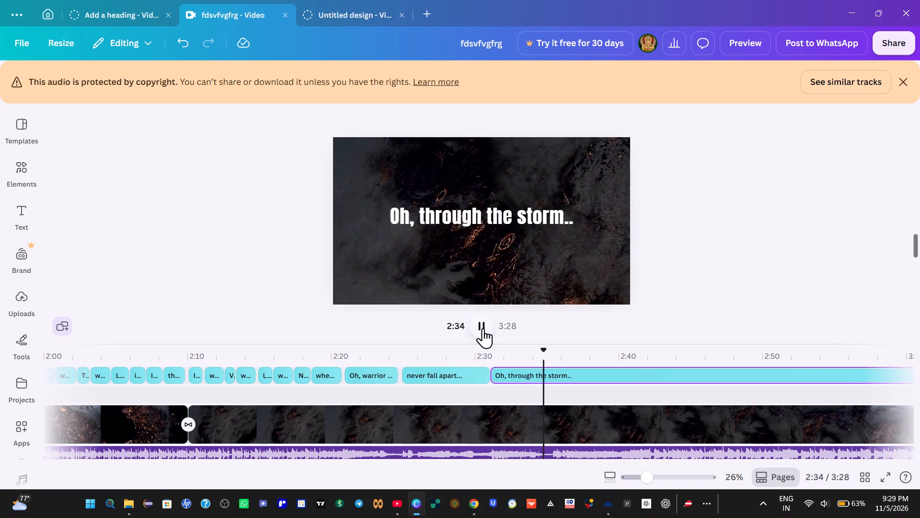
{"action": "left_click", "coordinate": [483, 328]}
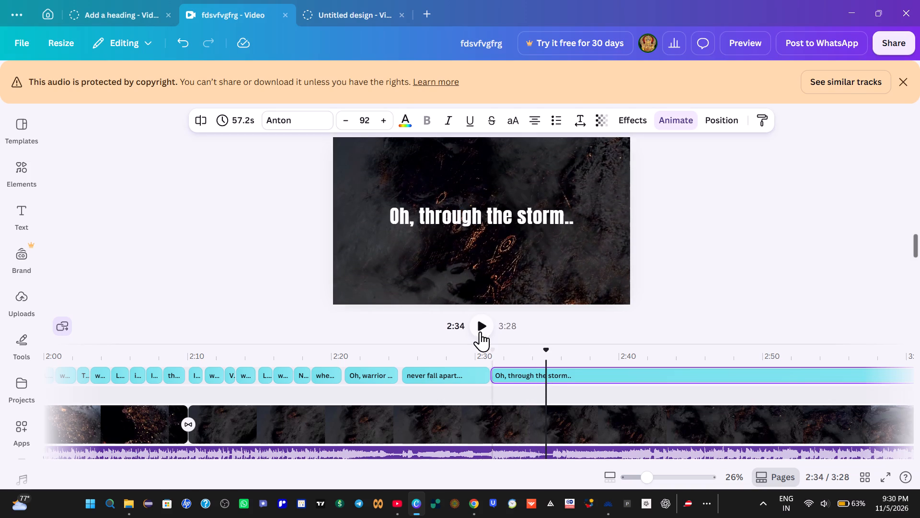
{"action": "left_click", "coordinate": [482, 331]}
{"action": "left_click", "coordinate": [482, 331]}
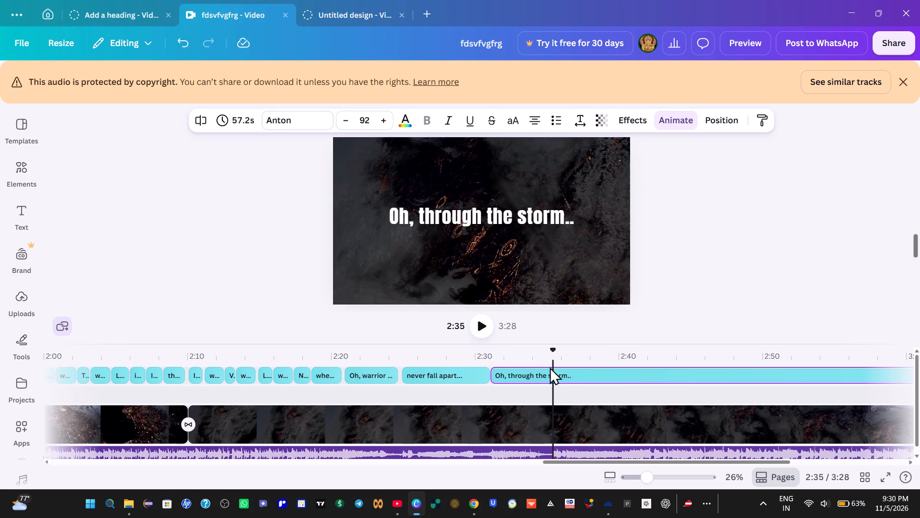
{"action": "right_click", "coordinate": [552, 375]}
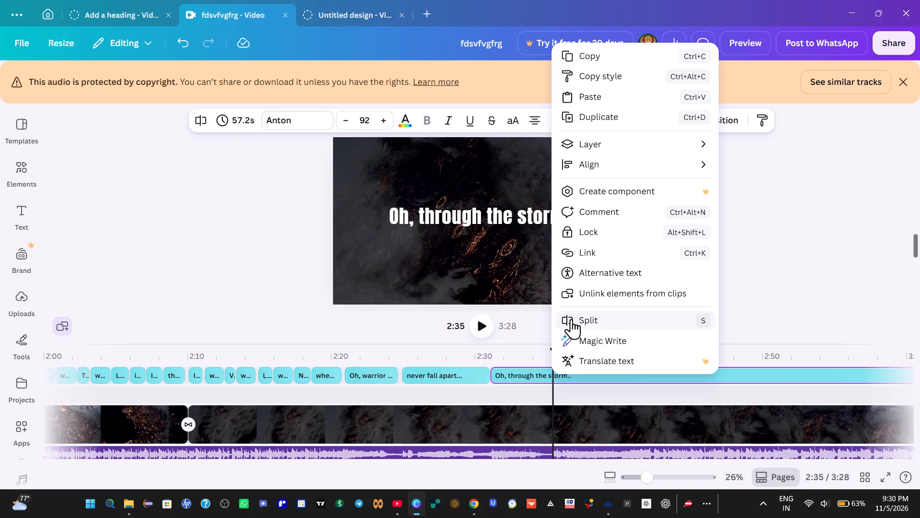
{"action": "left_click", "coordinate": [572, 318]}
Play on to about 2:36, then copy "we are reborn" from the lyrics page in Chrome.
{"action": "left_click", "coordinate": [483, 329]}
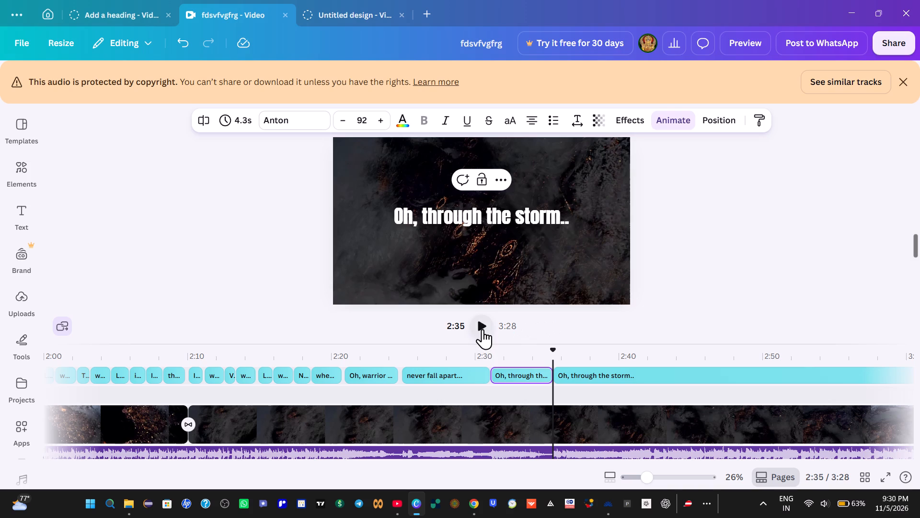
{"action": "left_click", "coordinate": [483, 329]}
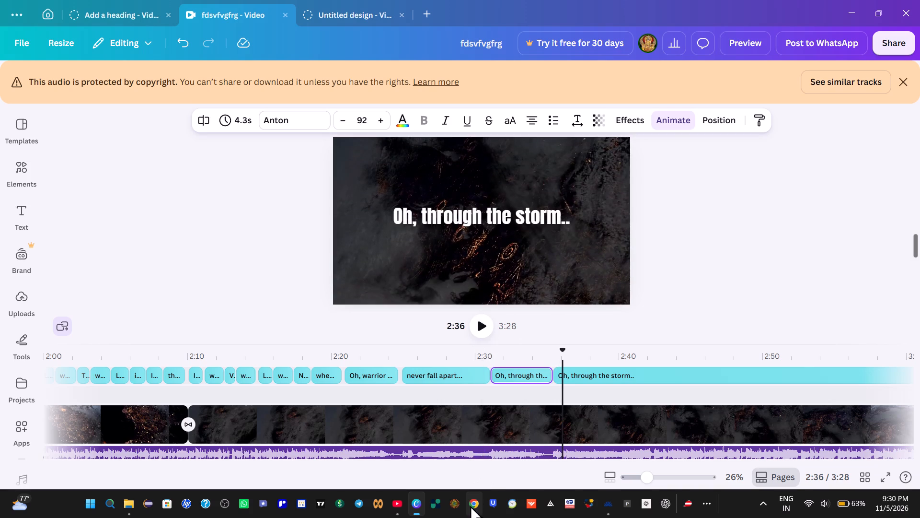
{"action": "left_click", "coordinate": [471, 507]}
{"action": "left_click", "coordinate": [315, 376]}
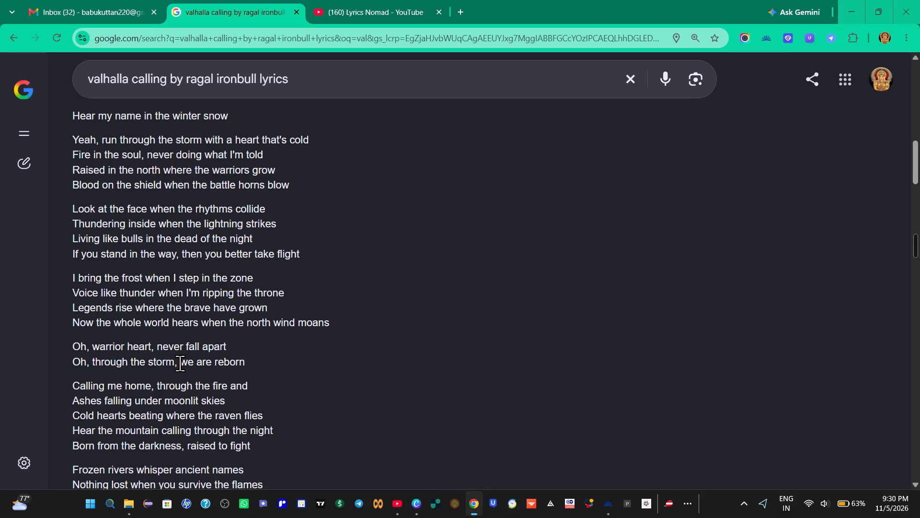
{"action": "left_click_drag", "start_coordinate": [180, 363], "coordinate": [272, 363]}
{"action": "right_click", "coordinate": [208, 364]}
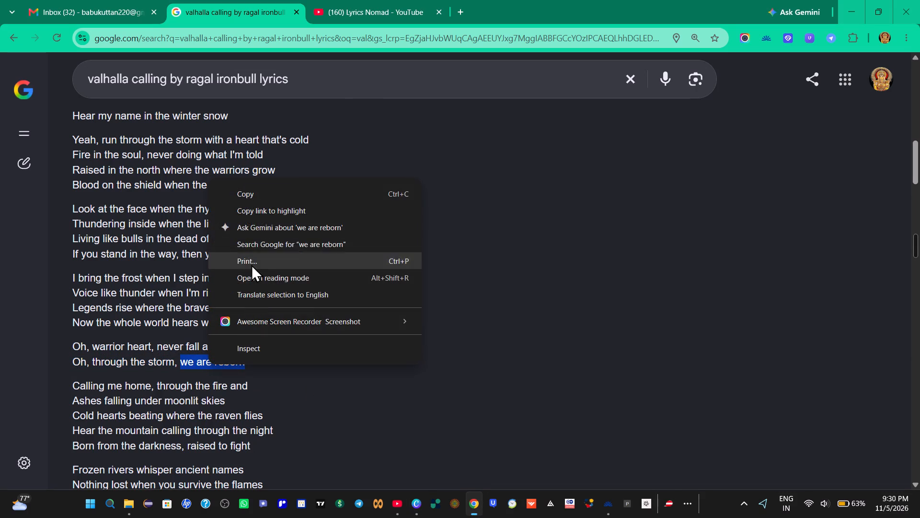
{"action": "left_click", "coordinate": [242, 196]}
Back in Canva, replace the text of the long final "Oh, through the storm.." caption with the copied "we are reborn".
{"action": "left_click", "coordinate": [414, 503]}
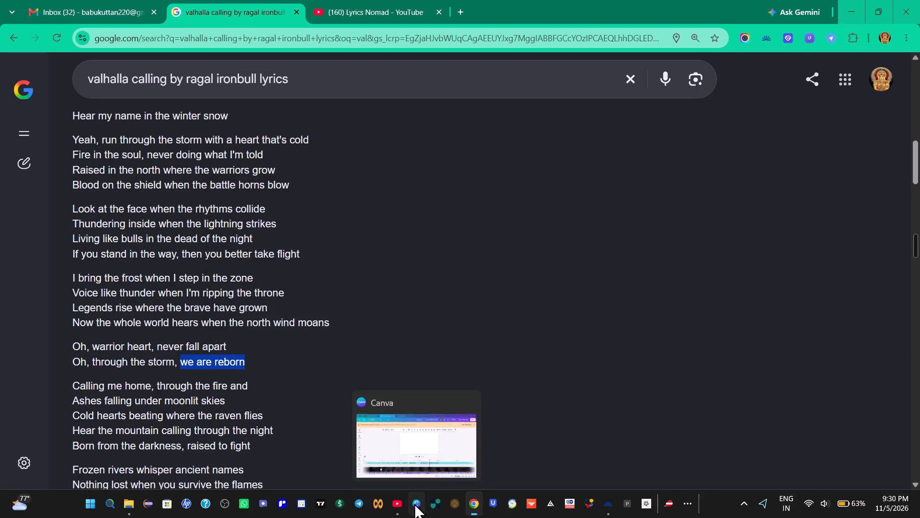
{"action": "left_click", "coordinate": [476, 221]}
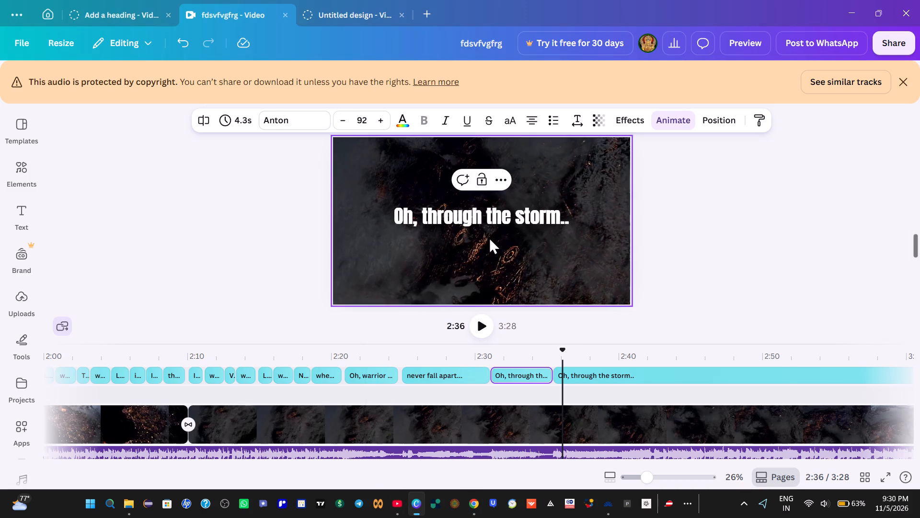
{"action": "left_click", "coordinate": [489, 237]}
{"action": "double_click", "coordinate": [486, 223]}
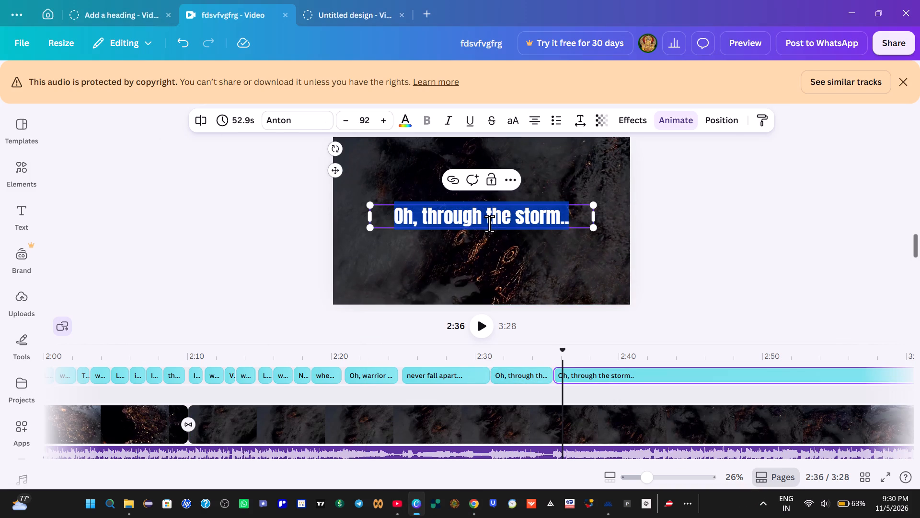
{"action": "key", "text": "BackSpace"}
{"action": "key", "text": "ctrl+v"}
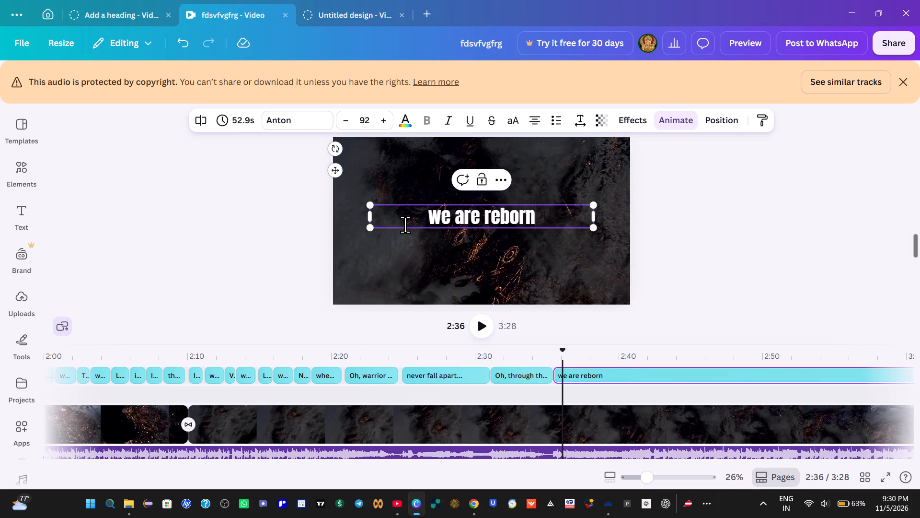
Play on to about 2:41, then add three dots to the caption so it reads "we are reborn...".
{"action": "left_click", "coordinate": [484, 322]}
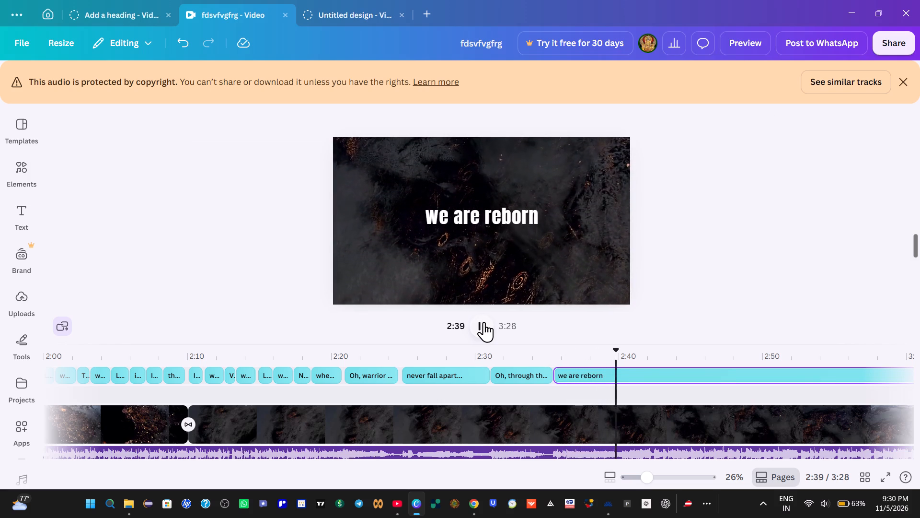
{"action": "left_click", "coordinate": [484, 322]}
{"action": "left_click", "coordinate": [484, 322]}
{"action": "left_click", "coordinate": [484, 322]}
{"action": "left_click", "coordinate": [484, 322]}
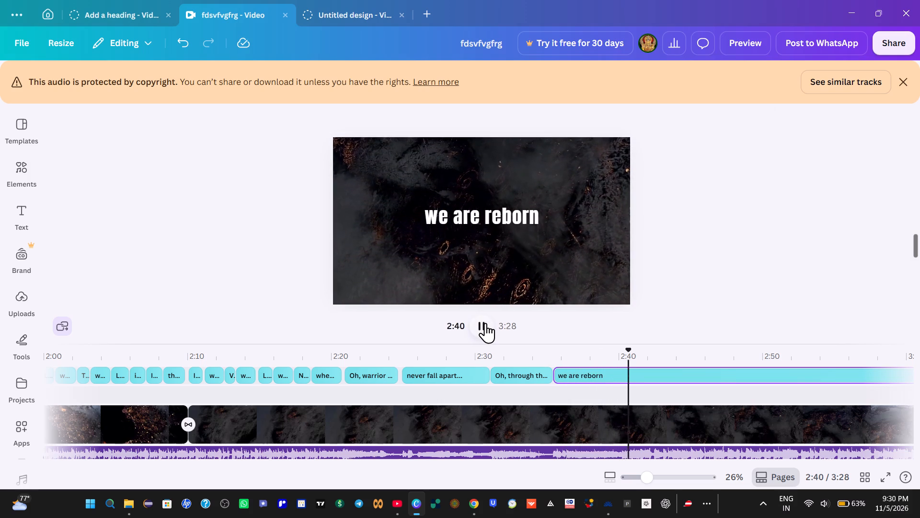
{"action": "left_click", "coordinate": [485, 323]}
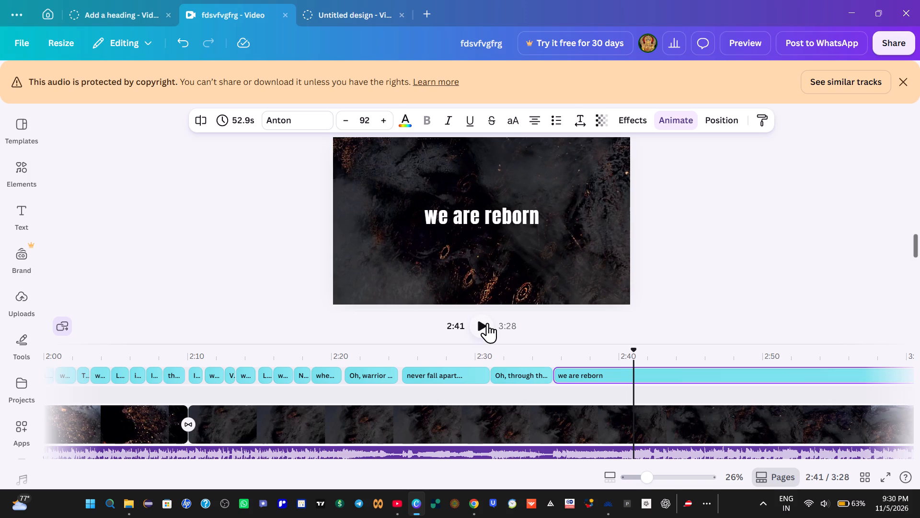
{"action": "left_click", "coordinate": [507, 219]}
{"action": "left_click", "coordinate": [539, 217]}
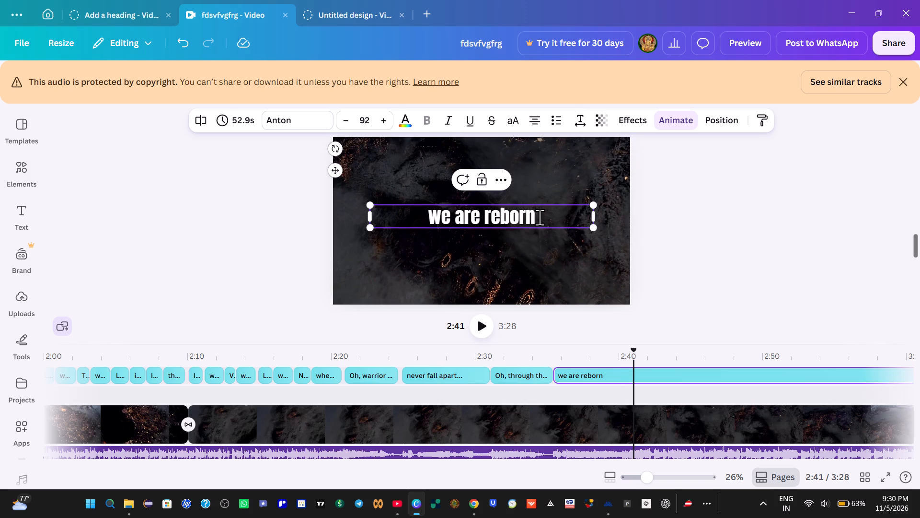
{"action": "type", "text": "..."}
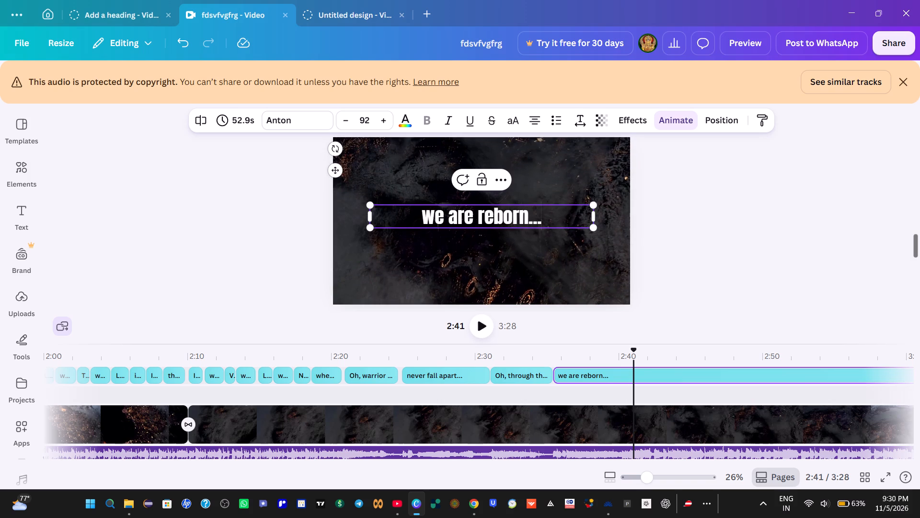
Replay from about 2:34 and split the "we are reborn..." caption at about 2:40, leaving a 5.4 s first part.
{"action": "left_click", "coordinate": [540, 373]}
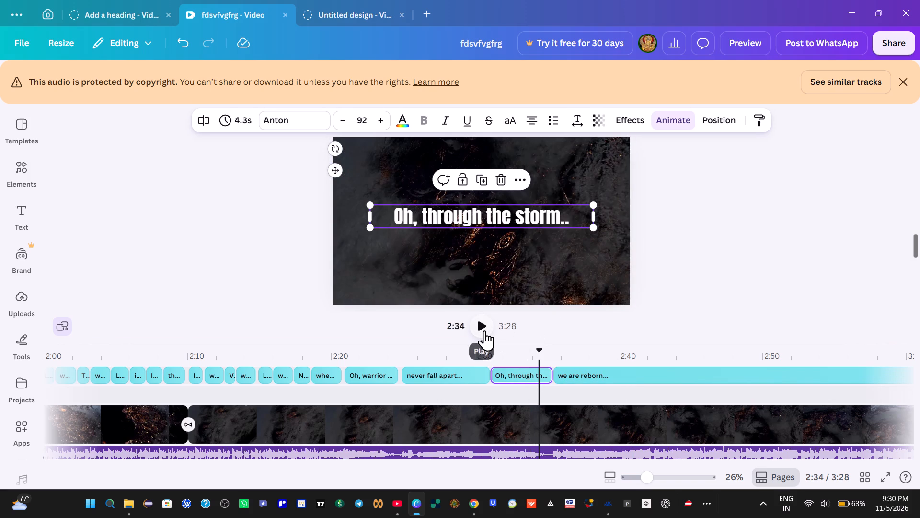
{"action": "left_click", "coordinate": [484, 330]}
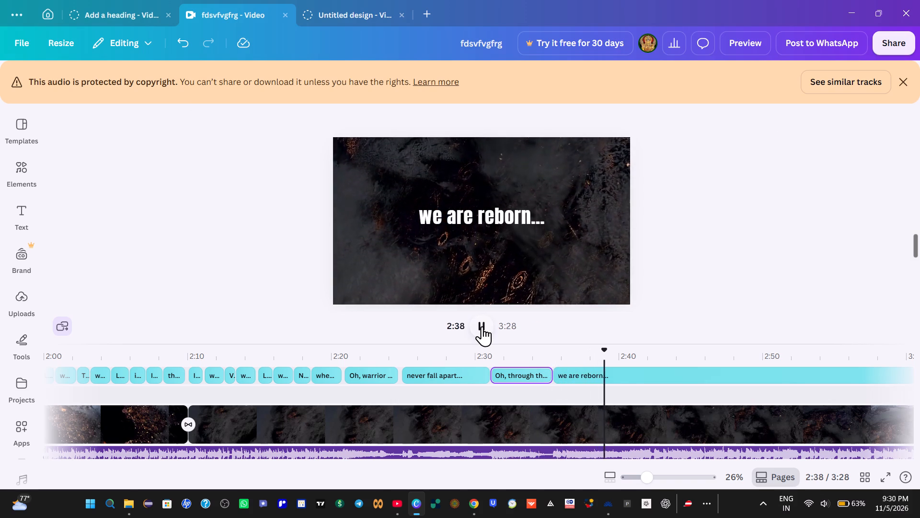
{"action": "left_click", "coordinate": [483, 326]}
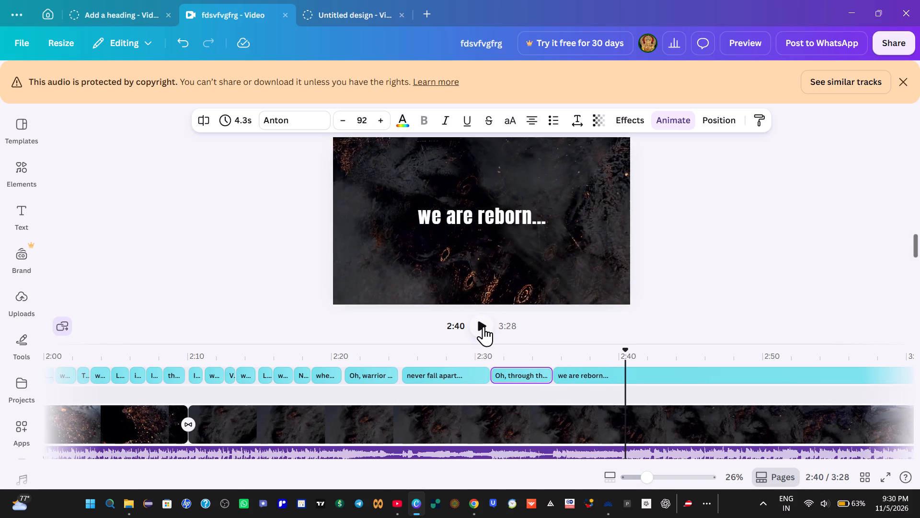
{"action": "double_click", "coordinate": [483, 326]}
{"action": "double_click", "coordinate": [484, 327]}
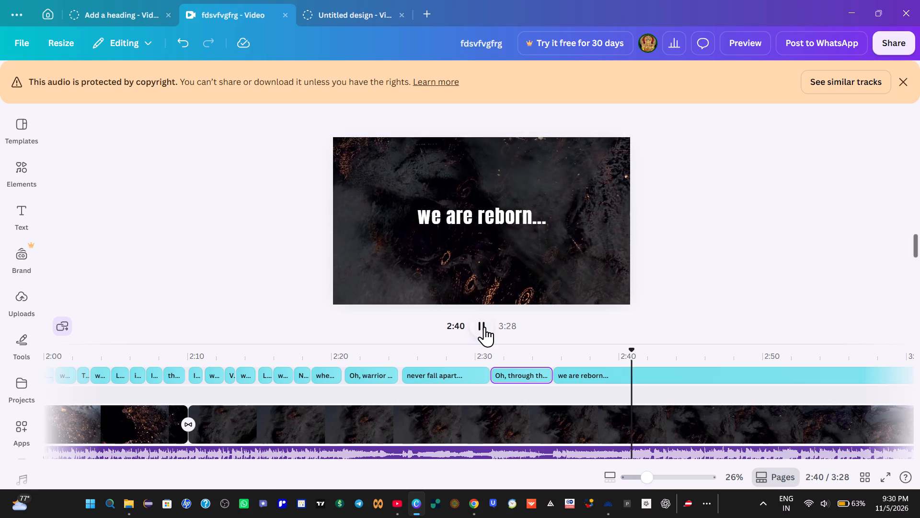
{"action": "key", "text": "Left"}
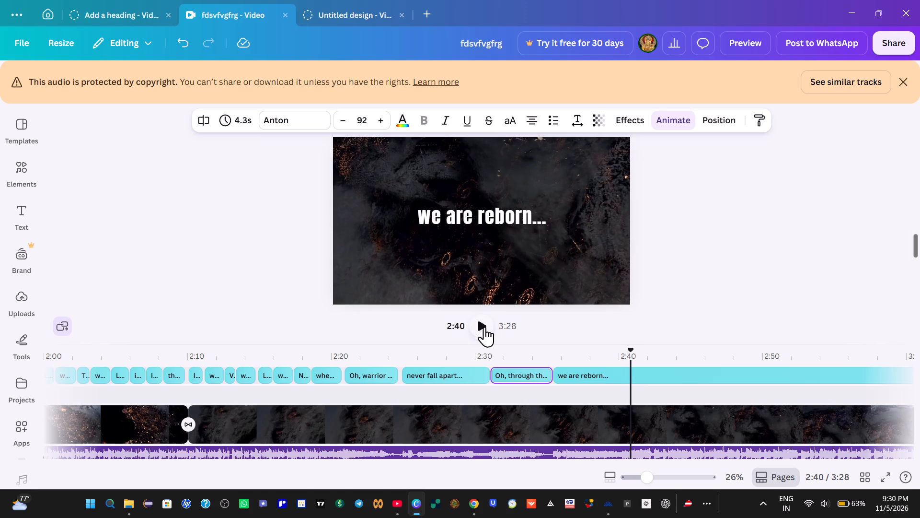
{"action": "right_click", "coordinate": [630, 372]}
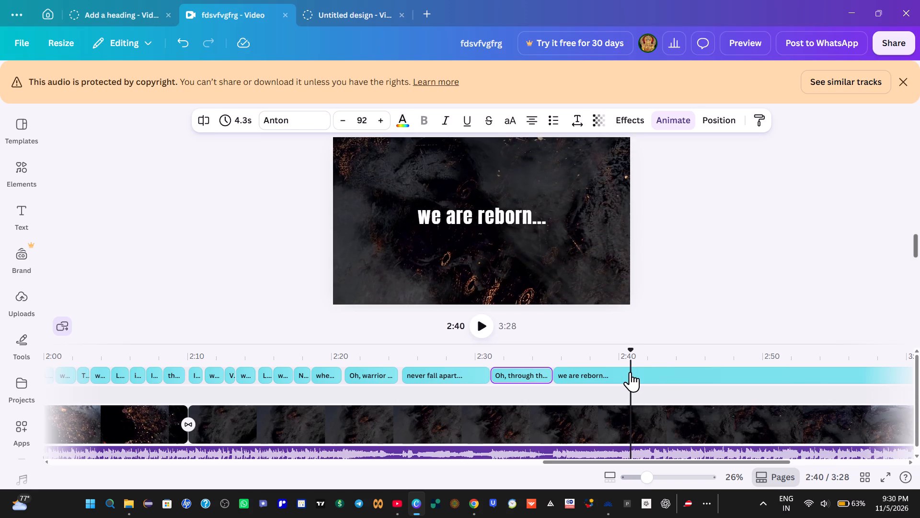
{"action": "left_click", "coordinate": [654, 325]}
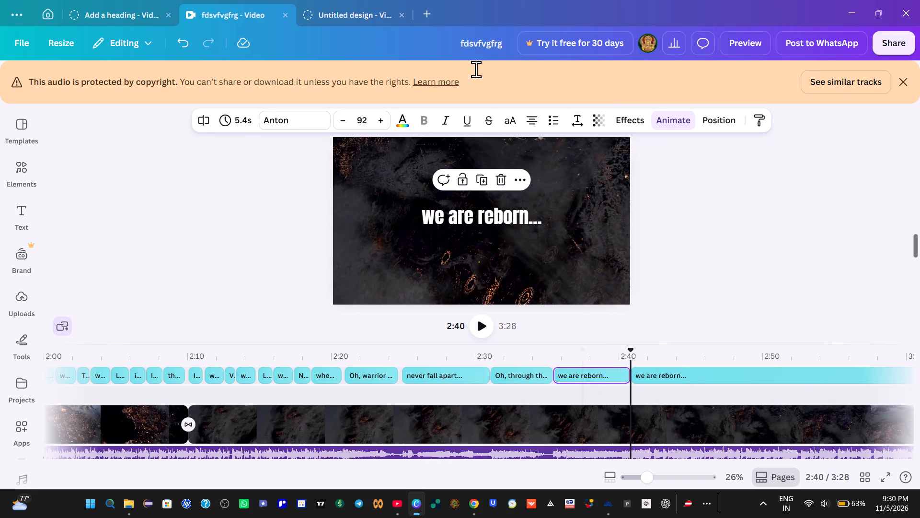
Play on to about 2:41, then switch to the YouTube lyric video and watch from "Warrior heart" through "Calling me home".
{"action": "left_click", "coordinate": [480, 327]}
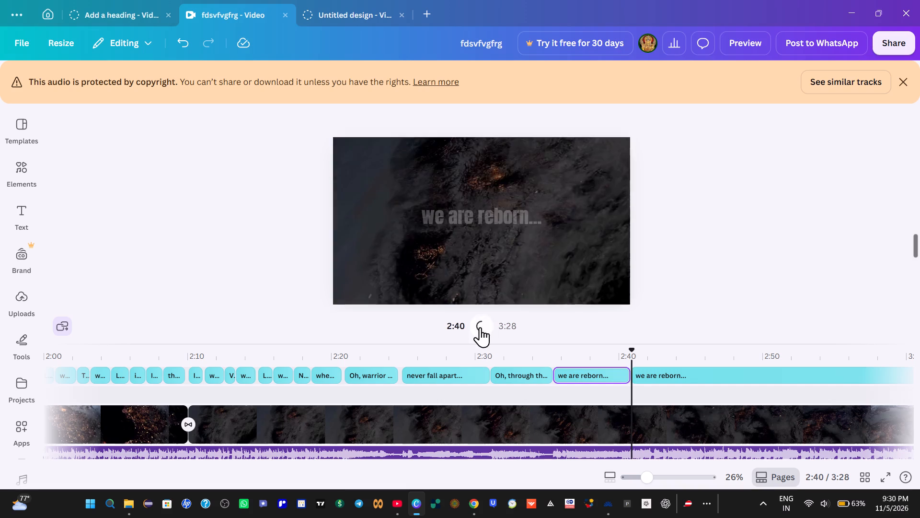
{"action": "left_click", "coordinate": [480, 327]}
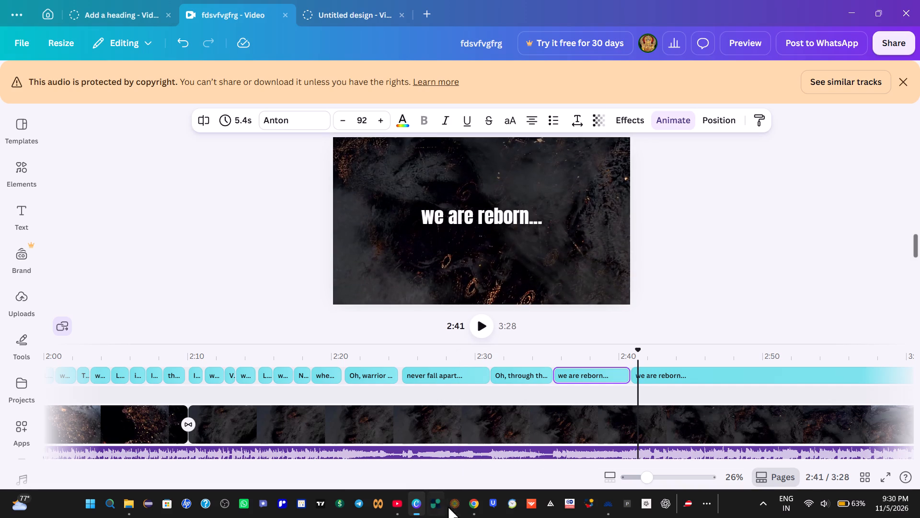
{"action": "left_click", "coordinate": [399, 507]}
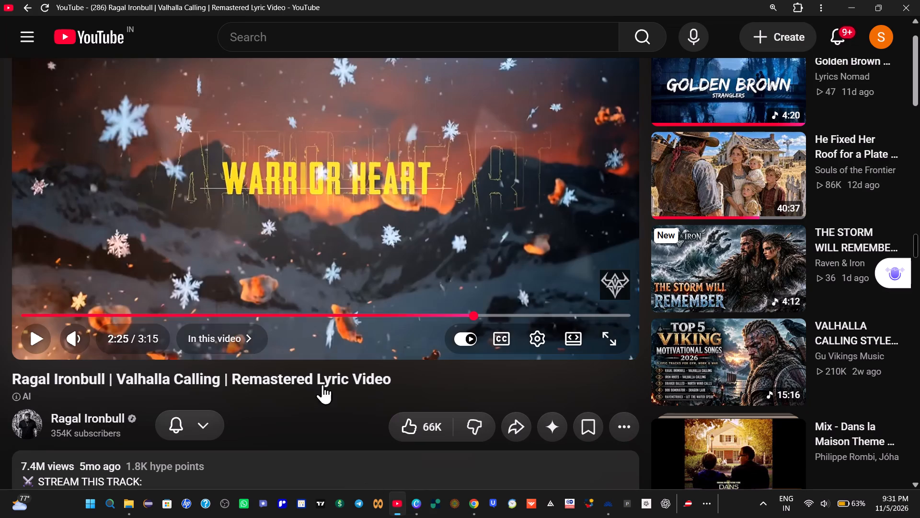
{"action": "left_click", "coordinate": [309, 205]}
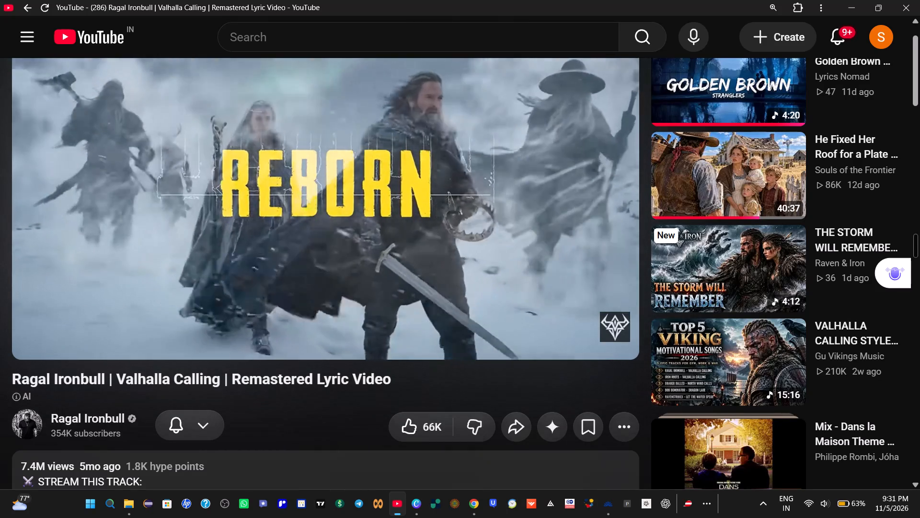
{"action": "left_click", "coordinate": [309, 184]}
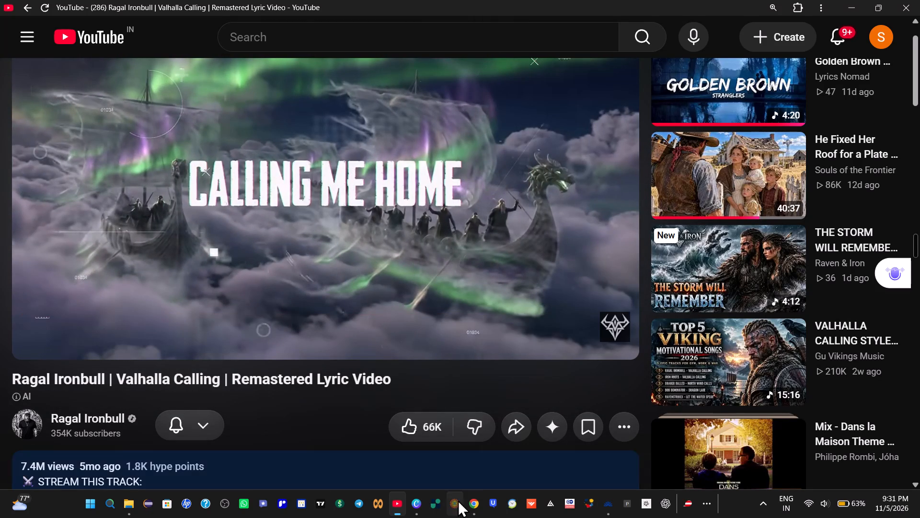
Back in Canva, change the "Oh, warrior heart," caption's animation to Roll.
{"action": "left_click", "coordinate": [417, 501]}
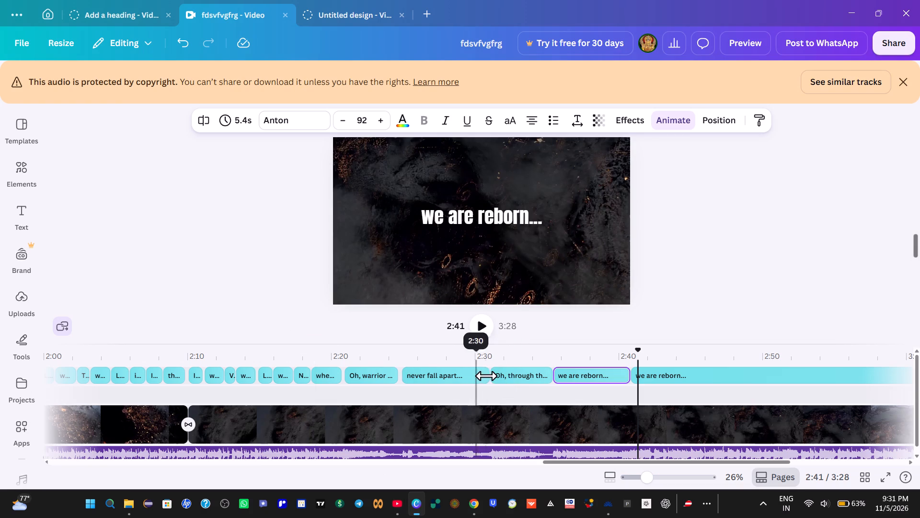
{"action": "left_click", "coordinate": [364, 368]}
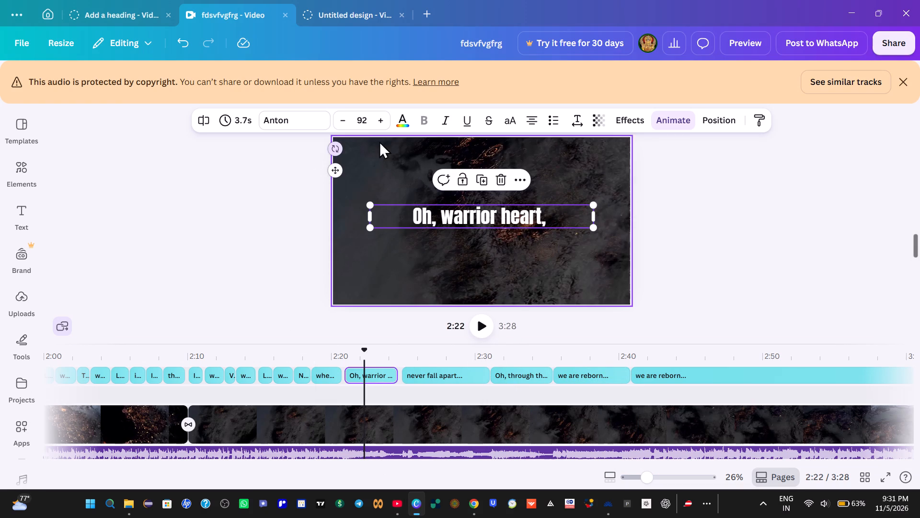
{"action": "left_click", "coordinate": [665, 116]}
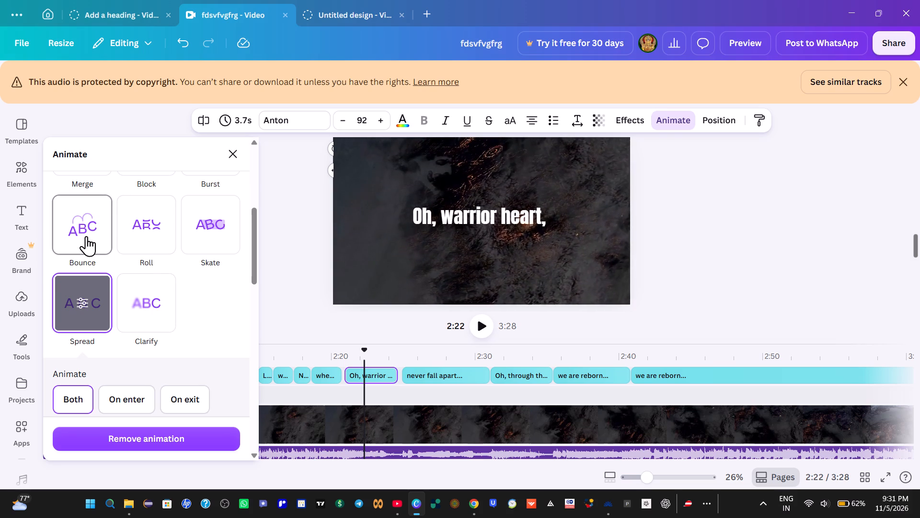
{"action": "left_click", "coordinate": [154, 240]}
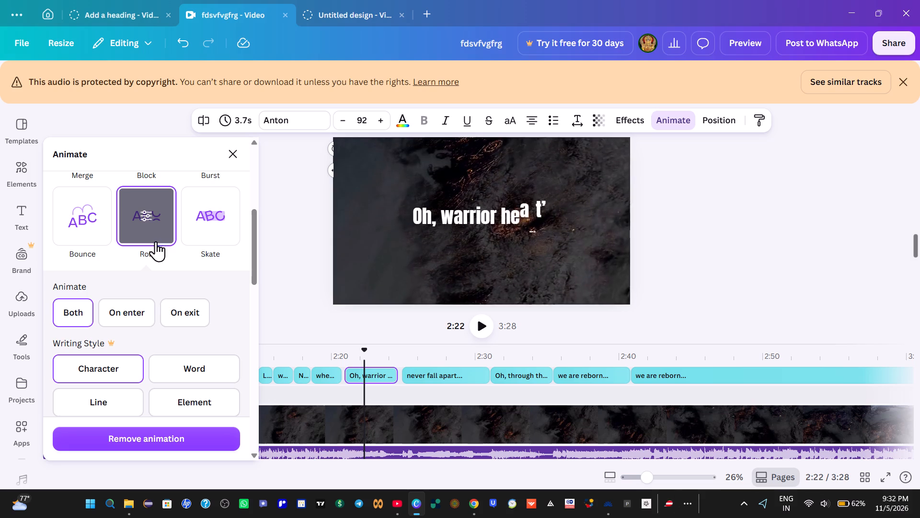
{"action": "left_click", "coordinate": [317, 351]}
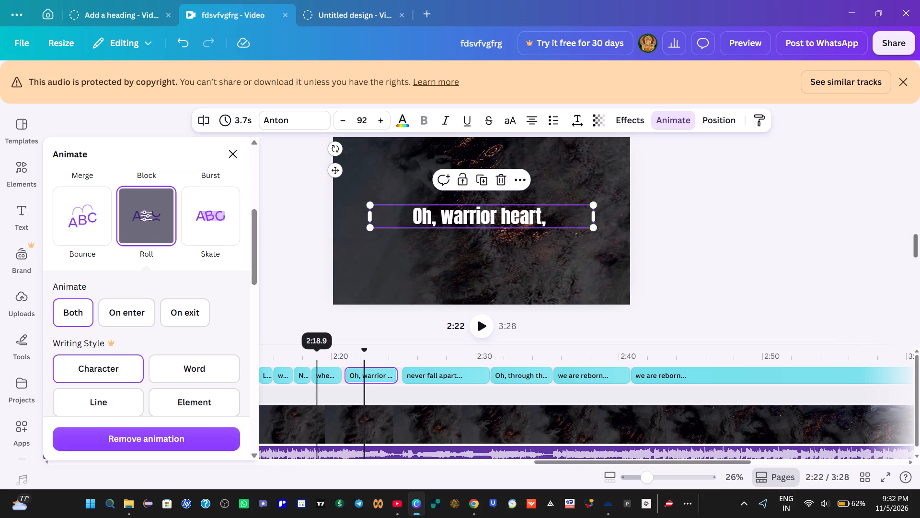
Play on from about 2:22 to 2:25, then reselect the "Oh, warrior heart," caption and look through its animation options.
{"action": "left_click", "coordinate": [483, 328]}
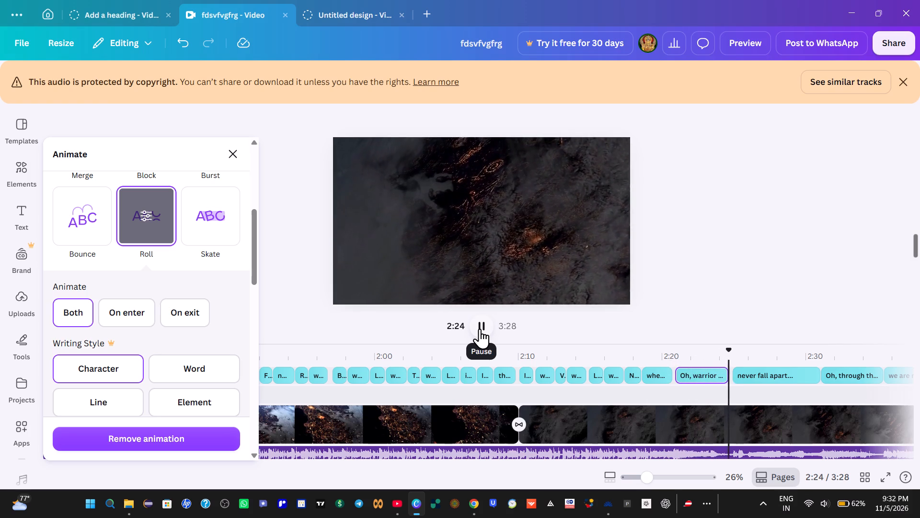
{"action": "left_click", "coordinate": [480, 329]}
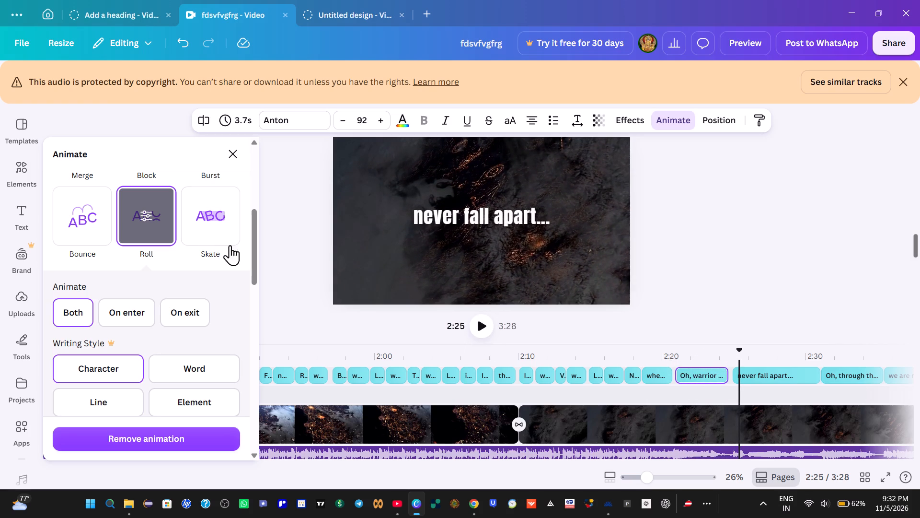
{"action": "scroll", "coordinate": [292, 276], "scroll_direction": "up", "scroll_amount": 2}
{"action": "scroll", "coordinate": [172, 259], "scroll_direction": "up", "scroll_amount": 3}
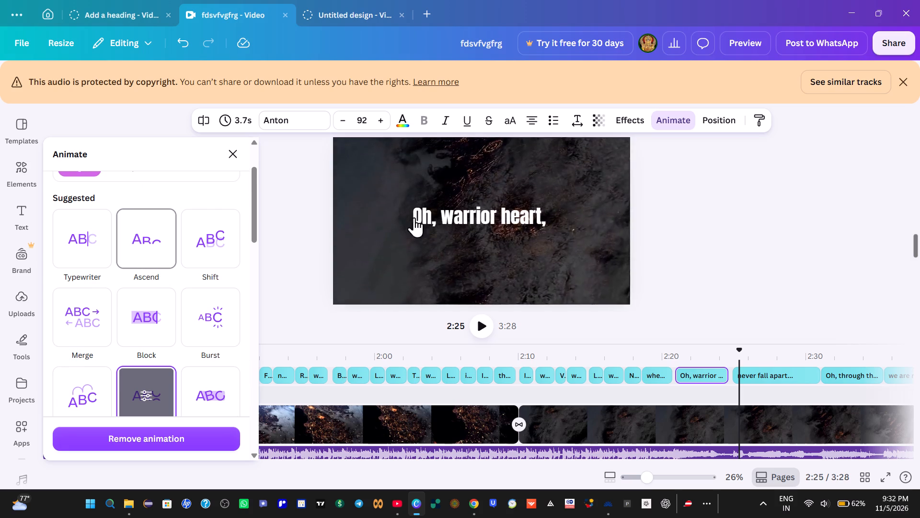
{"action": "left_click", "coordinate": [694, 368]}
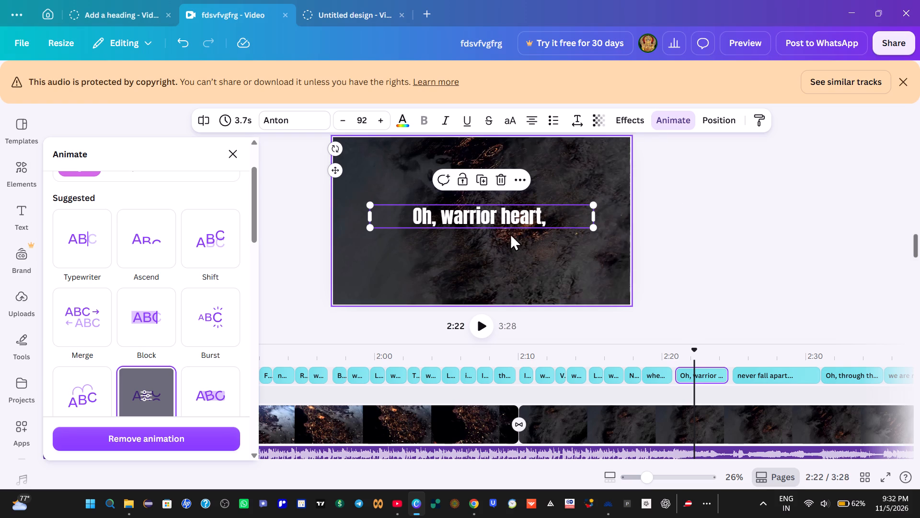
{"action": "left_click", "coordinate": [501, 216]}
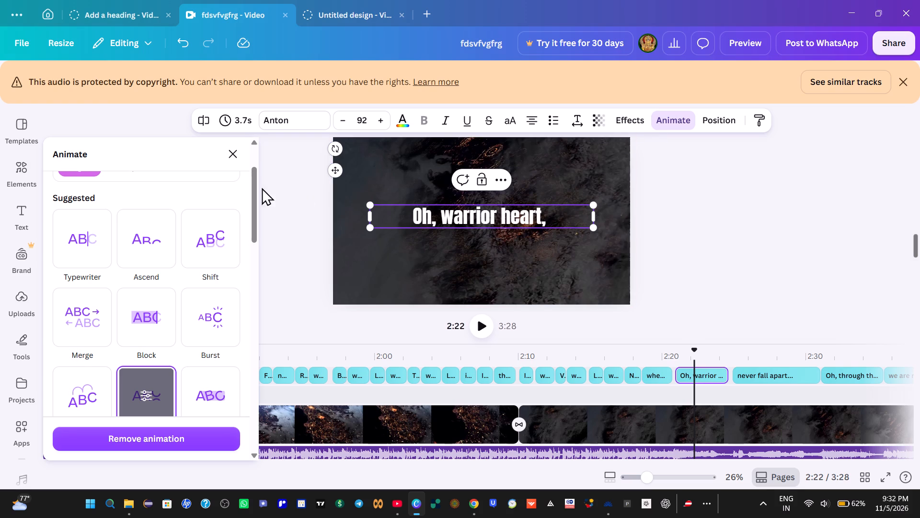
{"action": "scroll", "coordinate": [189, 200], "scroll_direction": "down", "scroll_amount": 2}
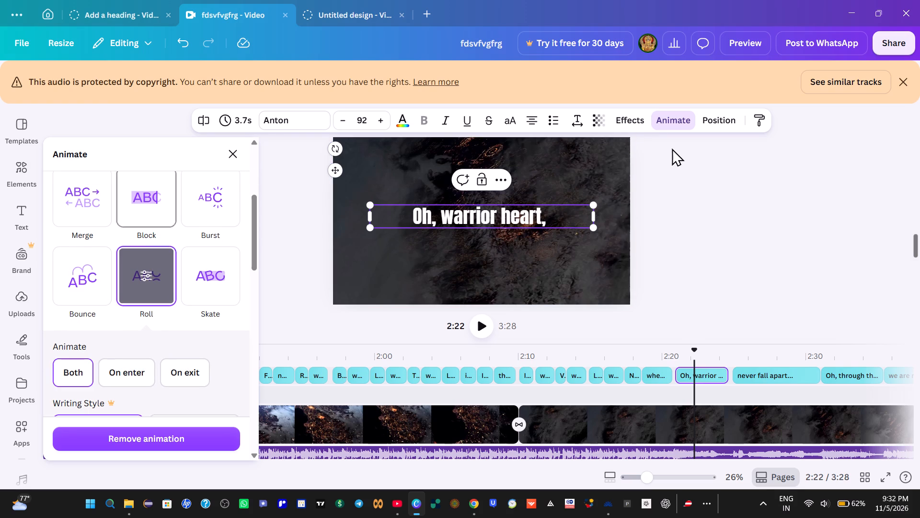
{"action": "left_click", "coordinate": [677, 124]}
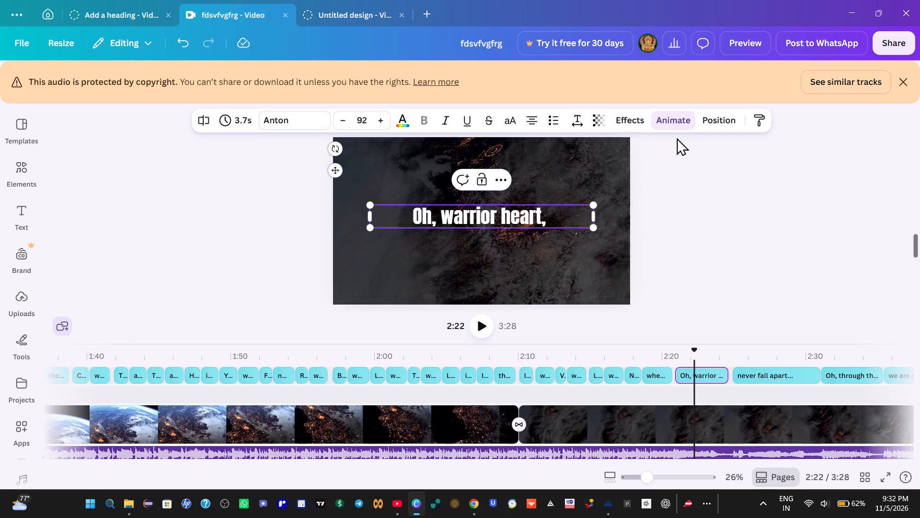
{"action": "left_click", "coordinate": [680, 125]}
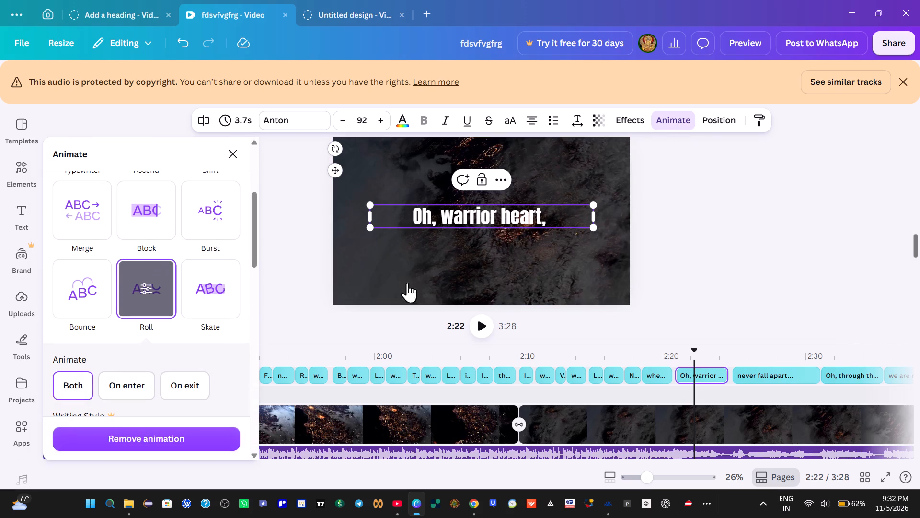
Replay from about 2:14 to 2:21 to review how the "Oh, warrior heart," caption enters.
{"action": "left_click", "coordinate": [634, 364]}
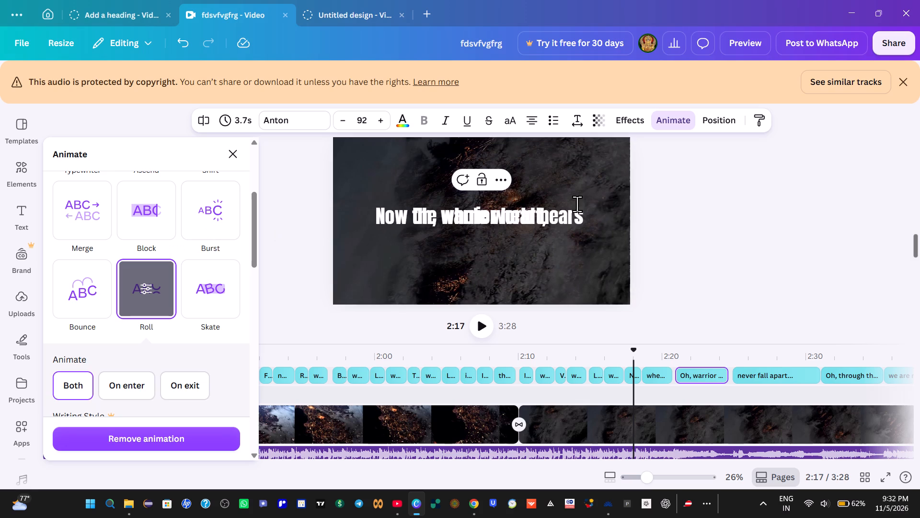
{"action": "left_click", "coordinate": [580, 348]}
{"action": "left_click", "coordinate": [486, 330]}
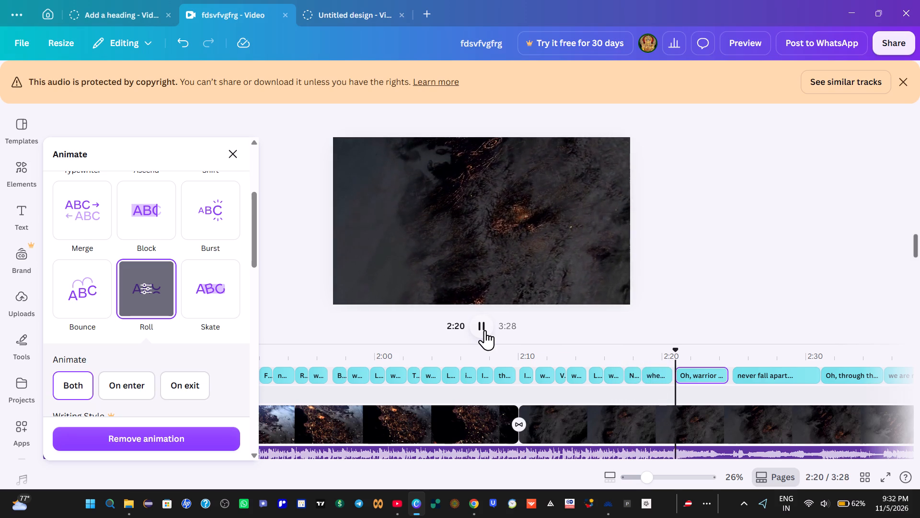
{"action": "left_click", "coordinate": [485, 330]}
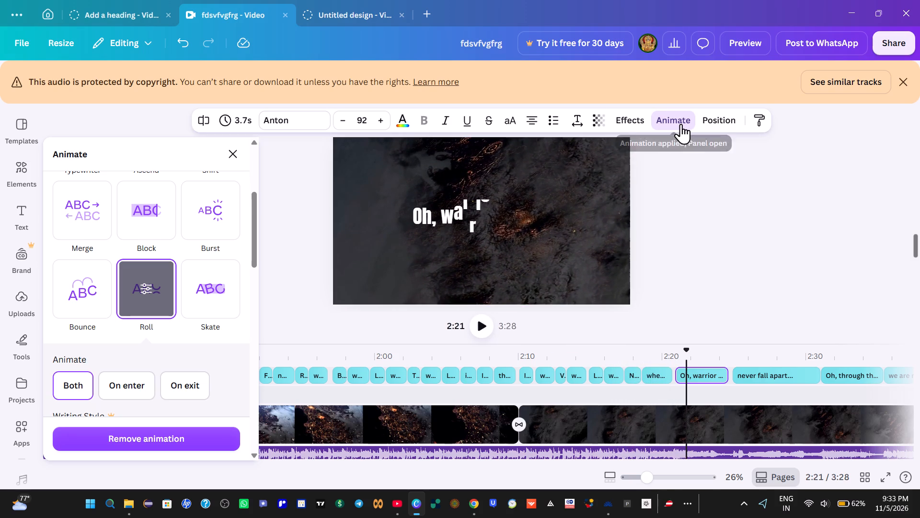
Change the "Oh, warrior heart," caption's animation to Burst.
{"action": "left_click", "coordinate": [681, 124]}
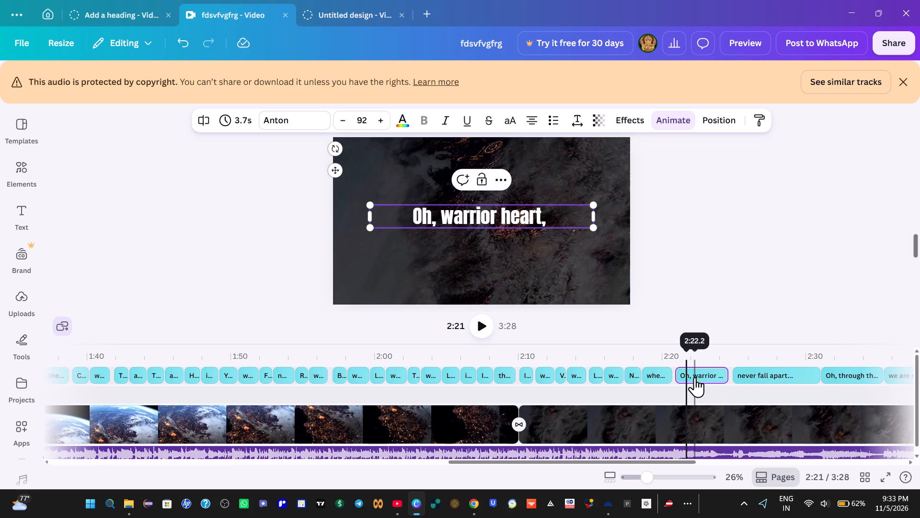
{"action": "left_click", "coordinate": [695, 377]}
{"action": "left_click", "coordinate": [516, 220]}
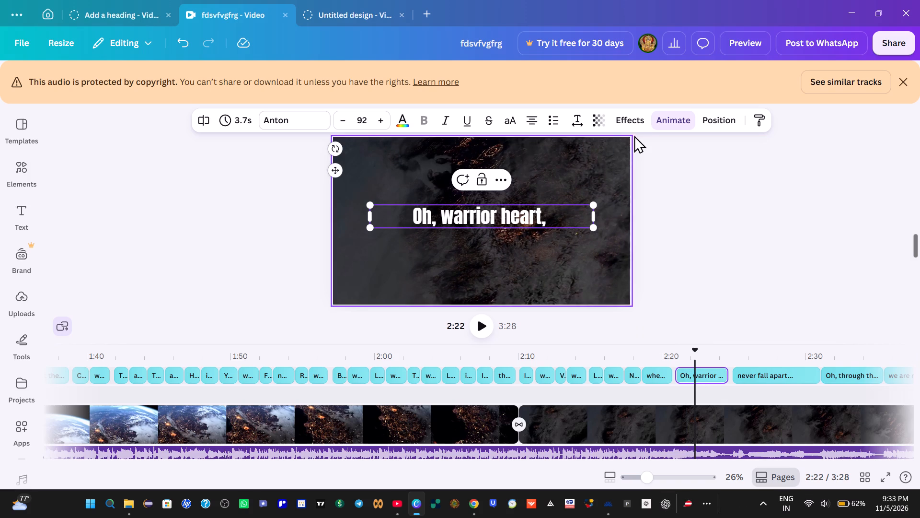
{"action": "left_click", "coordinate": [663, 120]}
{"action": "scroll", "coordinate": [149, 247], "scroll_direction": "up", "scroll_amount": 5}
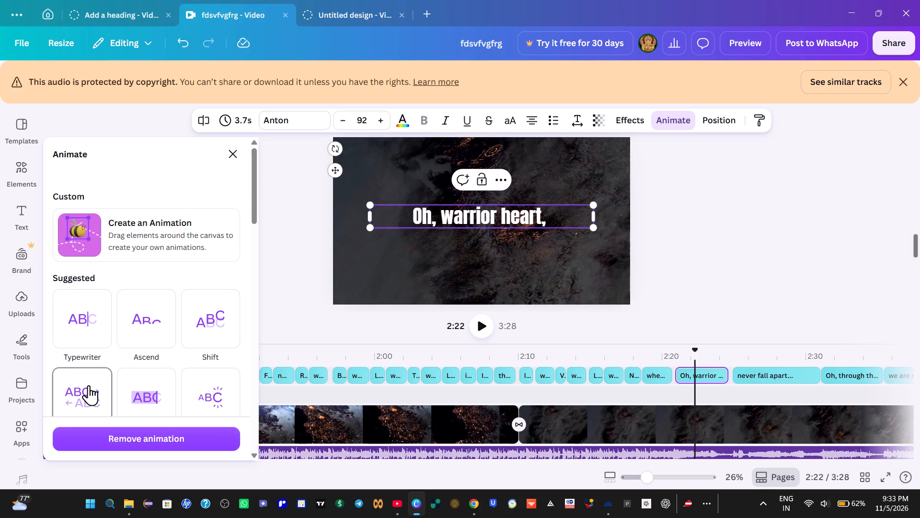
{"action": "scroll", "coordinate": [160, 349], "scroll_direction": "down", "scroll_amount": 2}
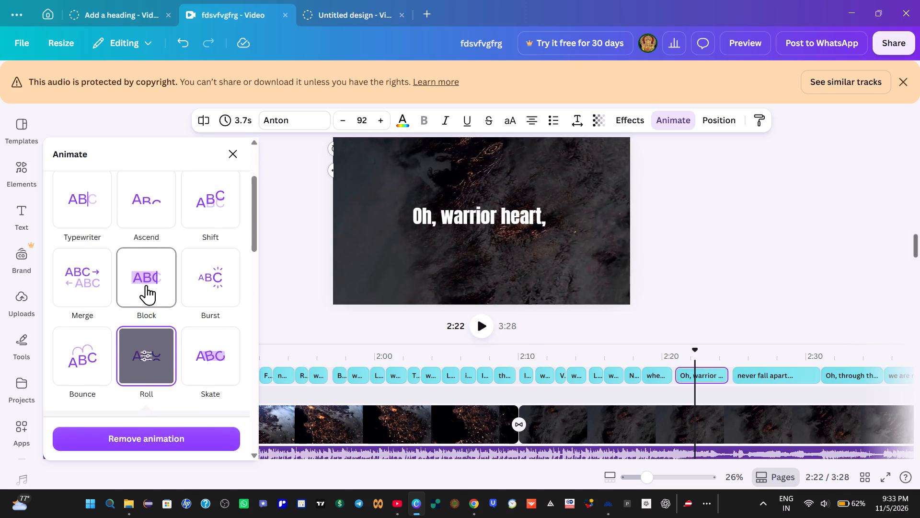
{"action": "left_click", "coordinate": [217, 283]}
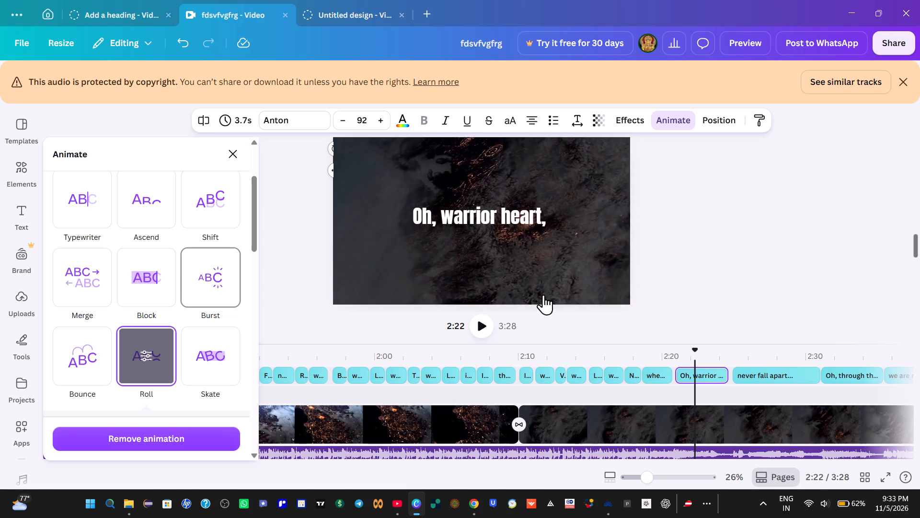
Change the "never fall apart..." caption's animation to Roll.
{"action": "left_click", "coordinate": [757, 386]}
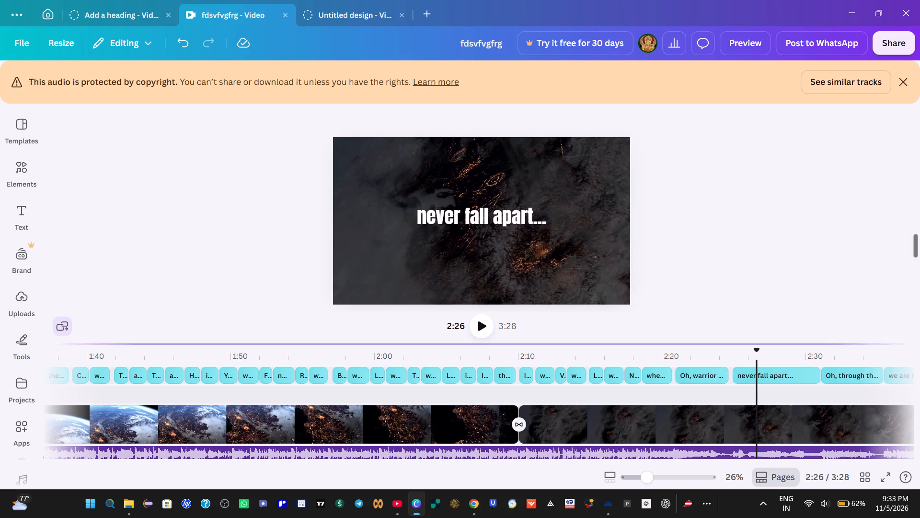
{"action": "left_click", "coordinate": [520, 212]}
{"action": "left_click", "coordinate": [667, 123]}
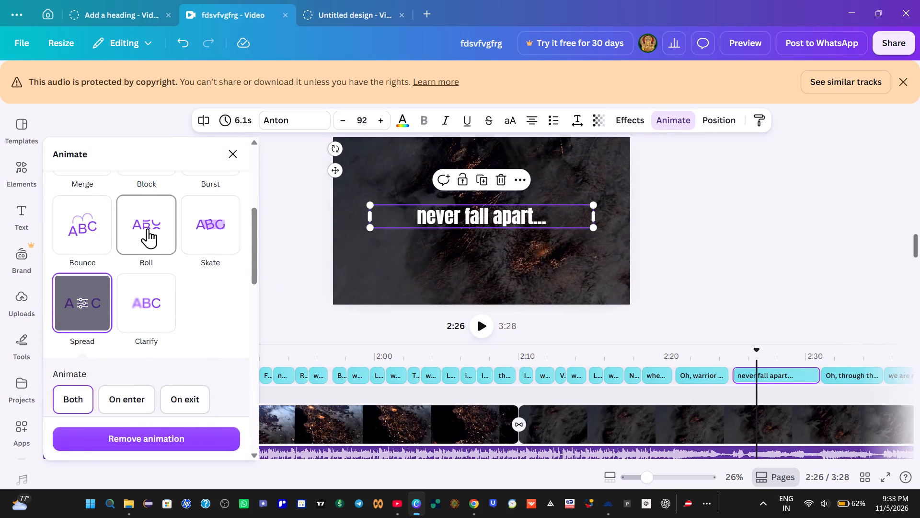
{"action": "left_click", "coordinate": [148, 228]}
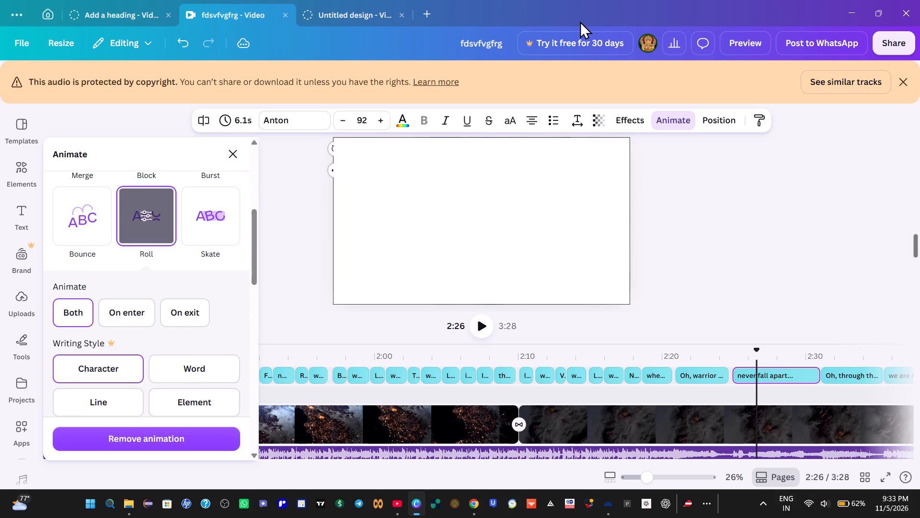
Replay from about 2:17 to 2:26 to review the "Oh, warrior heart," and "never fall apart..." caption animations.
{"action": "left_click", "coordinate": [627, 362]}
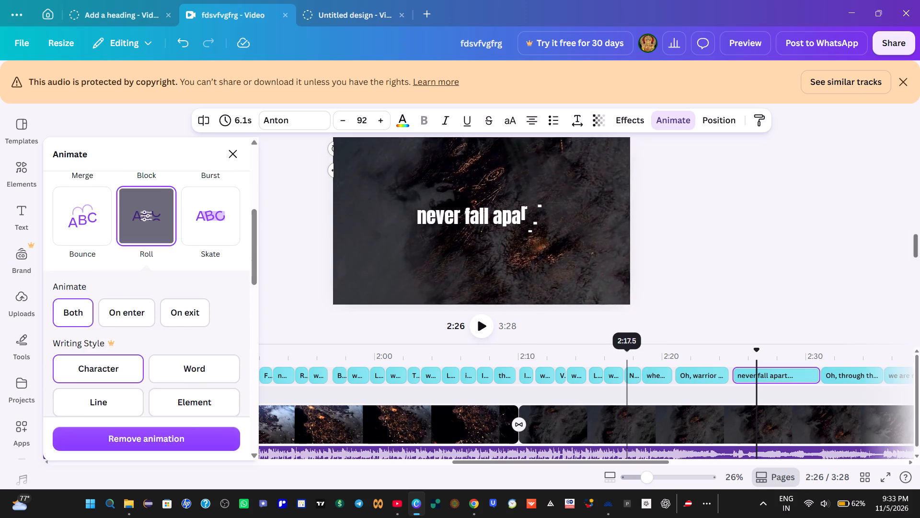
{"action": "left_click", "coordinate": [482, 327]}
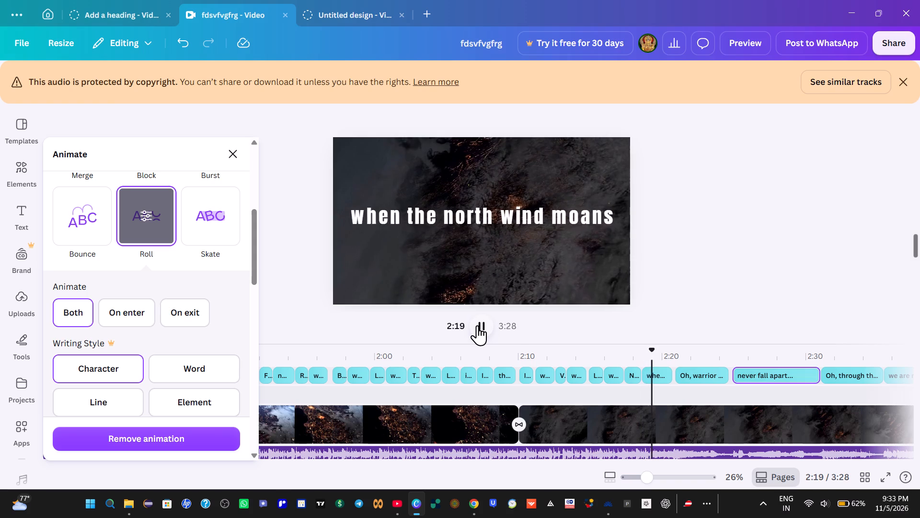
{"action": "left_click", "coordinate": [477, 325]}
{"action": "left_click", "coordinate": [478, 326]}
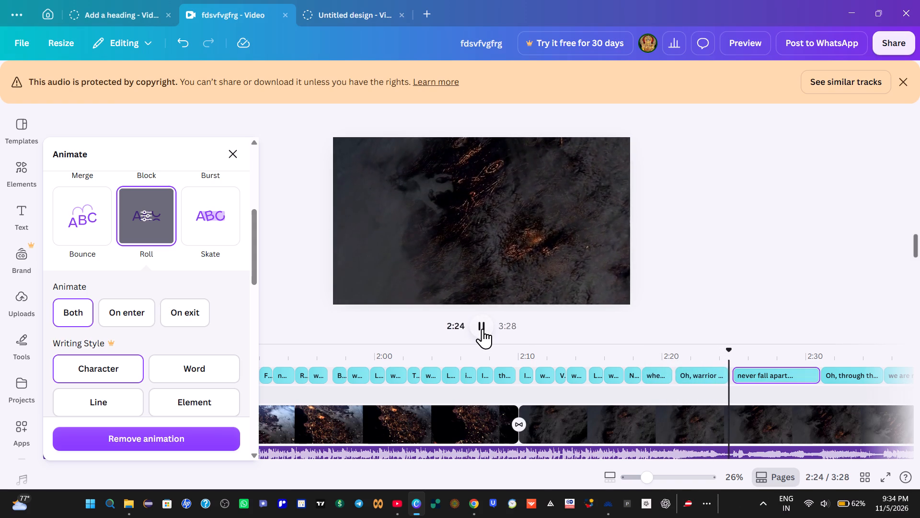
{"action": "left_click", "coordinate": [483, 329]}
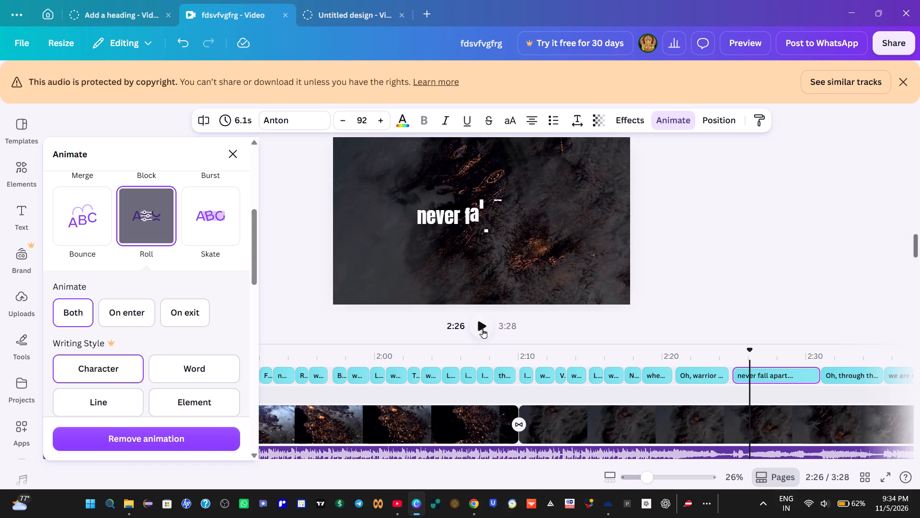
Change the "never fall apart..." caption's animation to Bounce.
{"action": "left_click", "coordinate": [472, 218]}
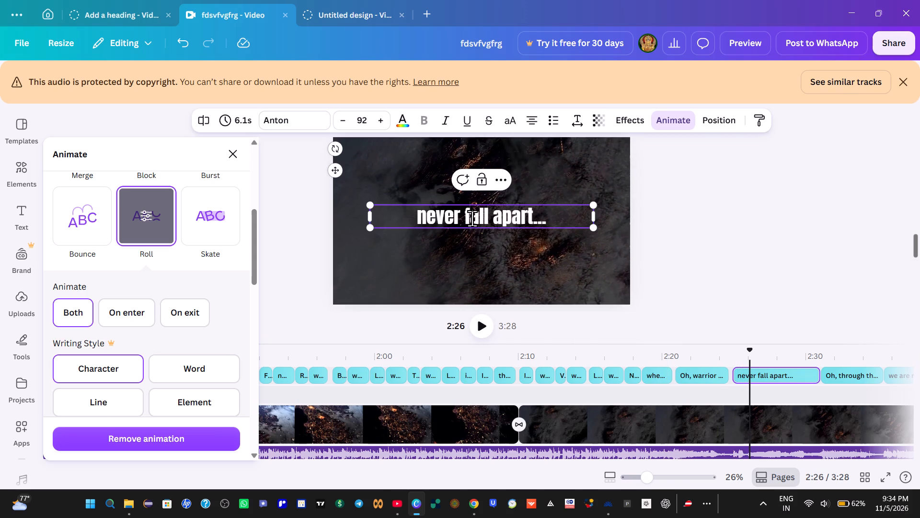
{"action": "left_click", "coordinate": [684, 121]}
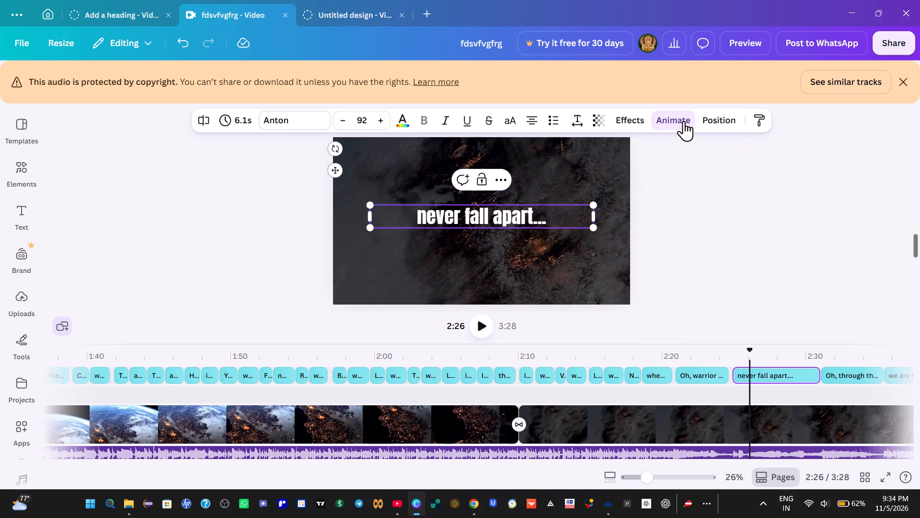
{"action": "left_click", "coordinate": [684, 121]}
{"action": "scroll", "coordinate": [168, 224], "scroll_direction": "up", "scroll_amount": 1}
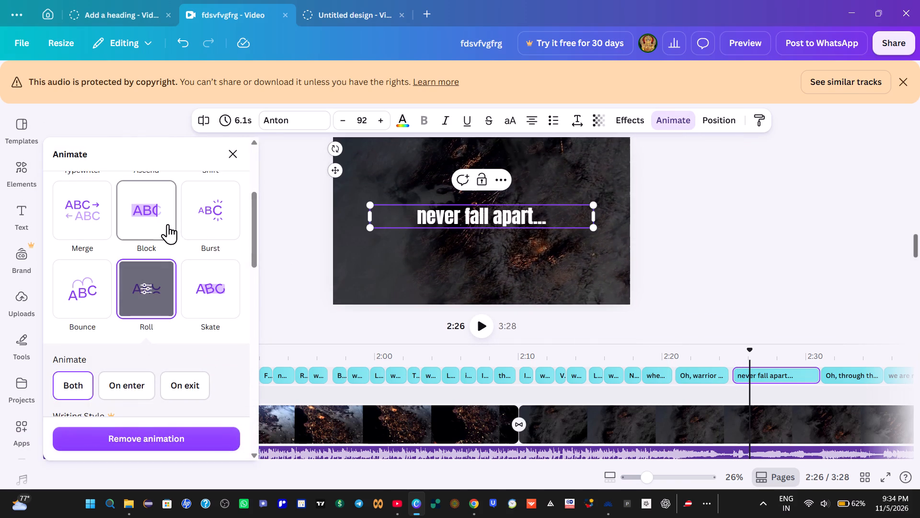
{"action": "scroll", "coordinate": [149, 216], "scroll_direction": "up", "scroll_amount": 4}
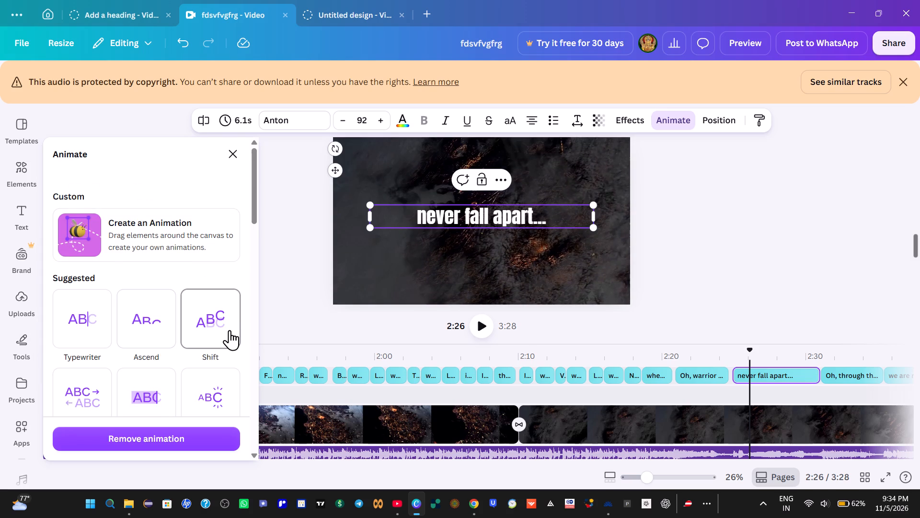
{"action": "scroll", "coordinate": [226, 331], "scroll_direction": "down", "scroll_amount": 2}
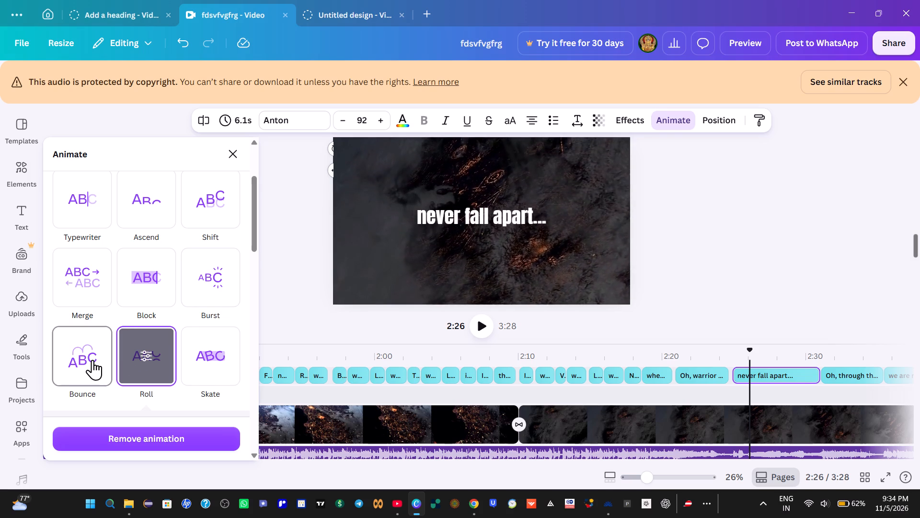
{"action": "left_click", "coordinate": [92, 360]}
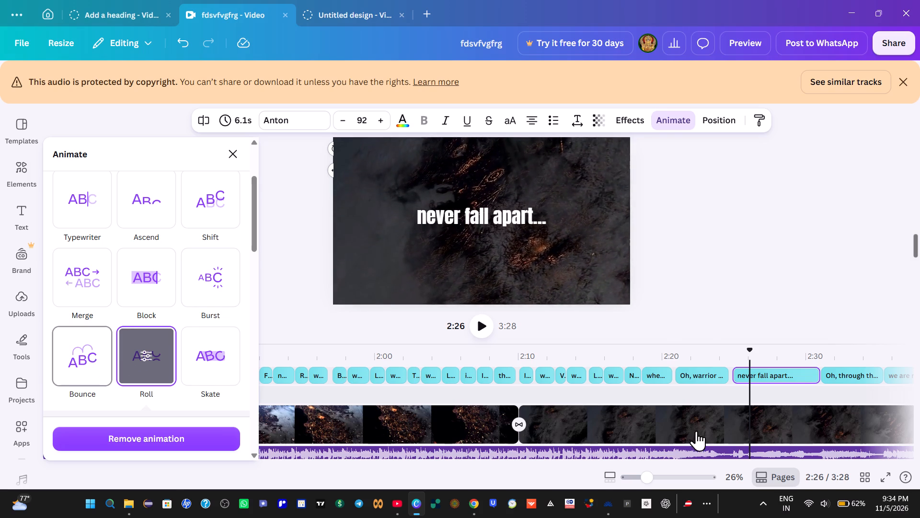
Change the "Oh, warrior heart," caption's animation to Bounce.
{"action": "left_click", "coordinate": [697, 374]}
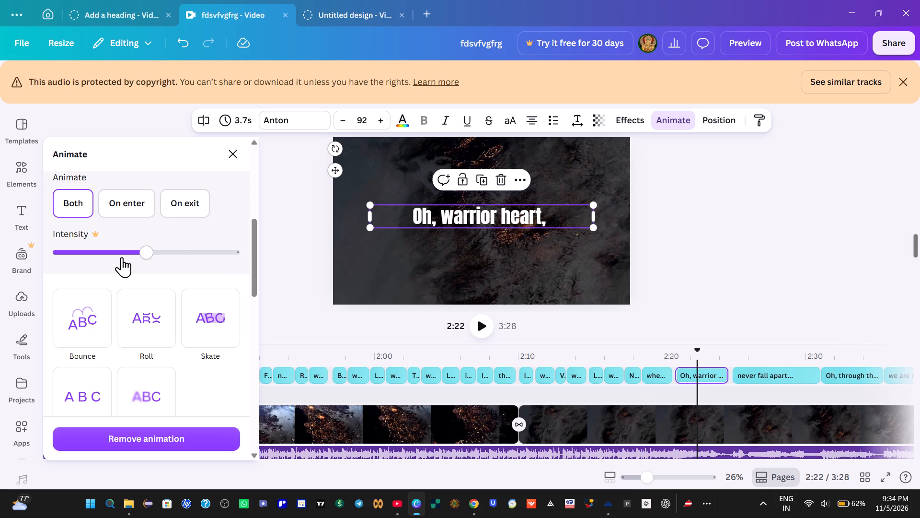
{"action": "scroll", "coordinate": [122, 259], "scroll_direction": "down", "scroll_amount": 2}
{"action": "scroll", "coordinate": [105, 279], "scroll_direction": "up", "scroll_amount": 1}
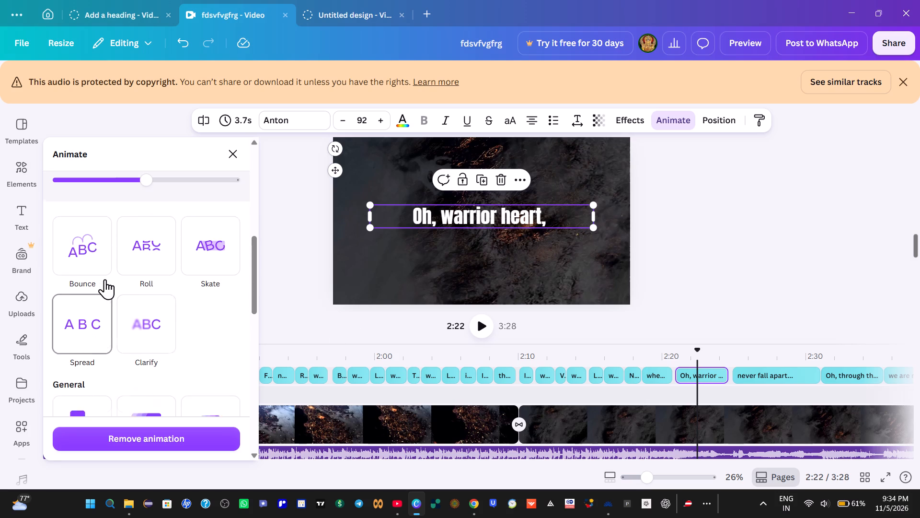
{"action": "left_click", "coordinate": [93, 267]}
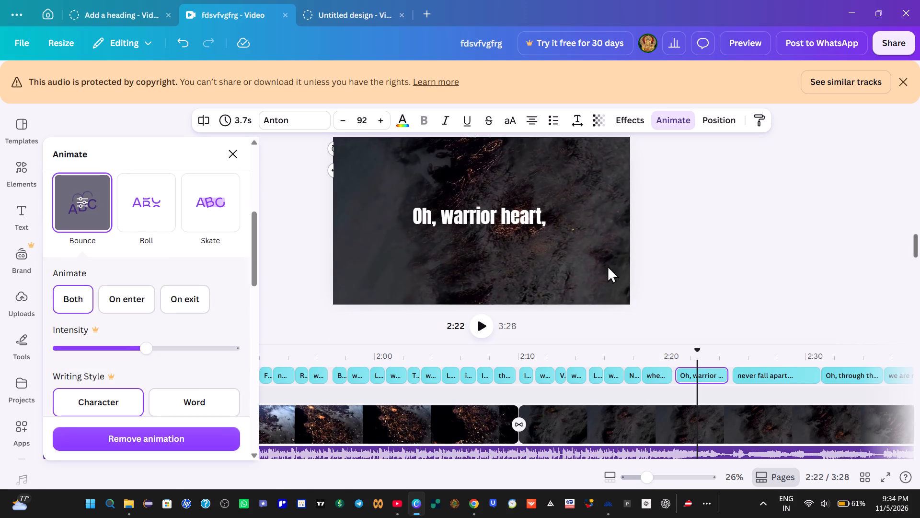
Replay from about 2:19 to 2:32 to review the captions from "Oh, warrior heart," through "Oh, through the storm..".
{"action": "left_click", "coordinate": [654, 365]}
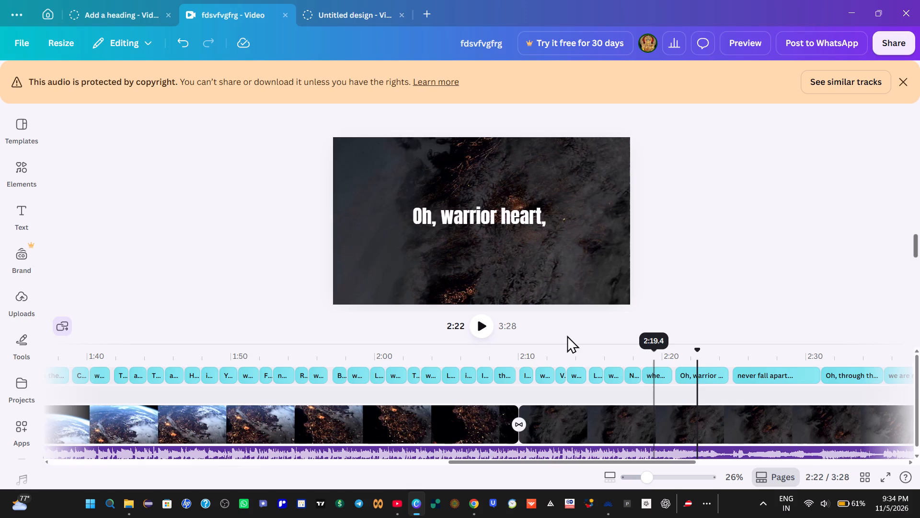
{"action": "left_click", "coordinate": [480, 329]}
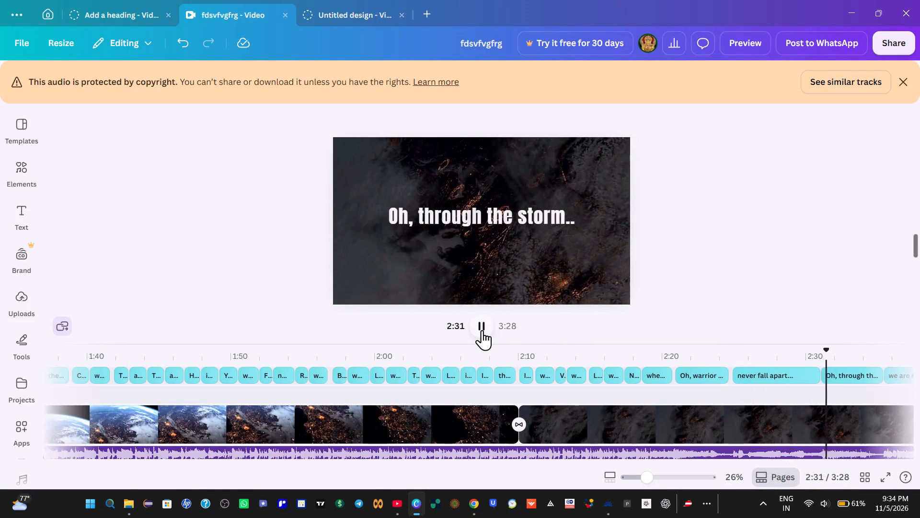
{"action": "left_click", "coordinate": [482, 330]}
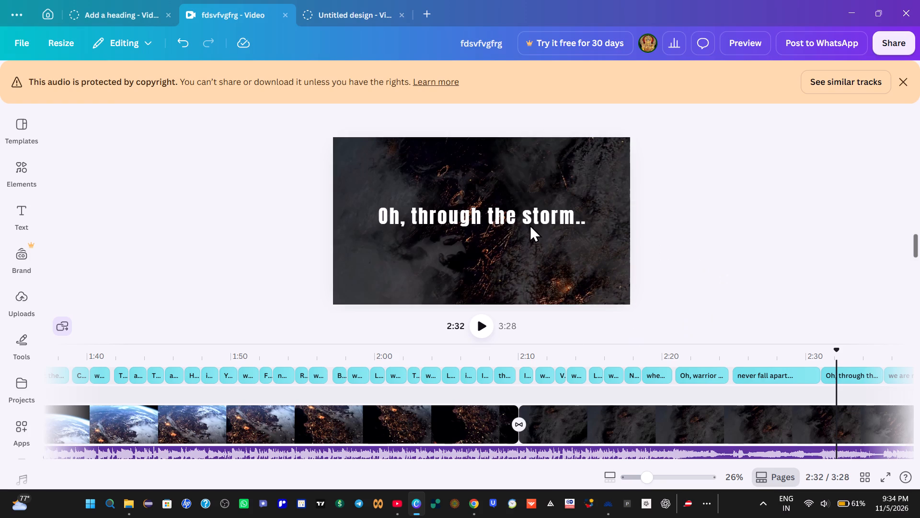
Change the "Oh, through the storm.." caption's animation to Bounce.
{"action": "left_click", "coordinate": [529, 221]}
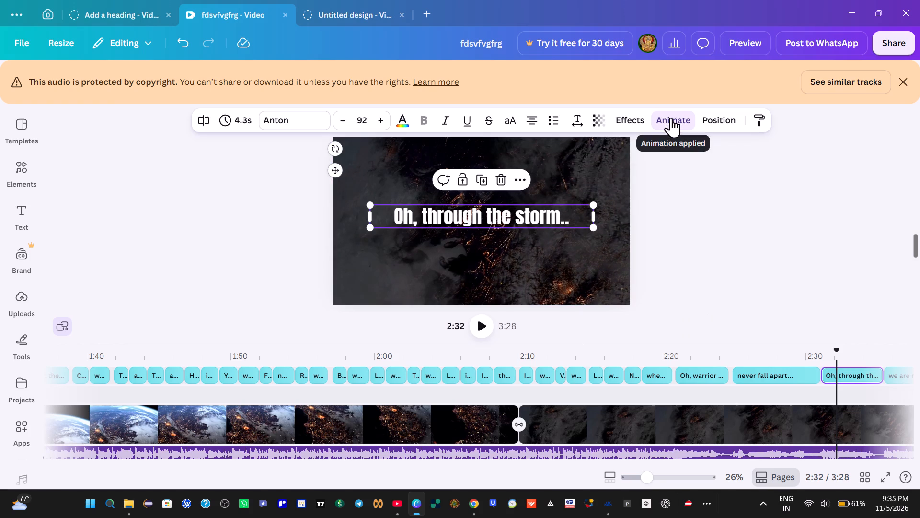
{"action": "left_click", "coordinate": [671, 118]}
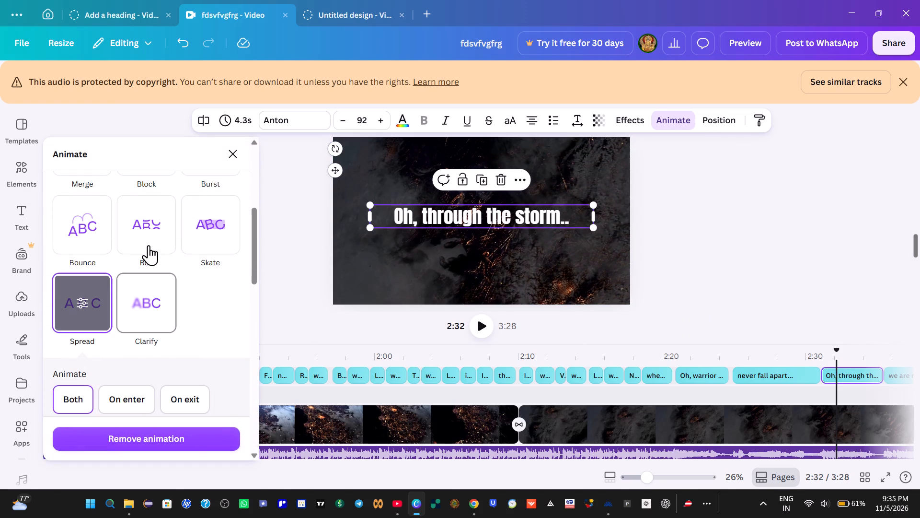
{"action": "left_click", "coordinate": [86, 235]}
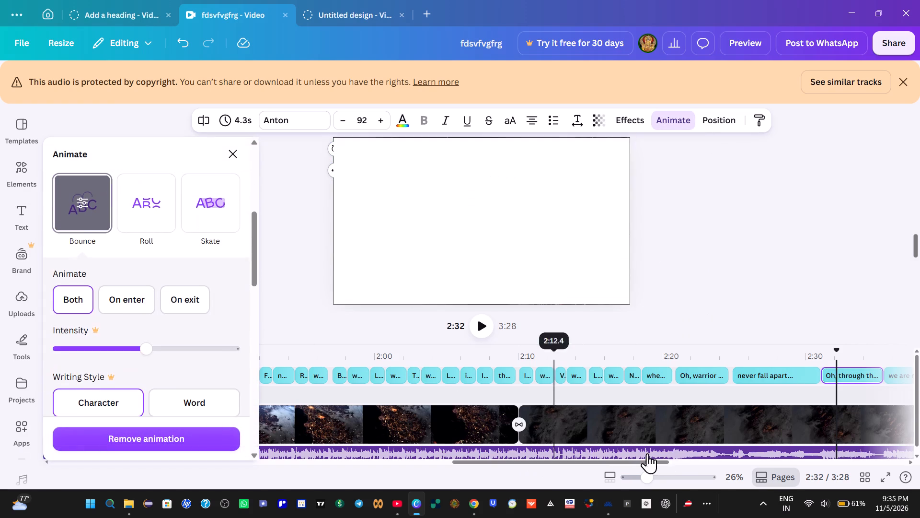
Change the animation of the first "we are reborn..." caption, around 2:36, to Bounce.
{"action": "left_click_drag", "start_coordinate": [621, 458], "coordinate": [667, 461]}
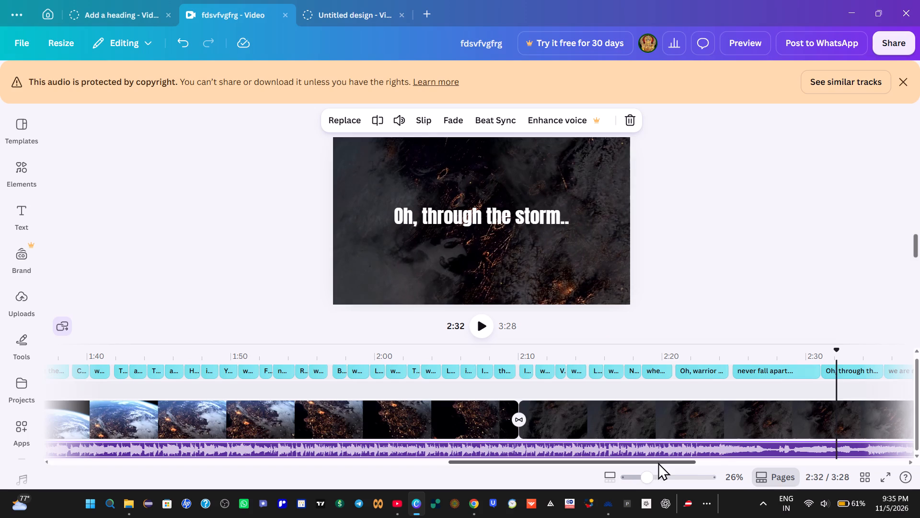
{"action": "left_click_drag", "start_coordinate": [629, 459], "coordinate": [720, 456]}
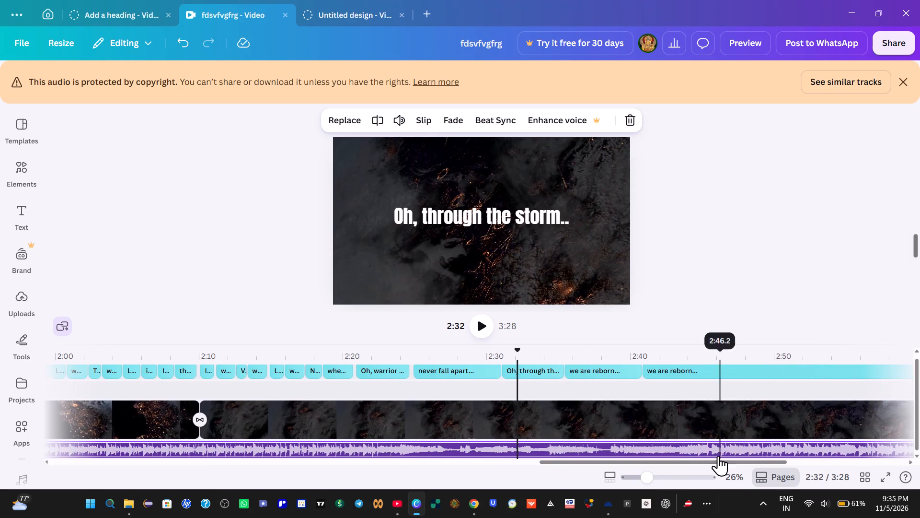
{"action": "left_click", "coordinate": [582, 361]}
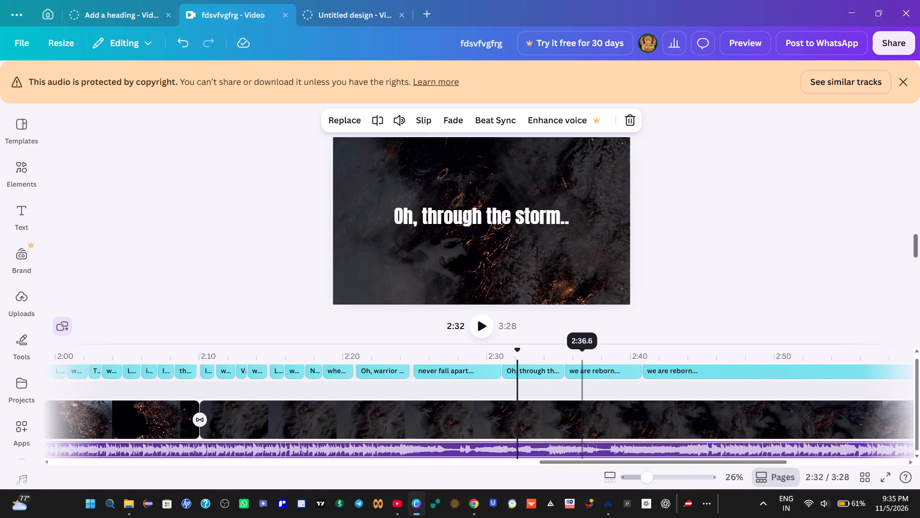
{"action": "left_click", "coordinate": [492, 212]}
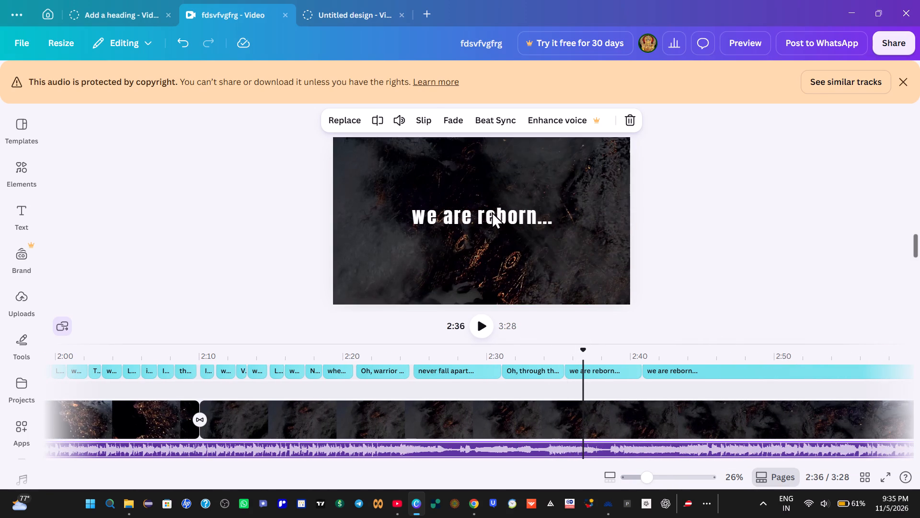
{"action": "left_click", "coordinate": [668, 121]}
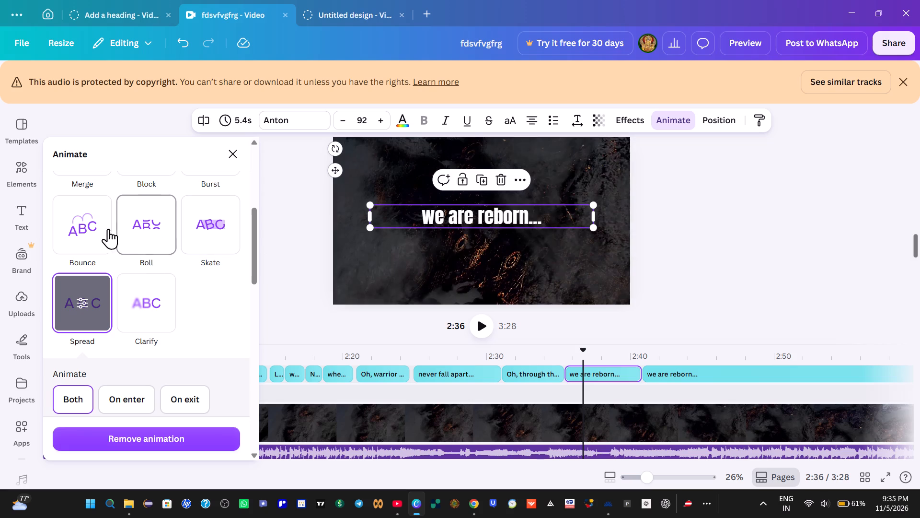
{"action": "left_click", "coordinate": [89, 229]}
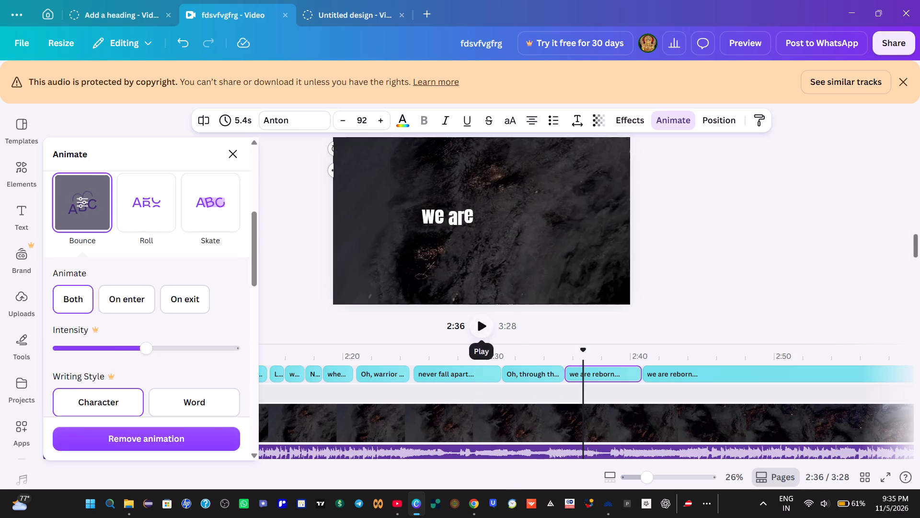
Replay from about 2:30 to 2:36 and briefly from 2:25 to review the Bounce animations of the captions.
{"action": "left_click", "coordinate": [491, 359]}
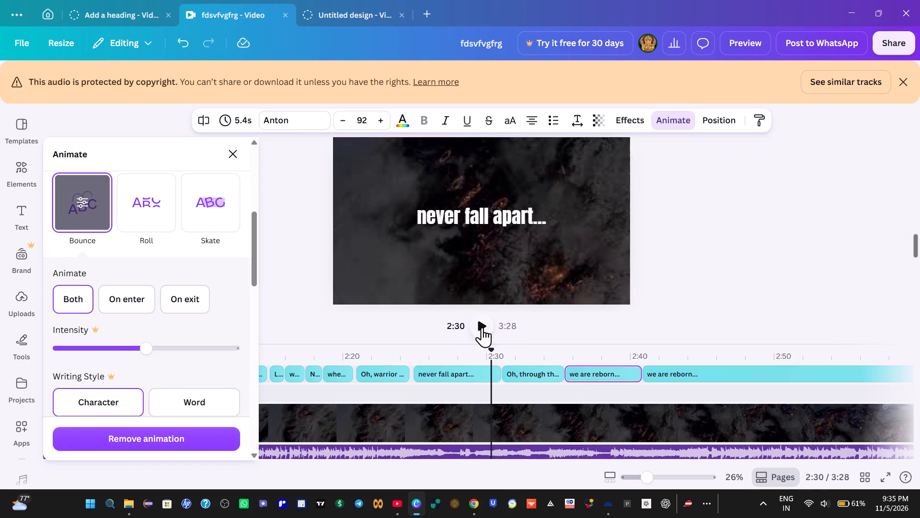
{"action": "left_click", "coordinate": [482, 327]}
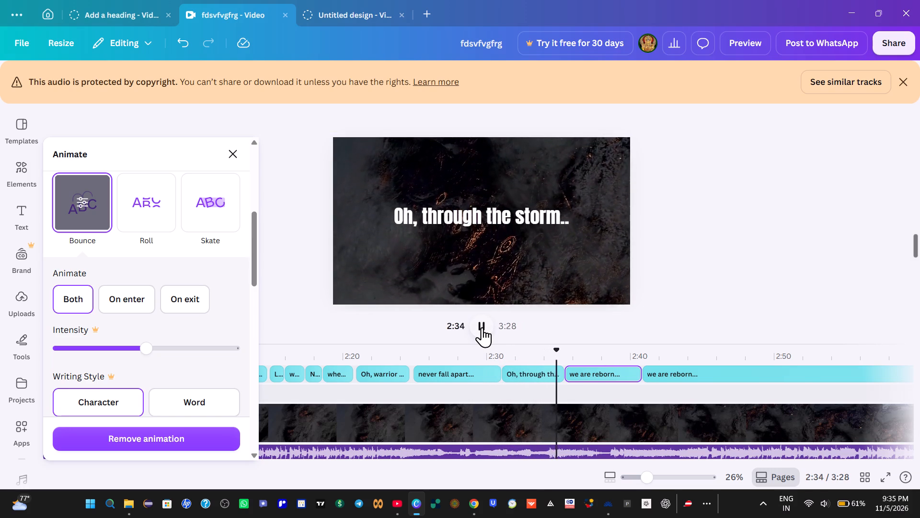
{"action": "left_click", "coordinate": [482, 327]}
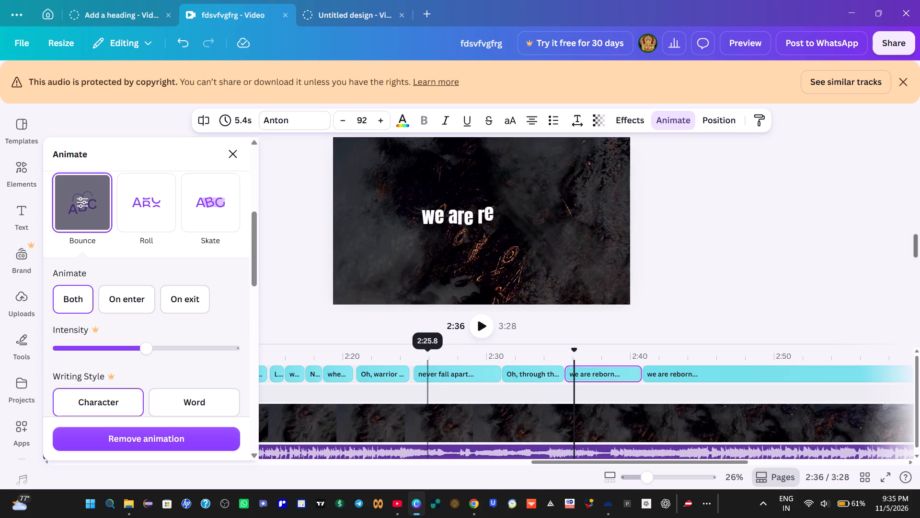
{"action": "left_click", "coordinate": [426, 358]}
{"action": "left_click", "coordinate": [487, 325]}
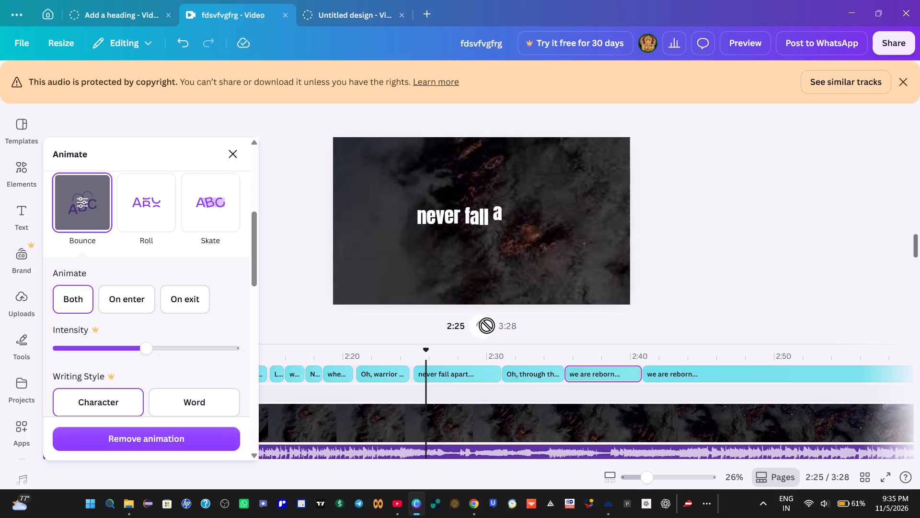
{"action": "left_click", "coordinate": [487, 325]}
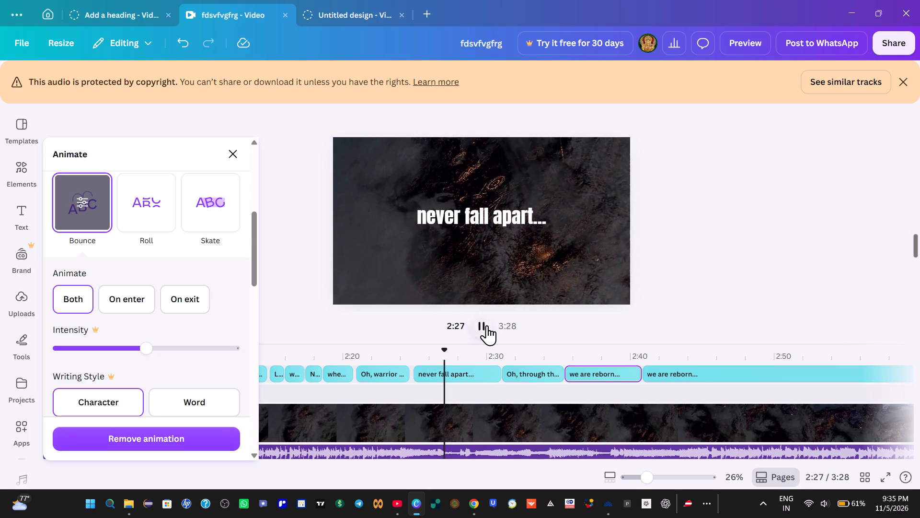
Replay from about 2:19 to 2:41 to review the captions from "Oh, warrior heart," through "we are reborn...".
{"action": "left_click_drag", "start_coordinate": [549, 456], "coordinate": [307, 493]}
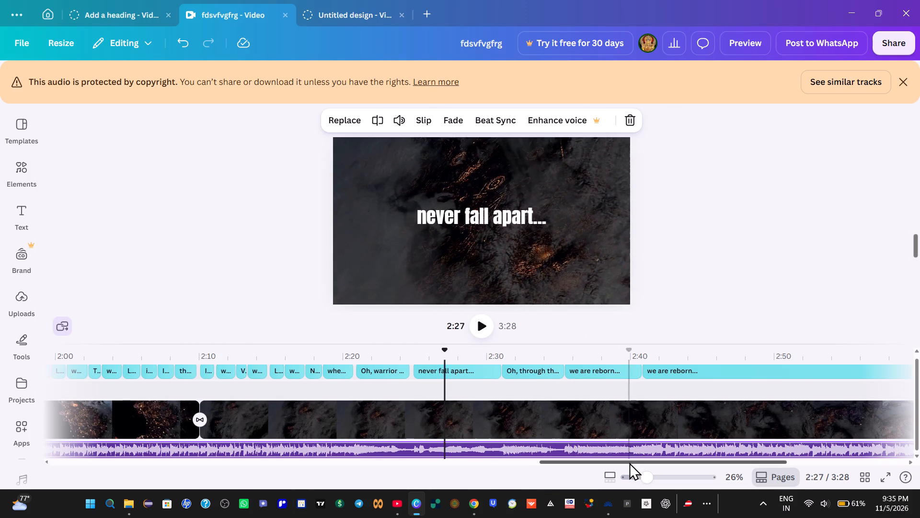
{"action": "left_click_drag", "start_coordinate": [629, 463], "coordinate": [0, 483]}
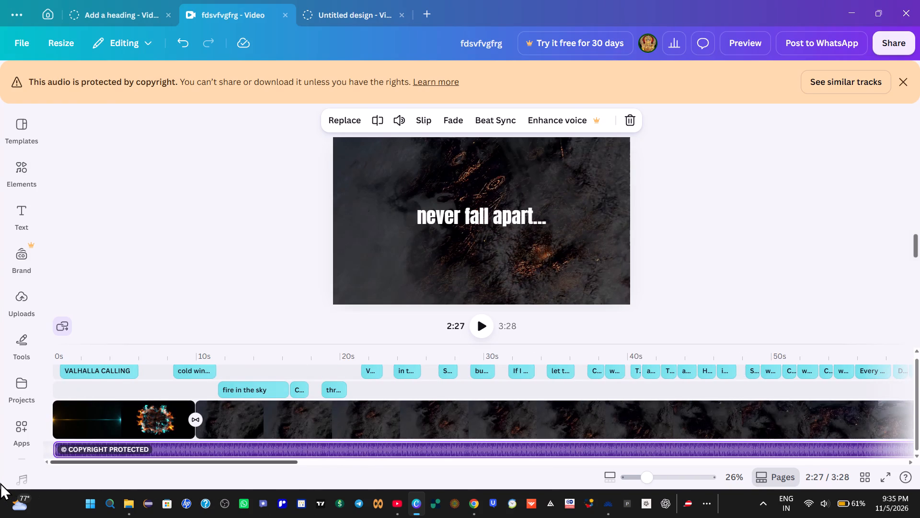
{"action": "left_click_drag", "start_coordinate": [0, 483], "coordinate": [624, 498]}
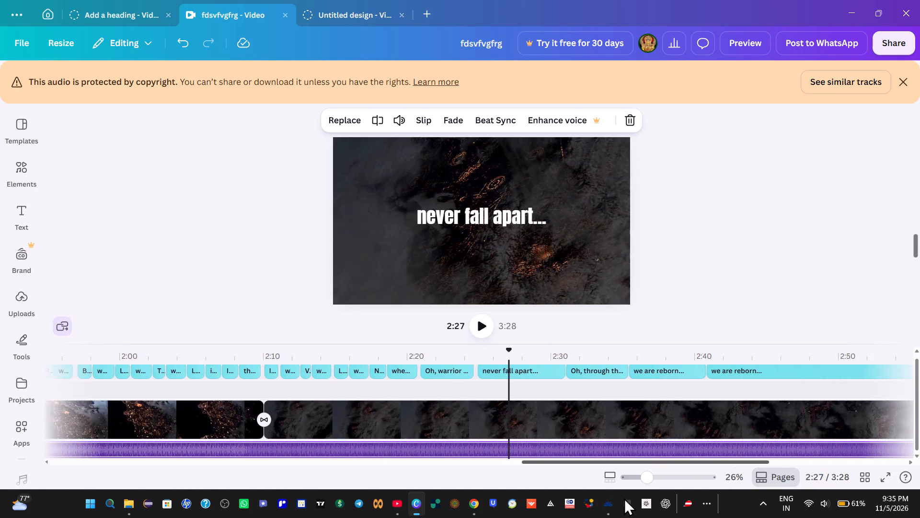
{"action": "left_click_drag", "start_coordinate": [624, 498], "coordinate": [636, 504]}
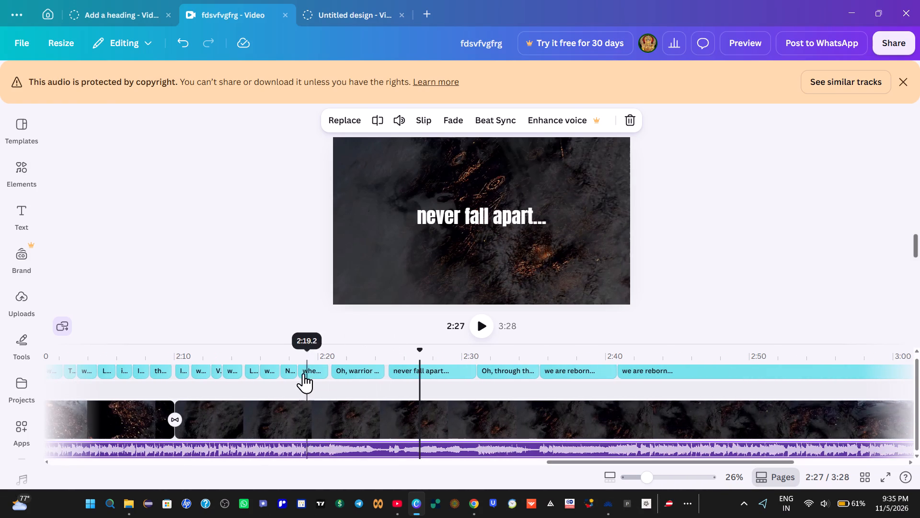
{"action": "left_click", "coordinate": [309, 369]}
{"action": "left_click", "coordinate": [480, 326]}
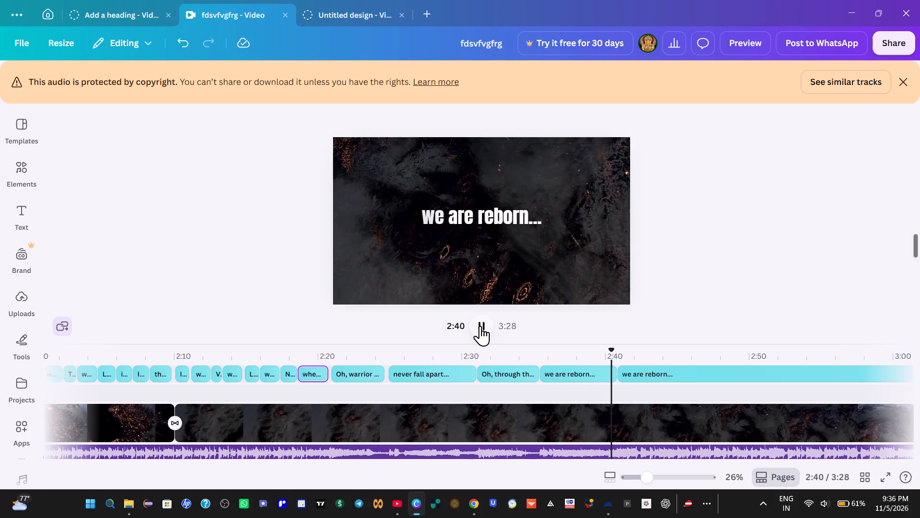
{"action": "left_click", "coordinate": [480, 326]}
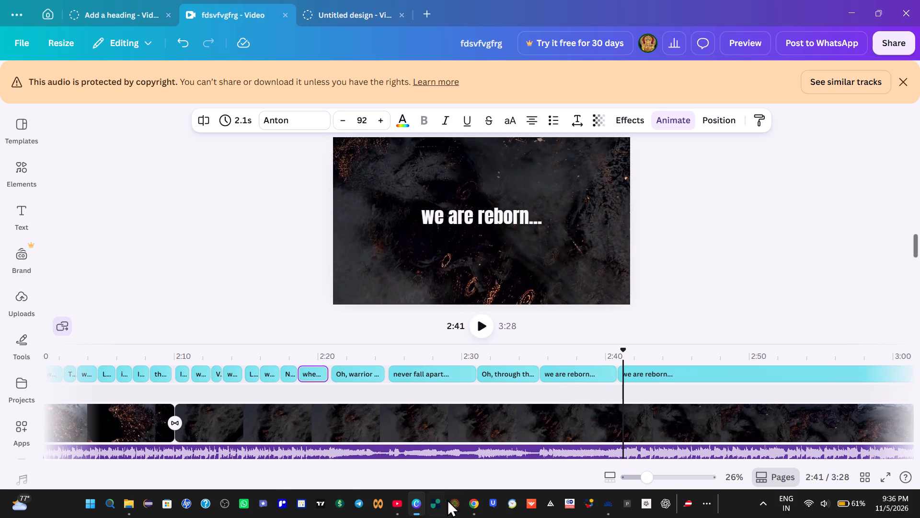
Copy "Calling me home," from the lyrics page in Chrome and replace the last "we are reborn..." caption's text with it in Canva.
{"action": "left_click", "coordinate": [645, 376]}
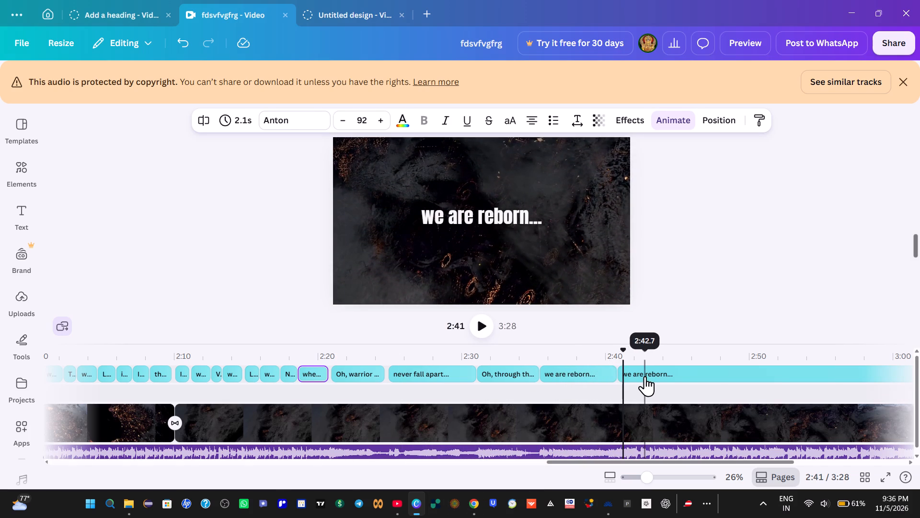
{"action": "left_click", "coordinate": [671, 122]}
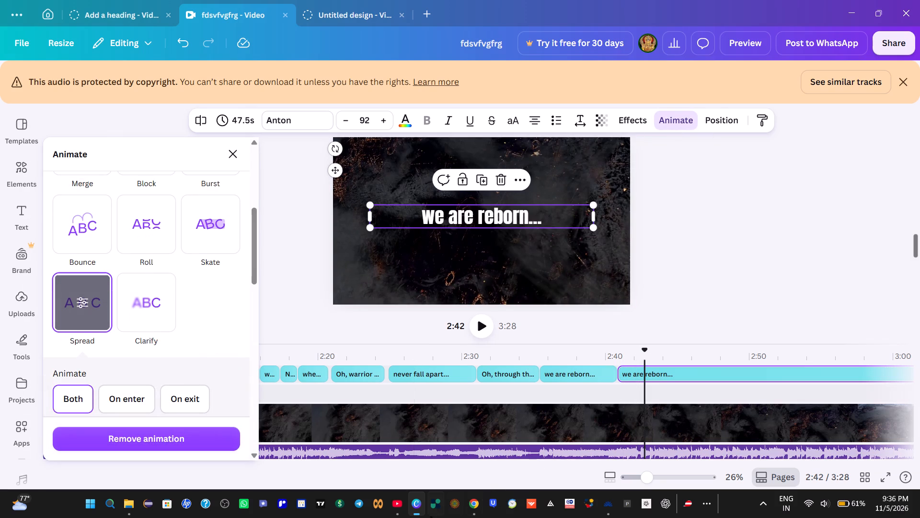
{"action": "left_click", "coordinate": [477, 505]}
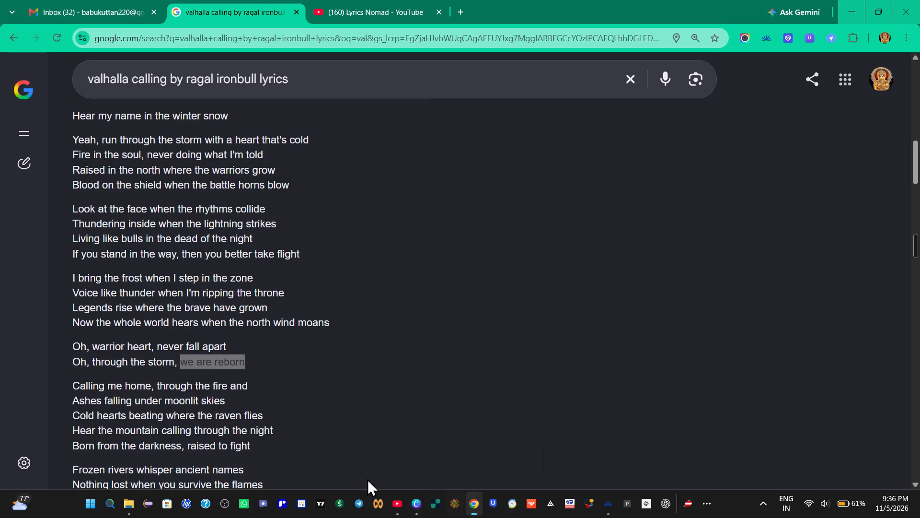
{"action": "scroll", "coordinate": [333, 362], "scroll_direction": "down", "scroll_amount": 2}
{"action": "left_click_drag", "start_coordinate": [66, 260], "coordinate": [67, 260]}
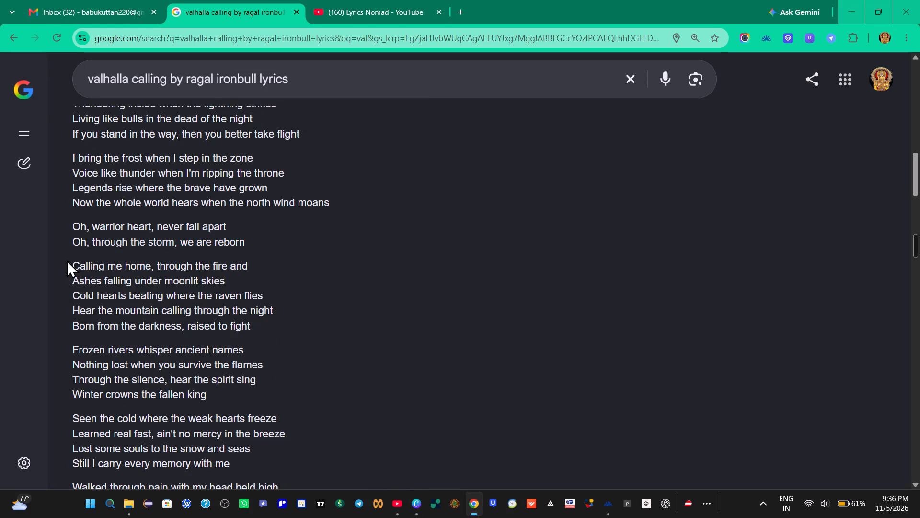
{"action": "left_click_drag", "start_coordinate": [67, 260], "coordinate": [157, 264]}
{"action": "right_click", "coordinate": [134, 266]}
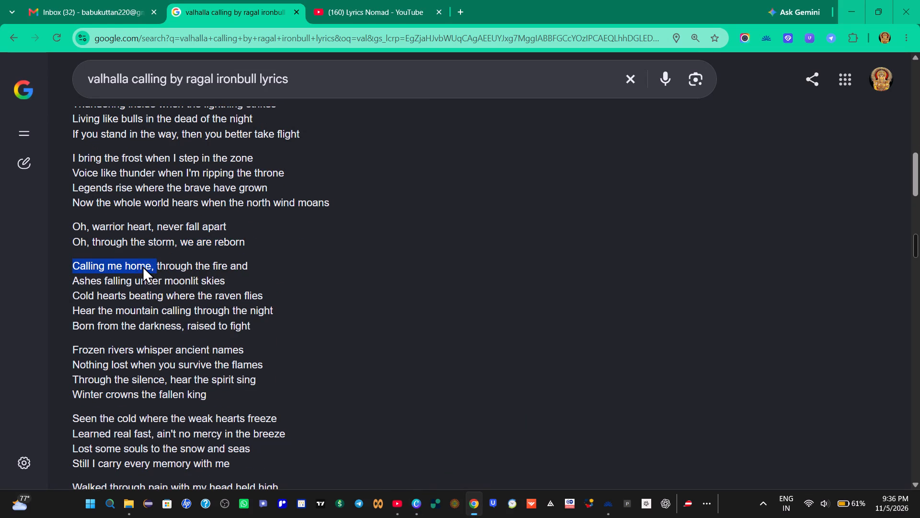
{"action": "left_click", "coordinate": [181, 278]}
{"action": "left_click", "coordinate": [418, 501]}
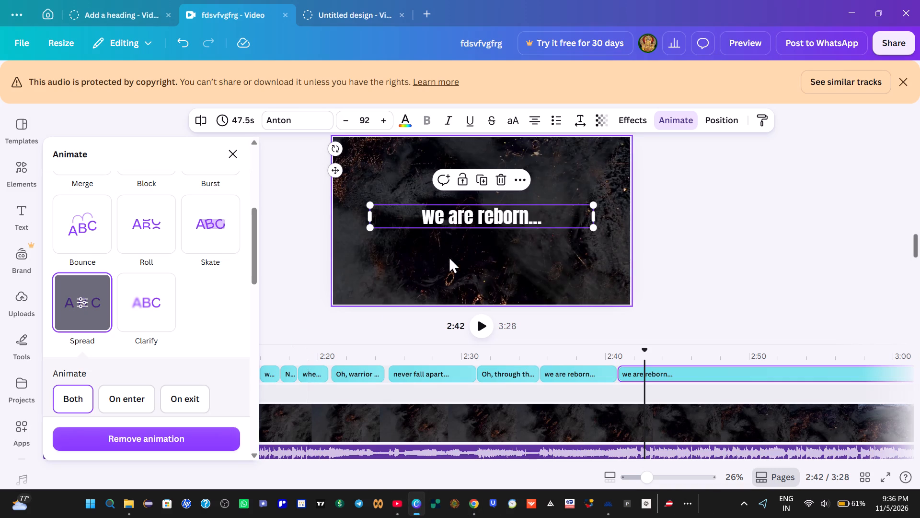
{"action": "left_click", "coordinate": [474, 215]}
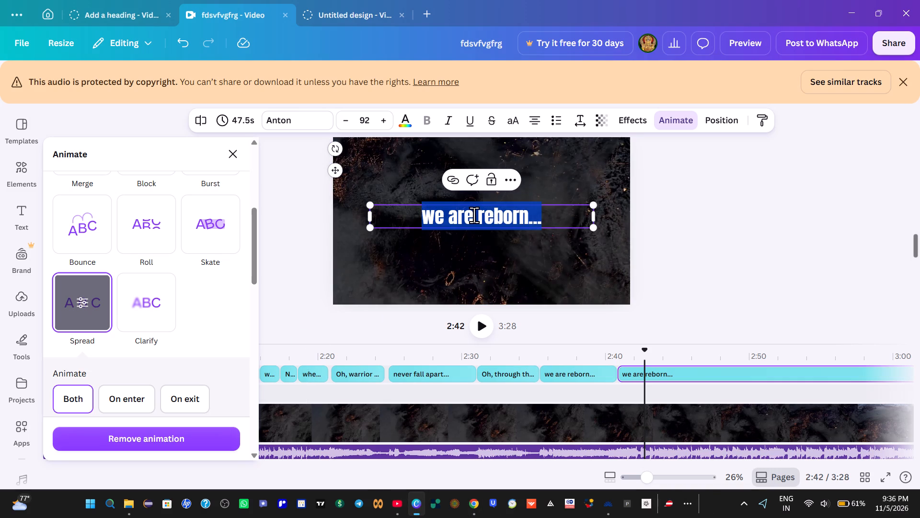
{"action": "key", "text": "BackSpace"}
{"action": "key", "text": "ctrl+v"}
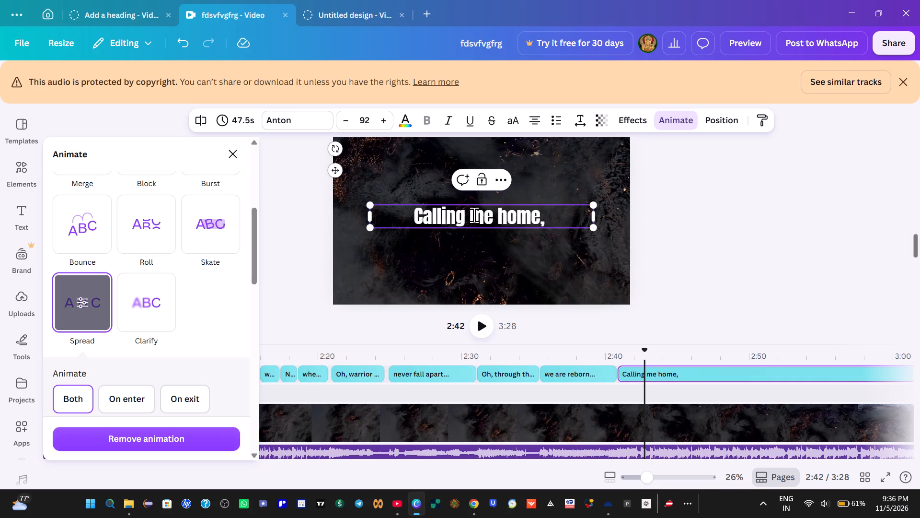
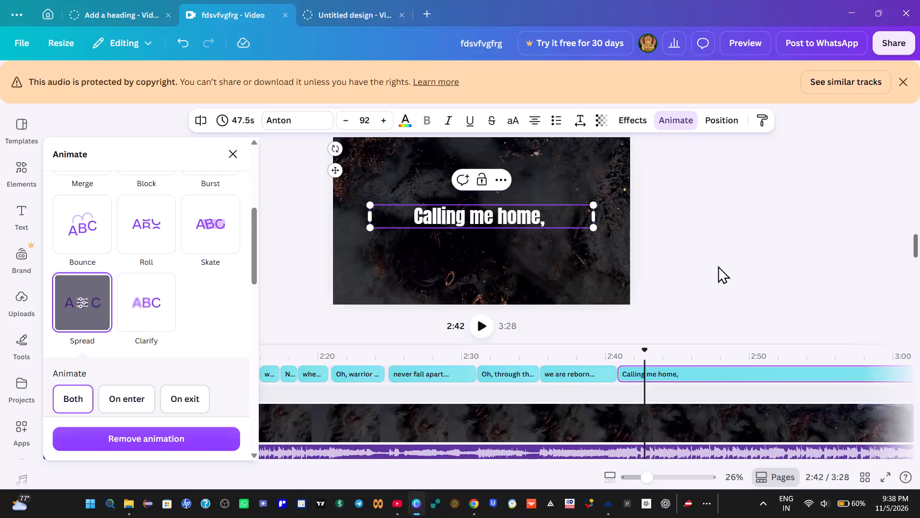
Replay from about 2:38 to 2:41 to review the start of the "Calling me home," caption.
{"action": "left_click", "coordinate": [587, 357]}
{"action": "left_click", "coordinate": [481, 330]}
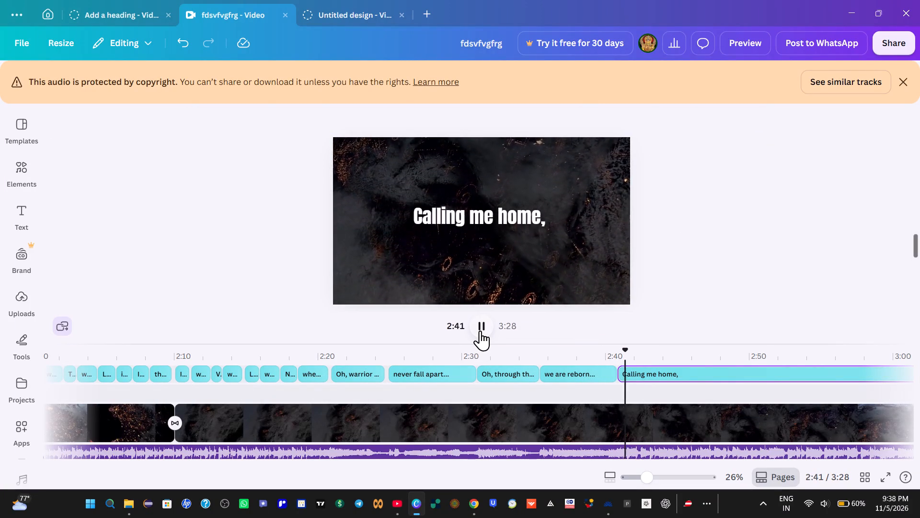
{"action": "left_click", "coordinate": [480, 330]}
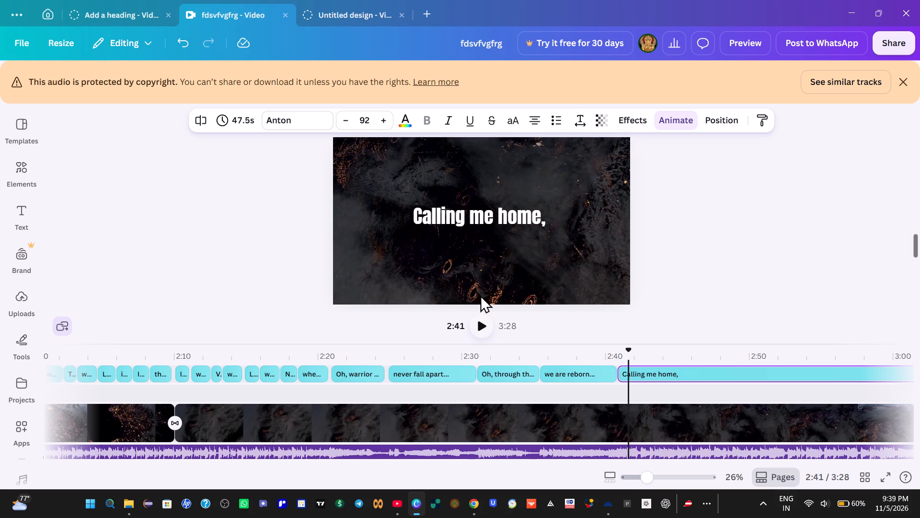
Check the animation settings of the "Calling me home," caption and the earlier "where the brave have grown" caption.
{"action": "left_click", "coordinate": [481, 221]}
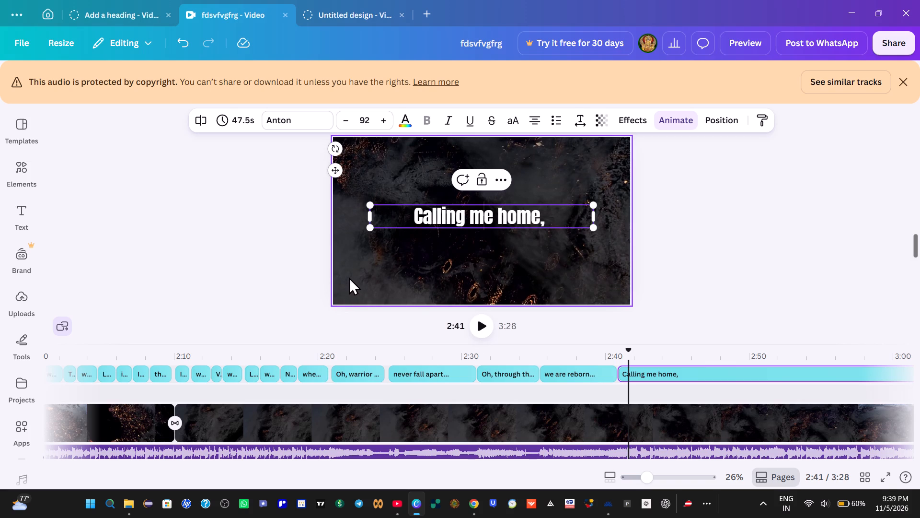
{"action": "left_click", "coordinate": [682, 121]}
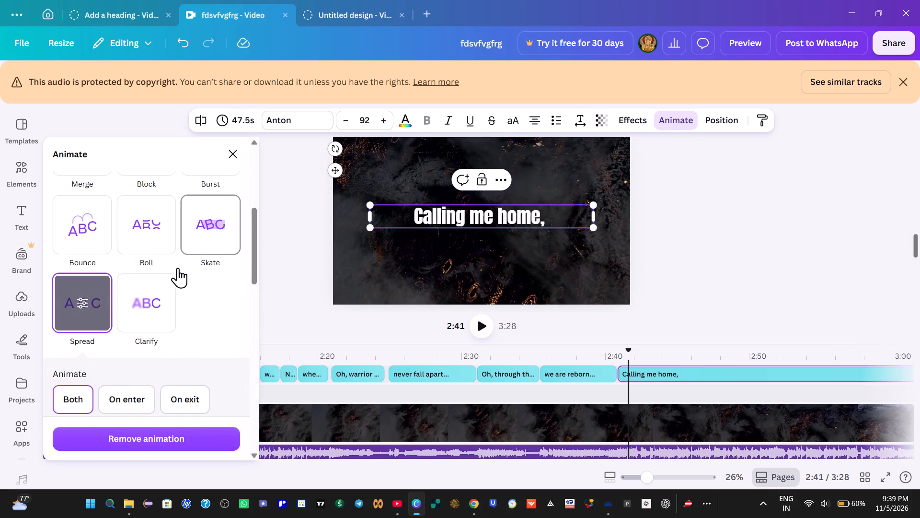
{"action": "left_click", "coordinate": [317, 362]}
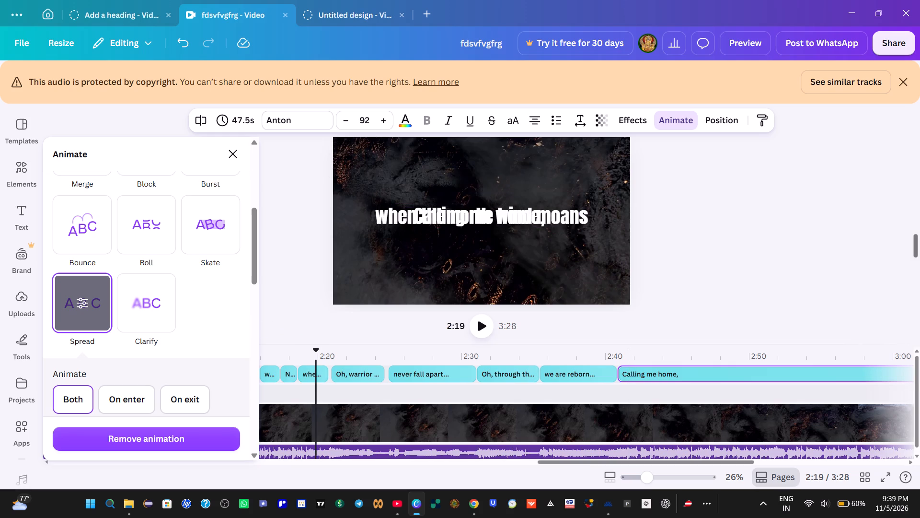
{"action": "left_click", "coordinate": [691, 121]}
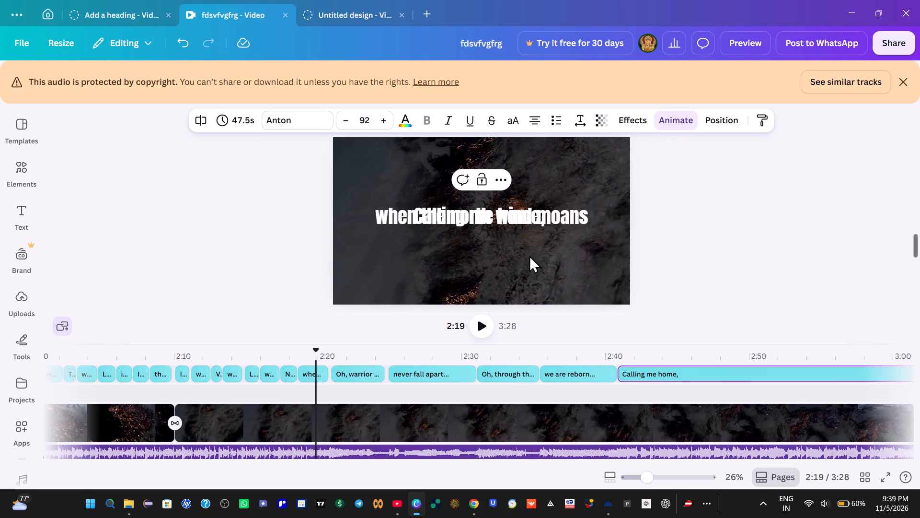
{"action": "left_click", "coordinate": [521, 223]}
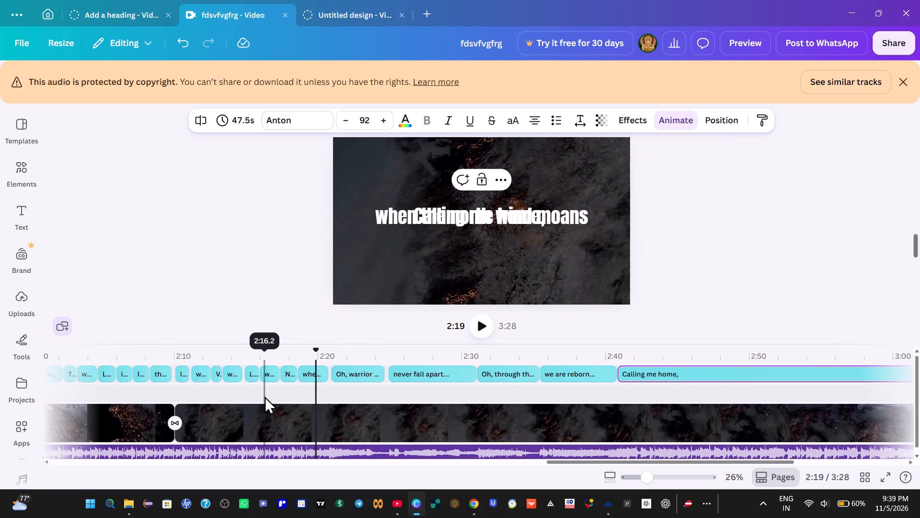
{"action": "left_click", "coordinate": [267, 387]}
{"action": "left_click", "coordinate": [460, 220]}
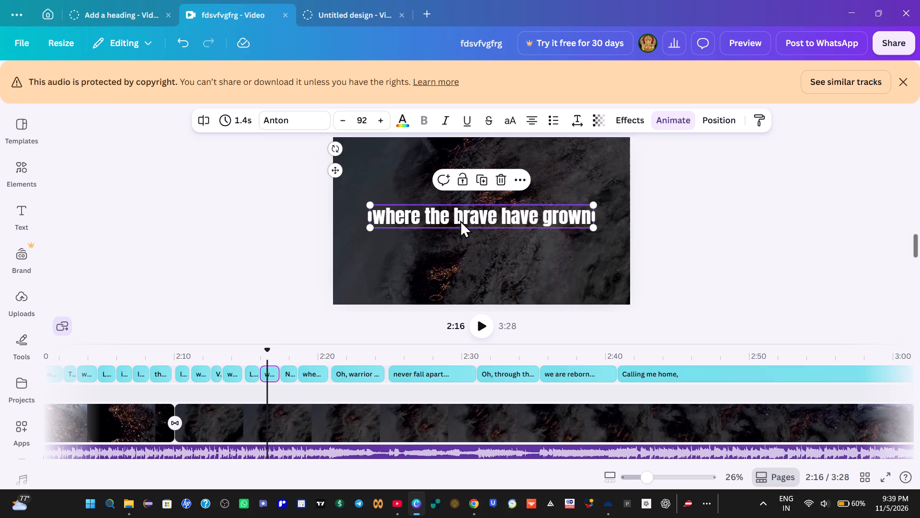
{"action": "left_click", "coordinate": [673, 124]}
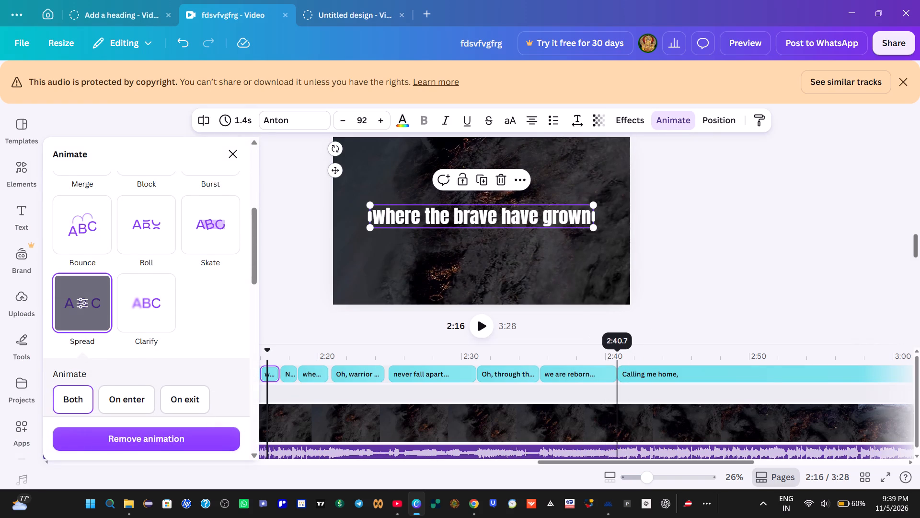
{"action": "left_click", "coordinate": [631, 361]}
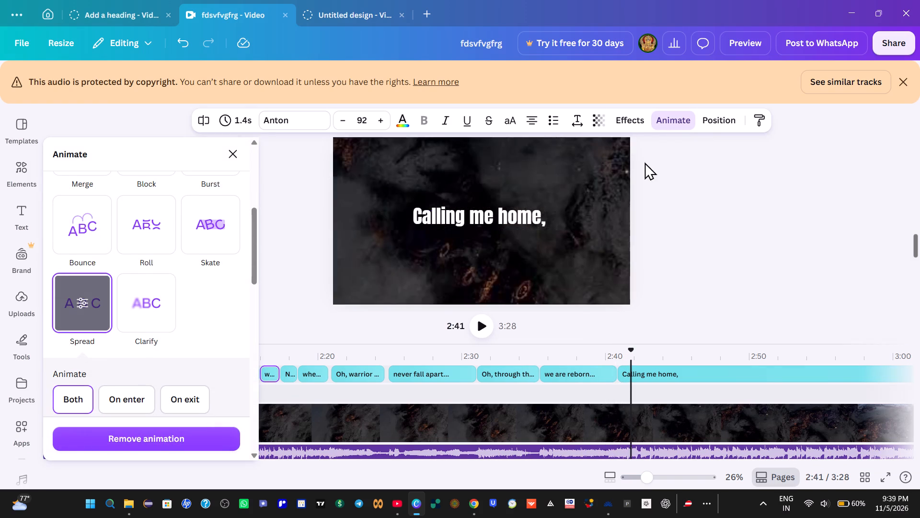
{"action": "left_click", "coordinate": [668, 113]}
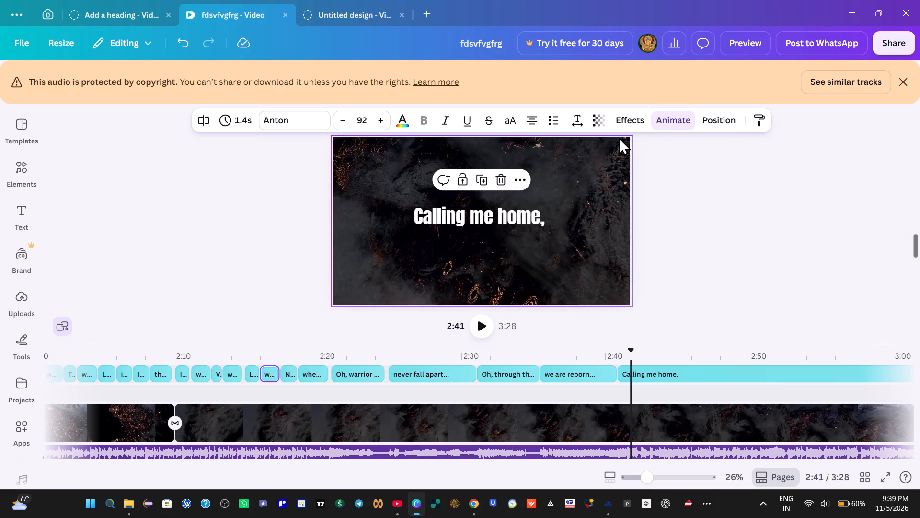
{"action": "left_click", "coordinate": [664, 117]}
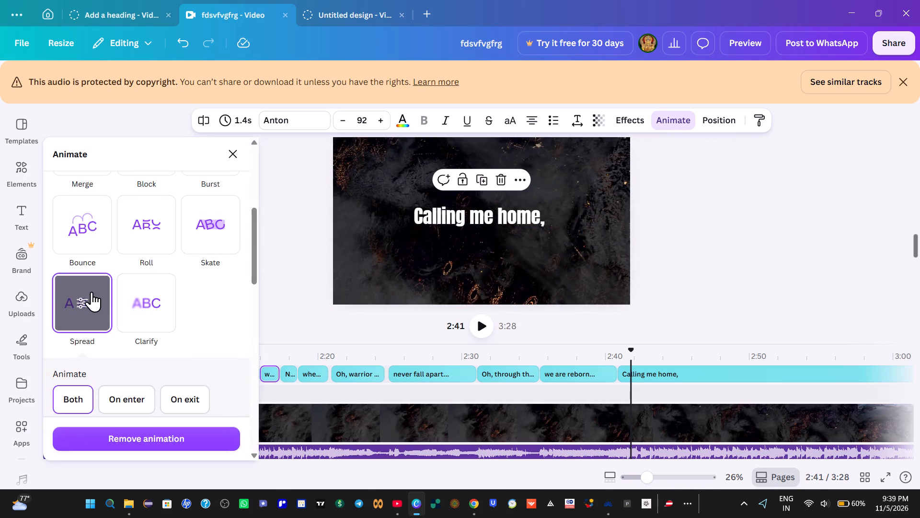
{"action": "left_click", "coordinate": [86, 294]}
Replay from about 2:37 and split the "Calling me home," caption at about 2:42, making its first part 1.5 s long.
{"action": "left_click", "coordinate": [566, 375]}
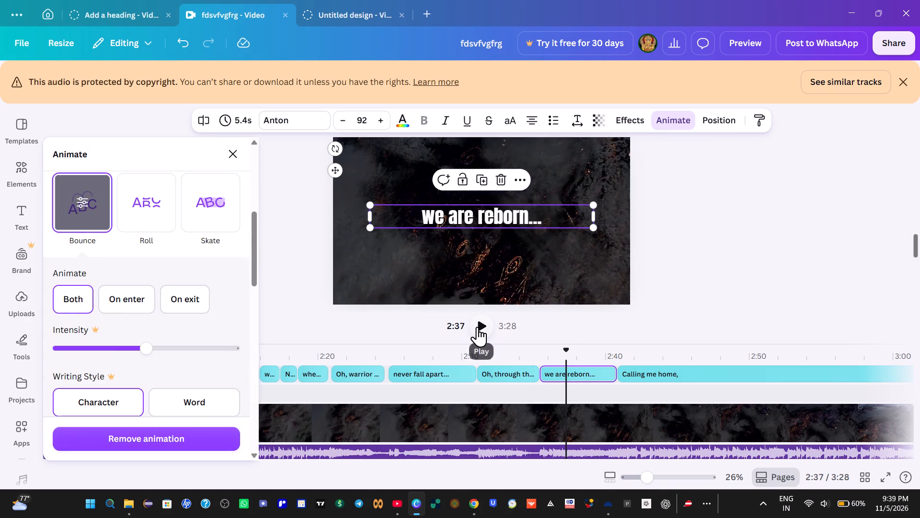
{"action": "left_click", "coordinate": [477, 327]}
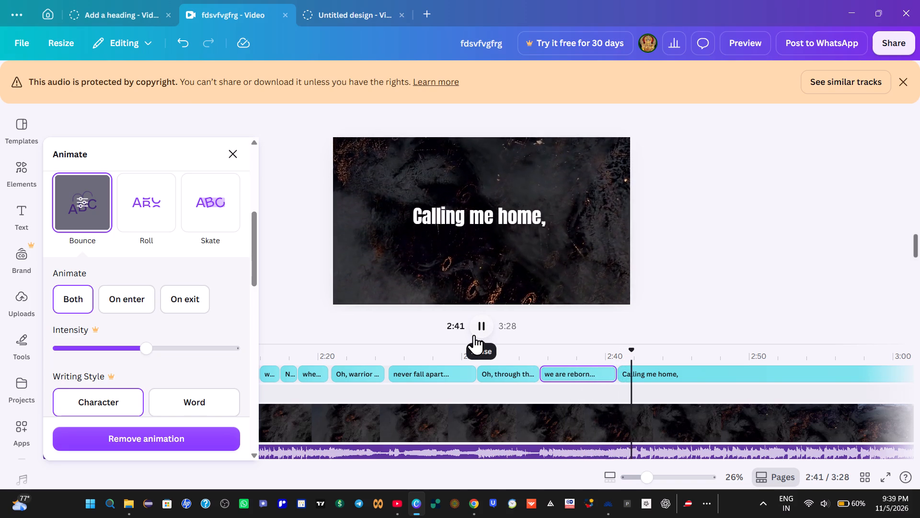
{"action": "left_click", "coordinate": [477, 328]}
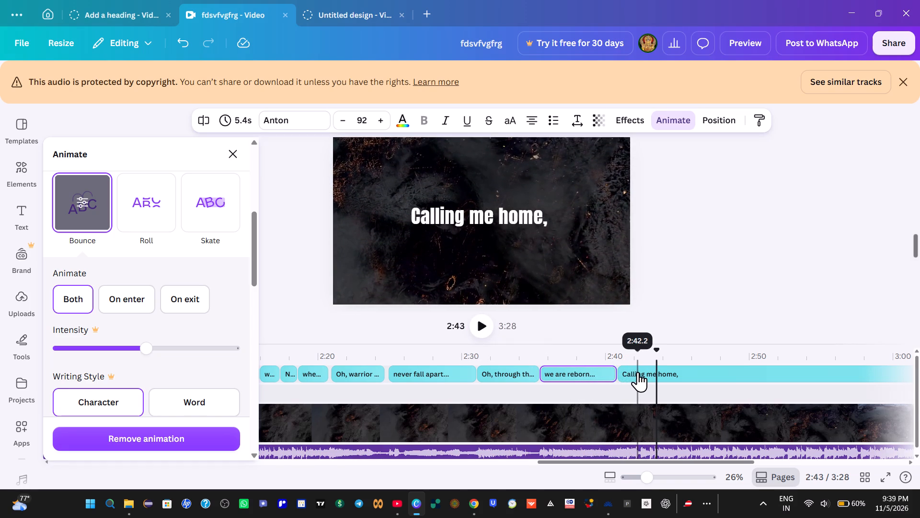
{"action": "left_click", "coordinate": [592, 373]}
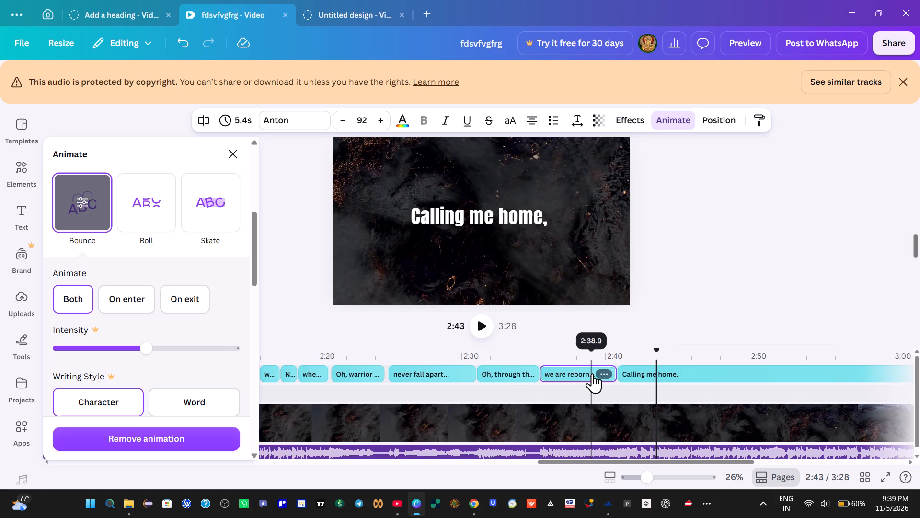
{"action": "left_click", "coordinate": [480, 327]}
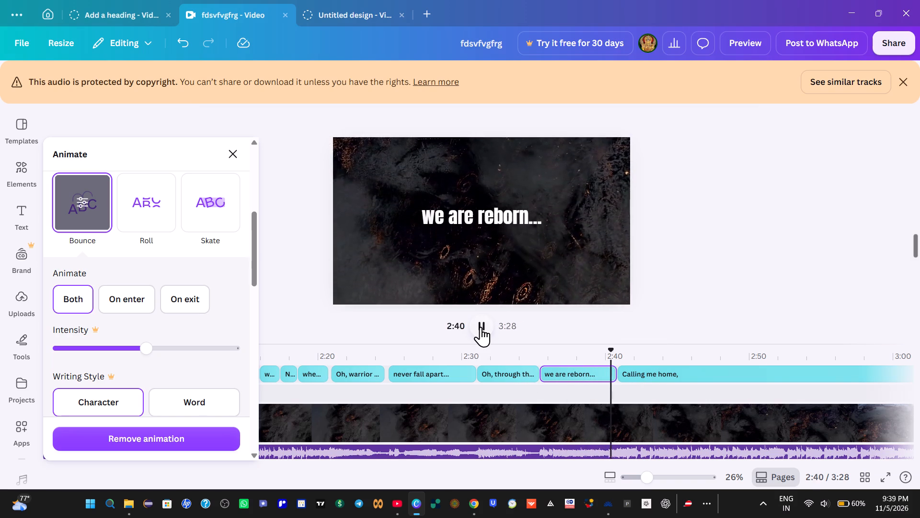
{"action": "left_click", "coordinate": [481, 327]}
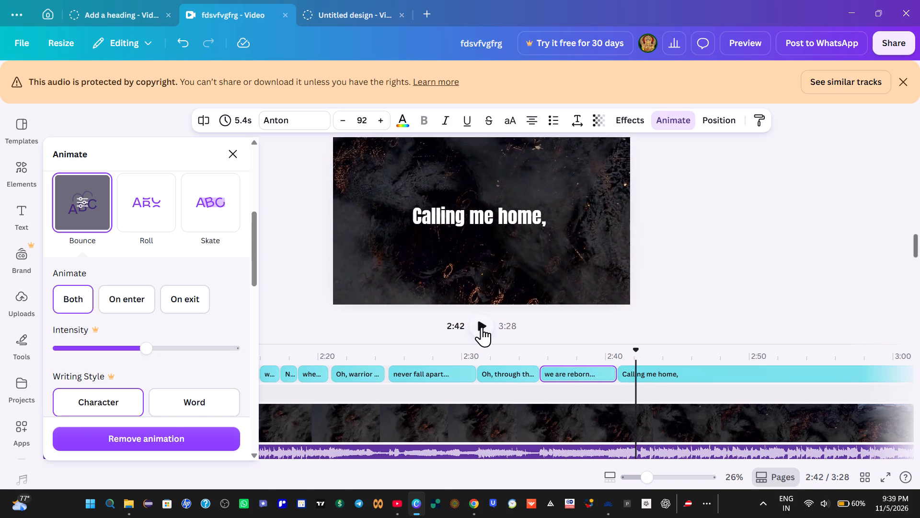
{"action": "double_click", "coordinate": [482, 327]}
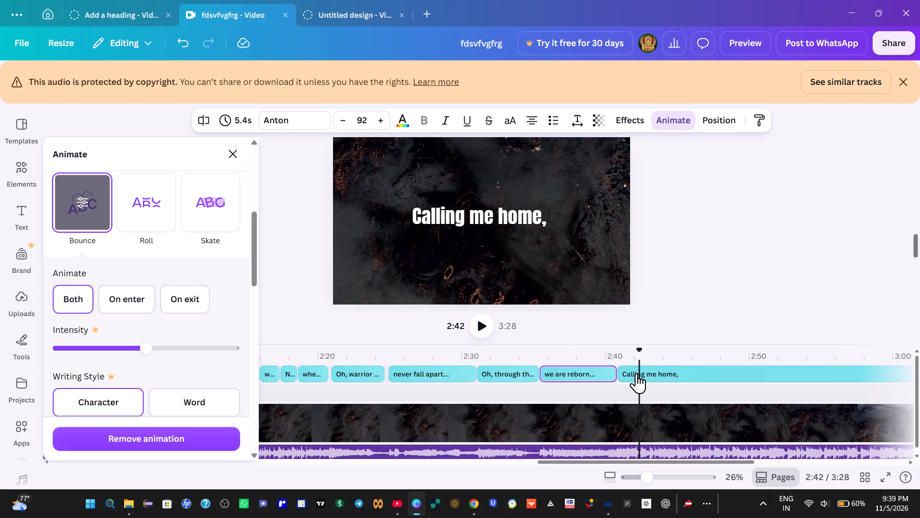
{"action": "right_click", "coordinate": [639, 372]}
{"action": "left_click", "coordinate": [658, 331]}
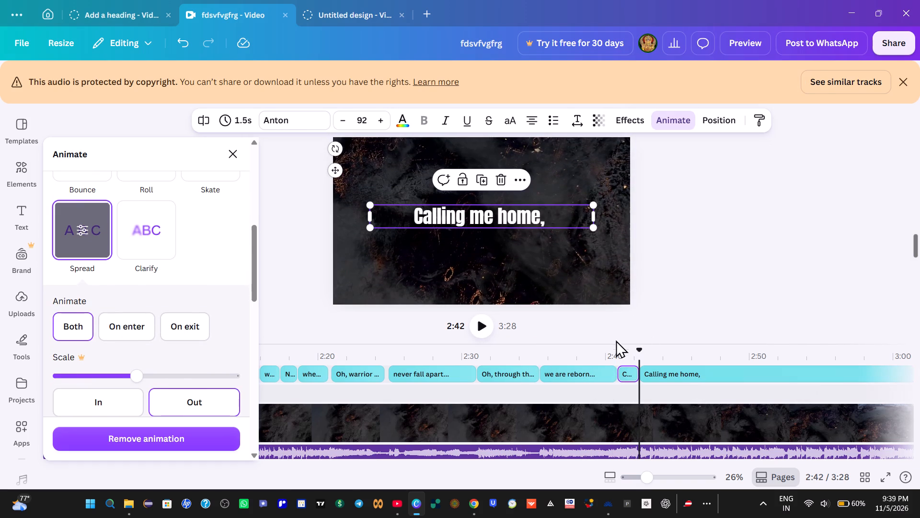
Replay the split around 2:40 to 2:43 and move the second "Calling me home," caption to start at about 2:43.
{"action": "left_click", "coordinate": [608, 356]}
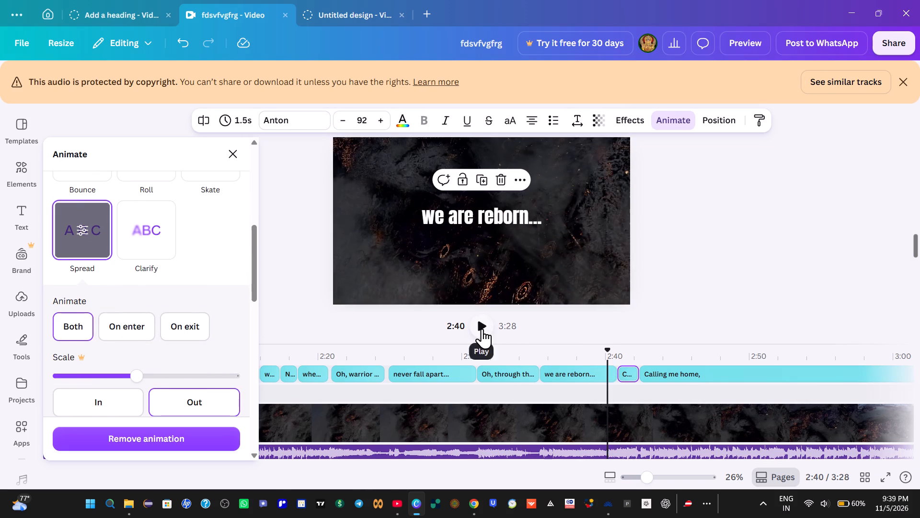
{"action": "left_click", "coordinate": [482, 329]}
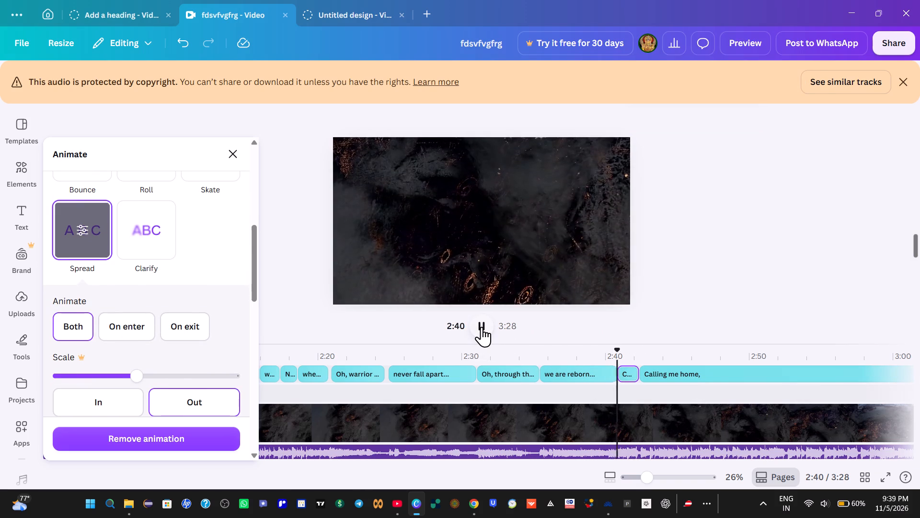
{"action": "left_click", "coordinate": [482, 327]}
{"action": "left_click", "coordinate": [482, 327]}
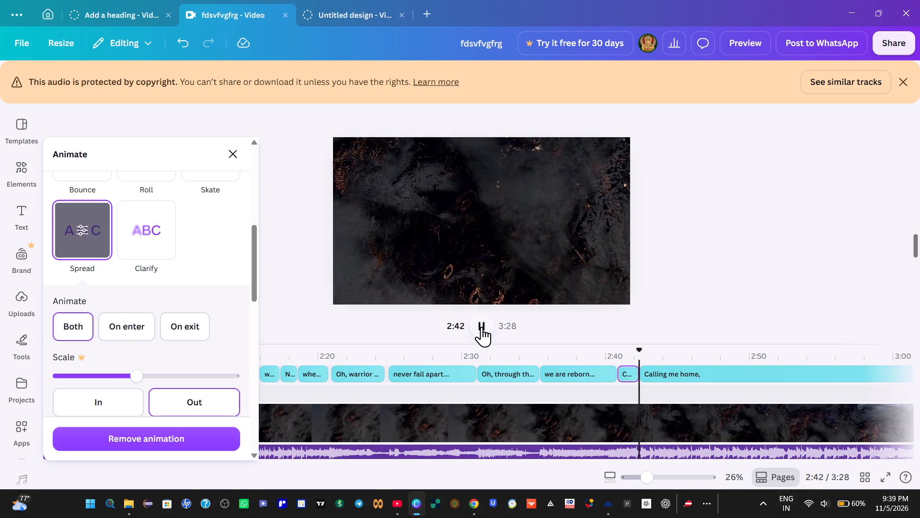
{"action": "left_click", "coordinate": [482, 327]}
{"action": "double_click", "coordinate": [482, 327]}
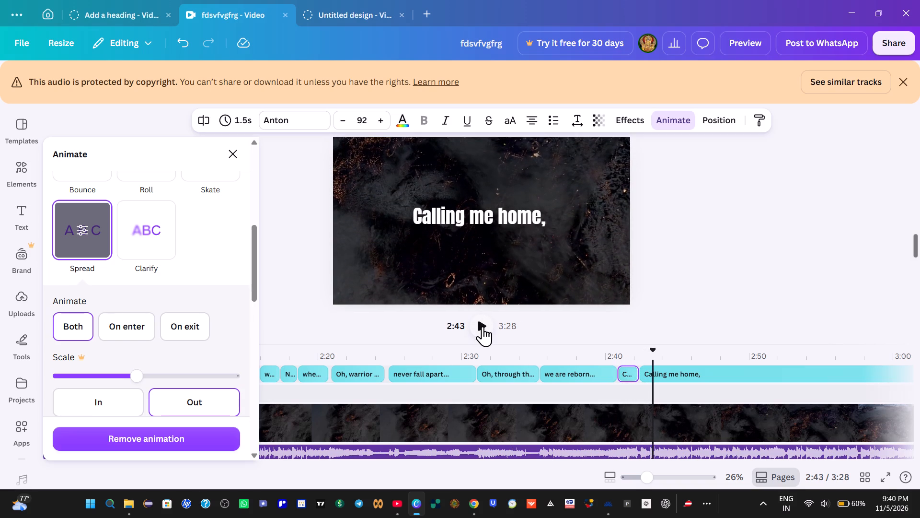
{"action": "left_click", "coordinate": [483, 325]}
{"action": "left_click", "coordinate": [483, 325]}
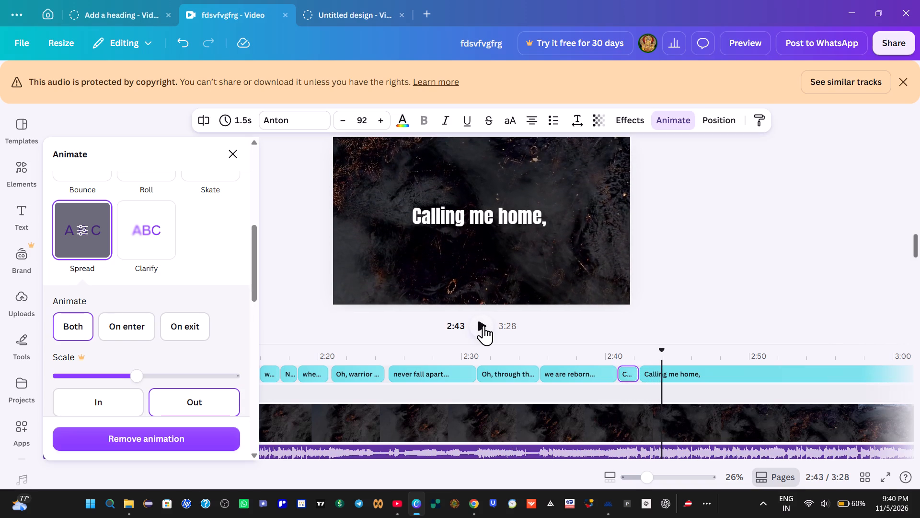
{"action": "left_click", "coordinate": [625, 373]}
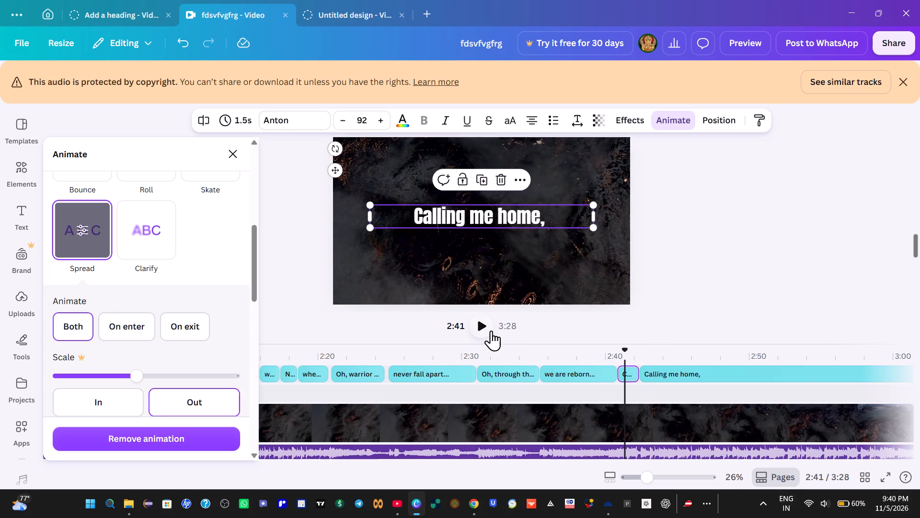
{"action": "left_click", "coordinate": [484, 330]}
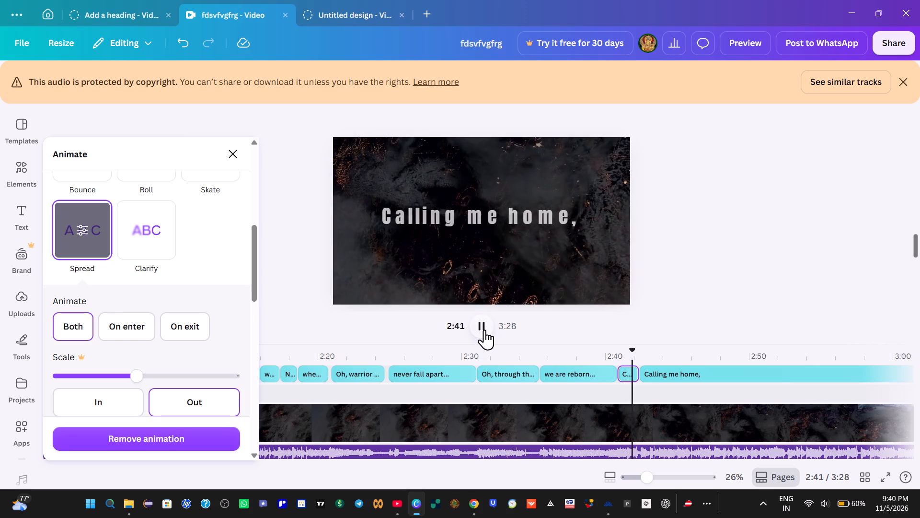
{"action": "left_click", "coordinate": [484, 330]}
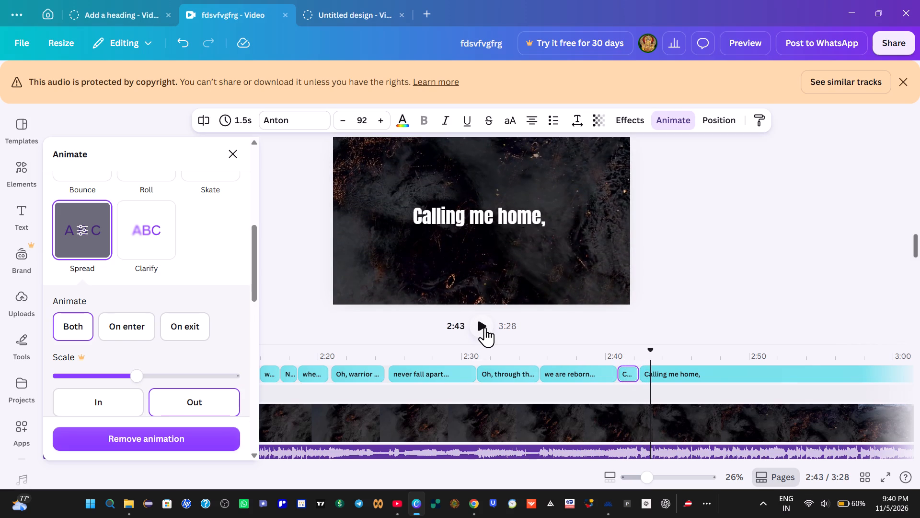
{"action": "left_click_drag", "start_coordinate": [684, 368], "coordinate": [692, 368]}
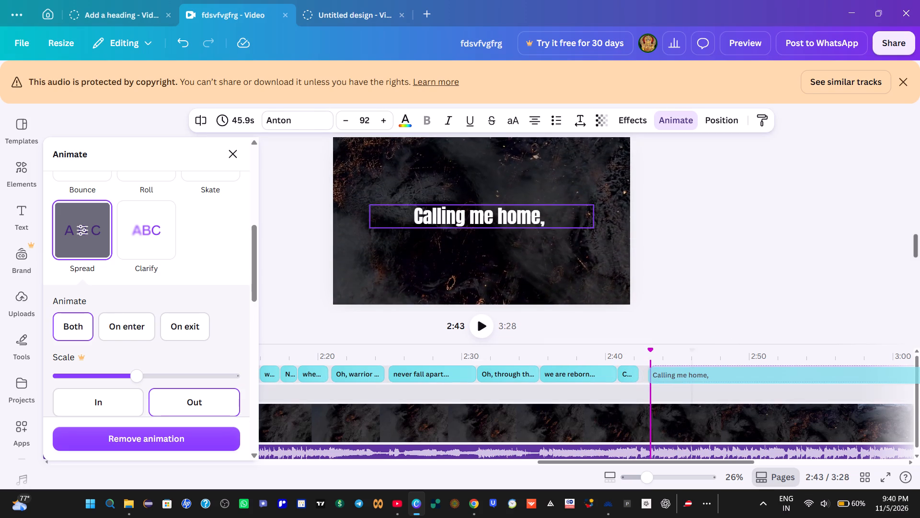
{"action": "left_click_drag", "start_coordinate": [692, 368], "coordinate": [695, 367]}
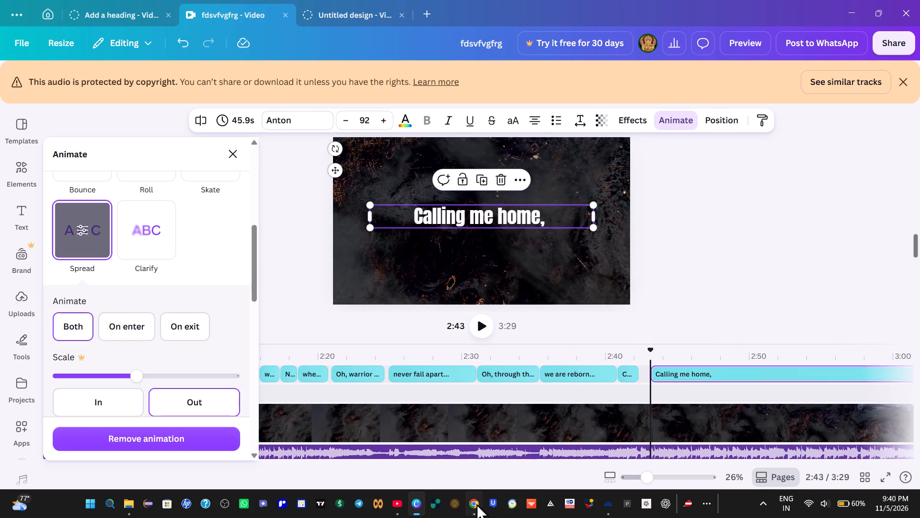
Copy "through the fire and" from the Google lyrics in Chrome and replace the second "Calling me home," caption in Canva with it.
{"action": "left_click", "coordinate": [476, 504]}
{"action": "left_click", "coordinate": [309, 306]}
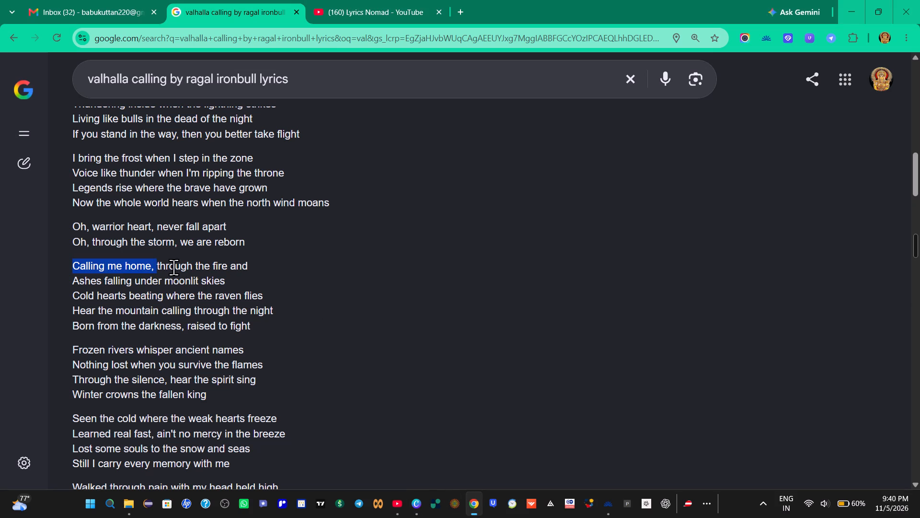
{"action": "left_click_drag", "start_coordinate": [157, 265], "coordinate": [273, 265]}
{"action": "right_click", "coordinate": [236, 265]}
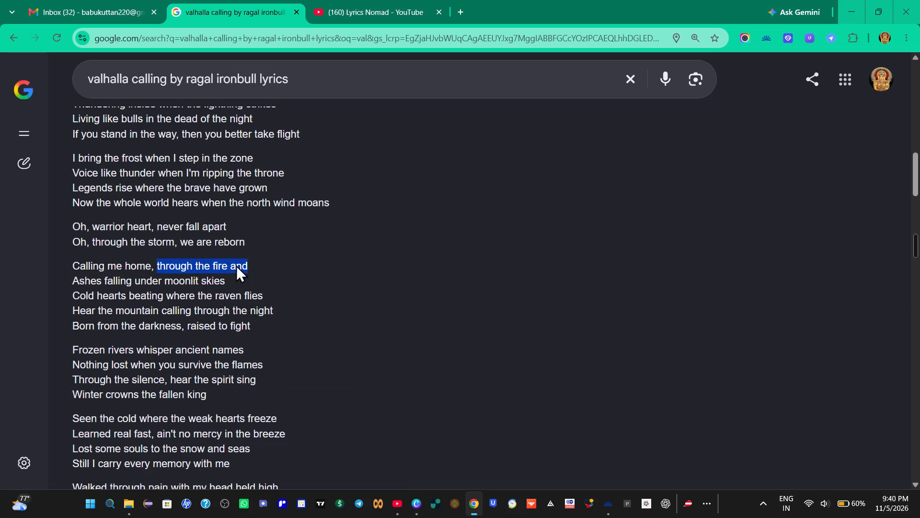
{"action": "left_click", "coordinate": [279, 283]}
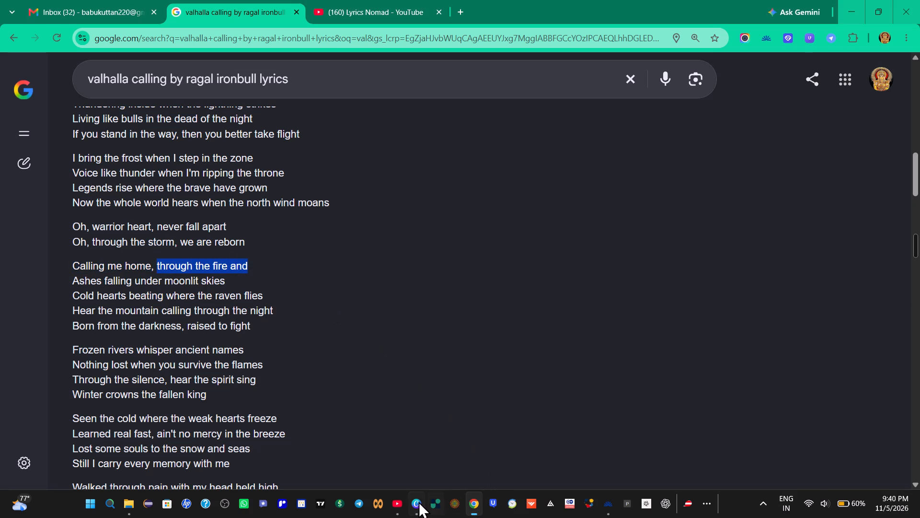
{"action": "left_click", "coordinate": [417, 501]}
{"action": "left_click", "coordinate": [504, 221]}
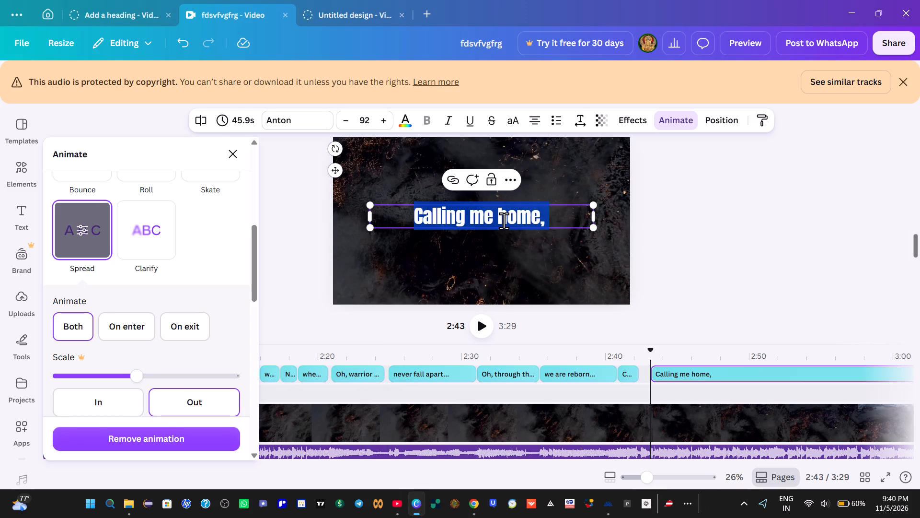
{"action": "key", "text": "BackSpace"}
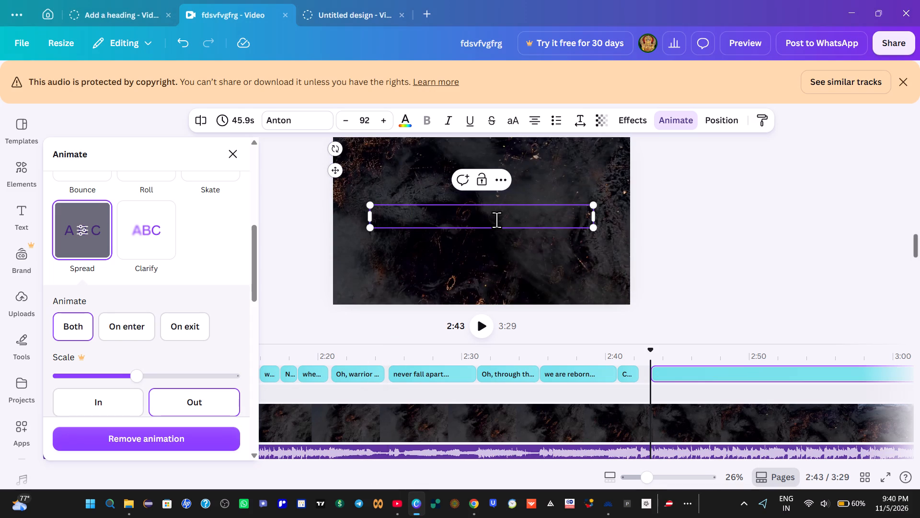
{"action": "key", "text": "ctrl+v"}
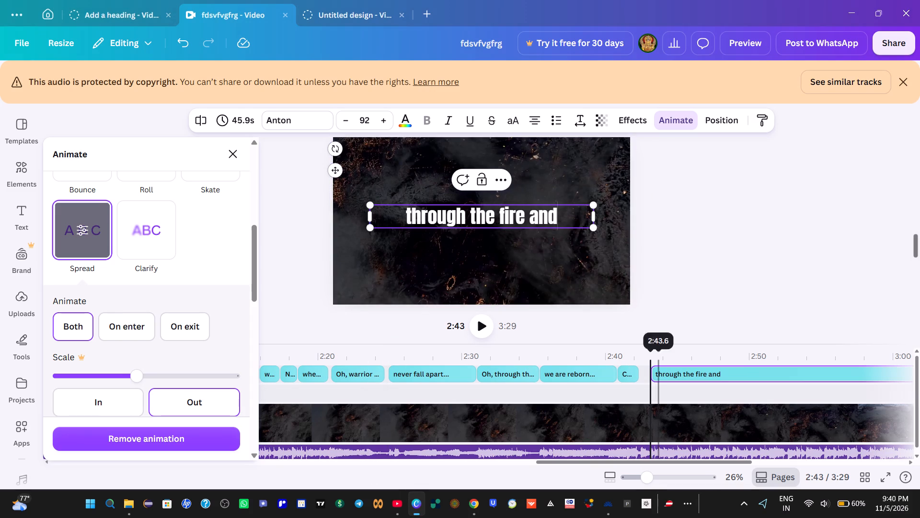
Replay the "through the fire and" caption up to about 2:44 to review its timing.
{"action": "left_click", "coordinate": [634, 361]}
{"action": "left_click", "coordinate": [482, 325]}
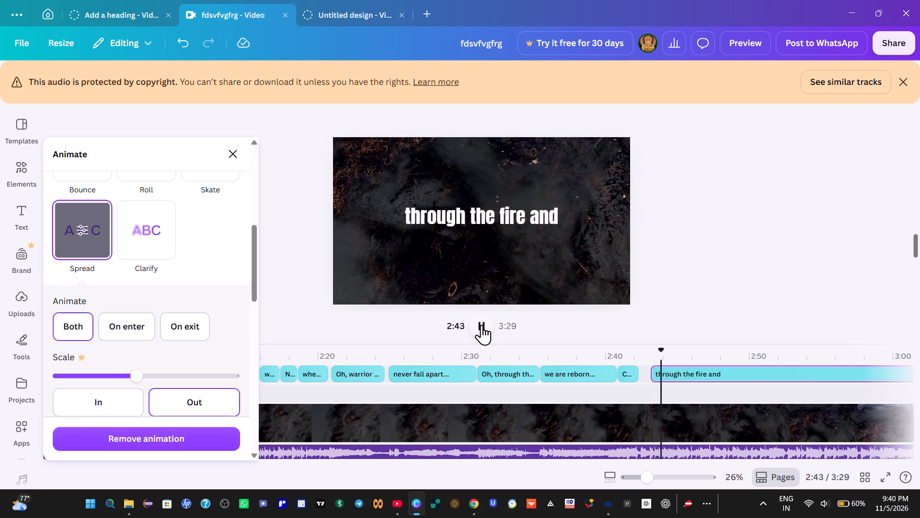
{"action": "left_click", "coordinate": [482, 325]}
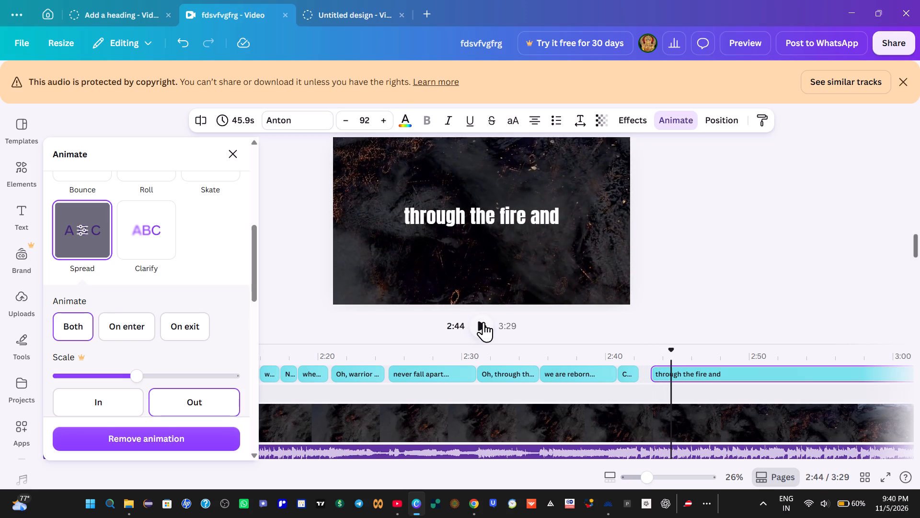
Check how the "through the fire and" line ends in the Google lyrics and in the YouTube lyric video around 2:44.
{"action": "left_click", "coordinate": [472, 503]}
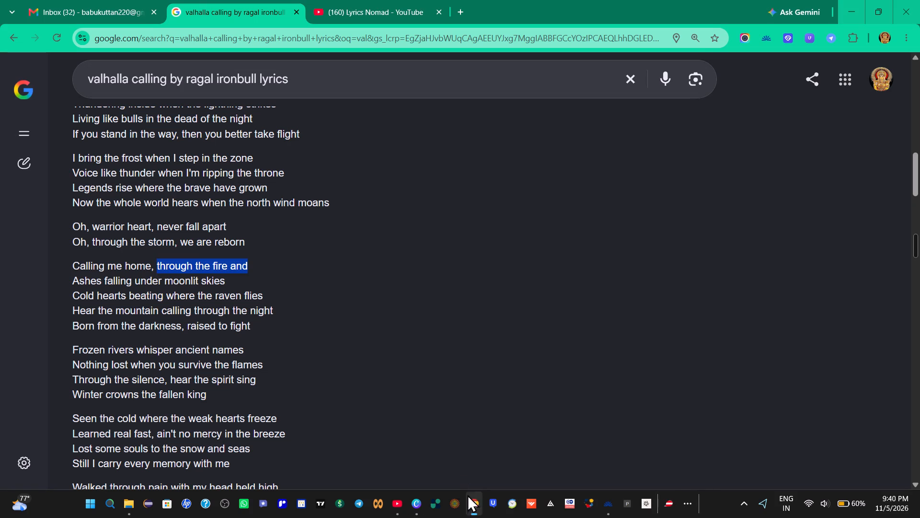
{"action": "scroll", "coordinate": [383, 281], "scroll_direction": "up", "scroll_amount": 3}
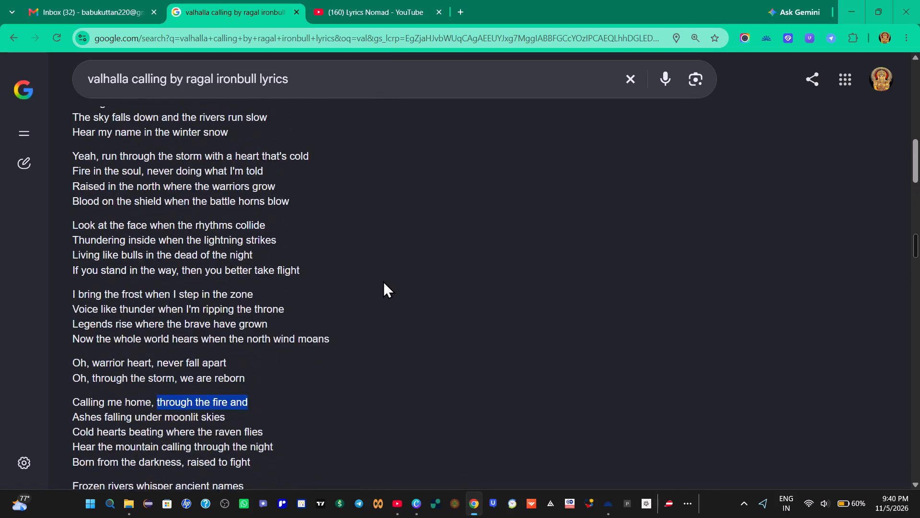
{"action": "scroll", "coordinate": [383, 281], "scroll_direction": "up", "scroll_amount": 1}
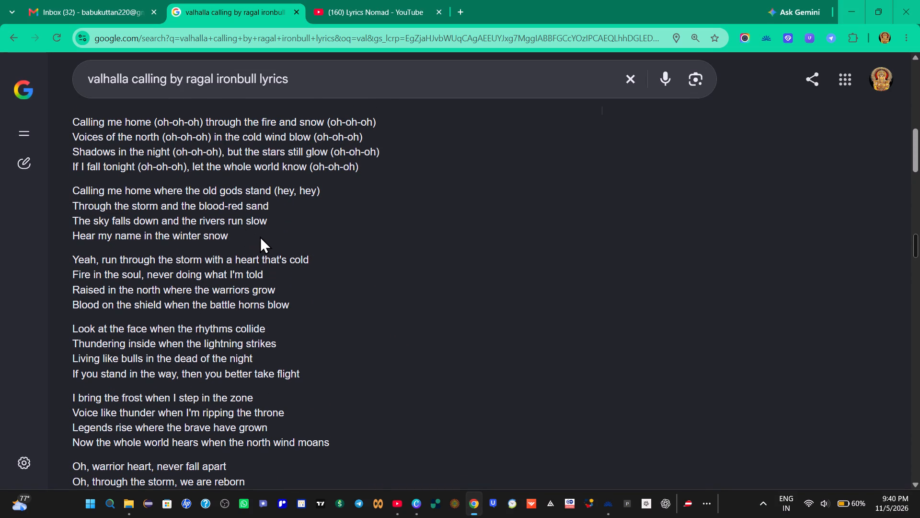
{"action": "scroll", "coordinate": [262, 235], "scroll_direction": "up", "scroll_amount": 2}
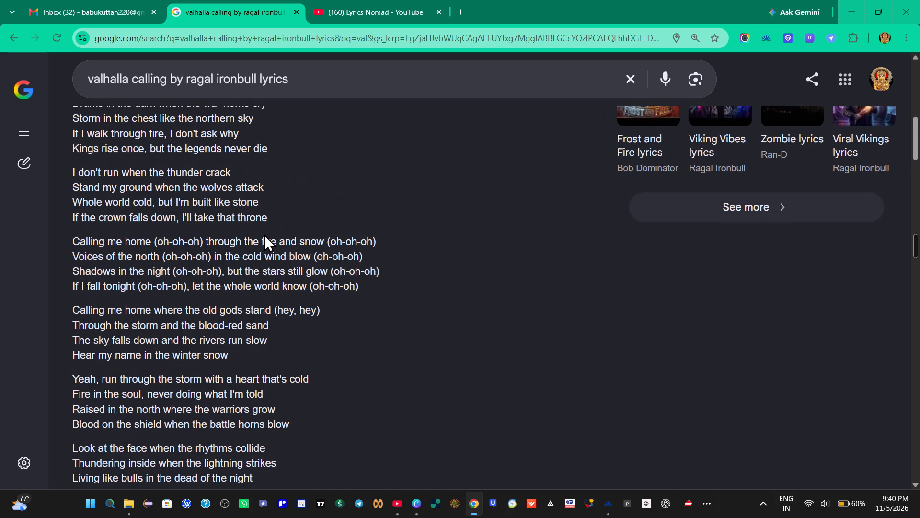
{"action": "scroll", "coordinate": [264, 233], "scroll_direction": "down", "scroll_amount": 4}
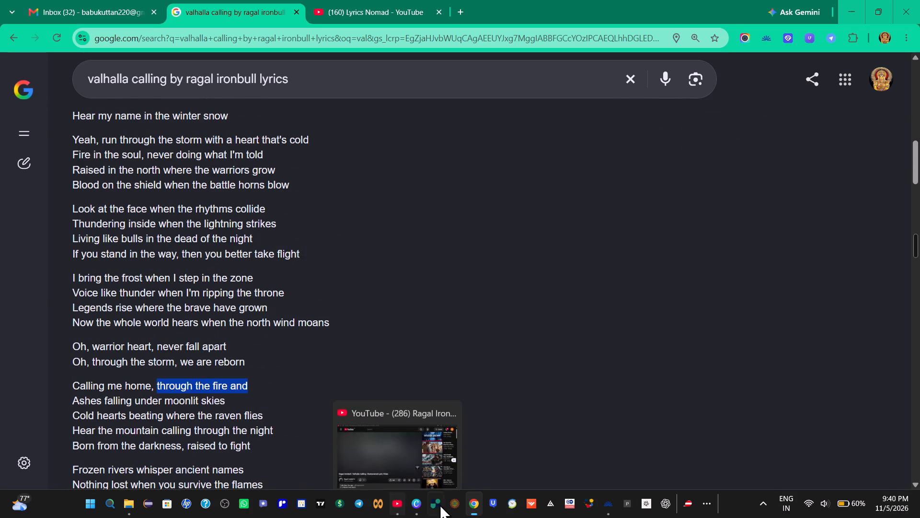
{"action": "left_click", "coordinate": [419, 499]}
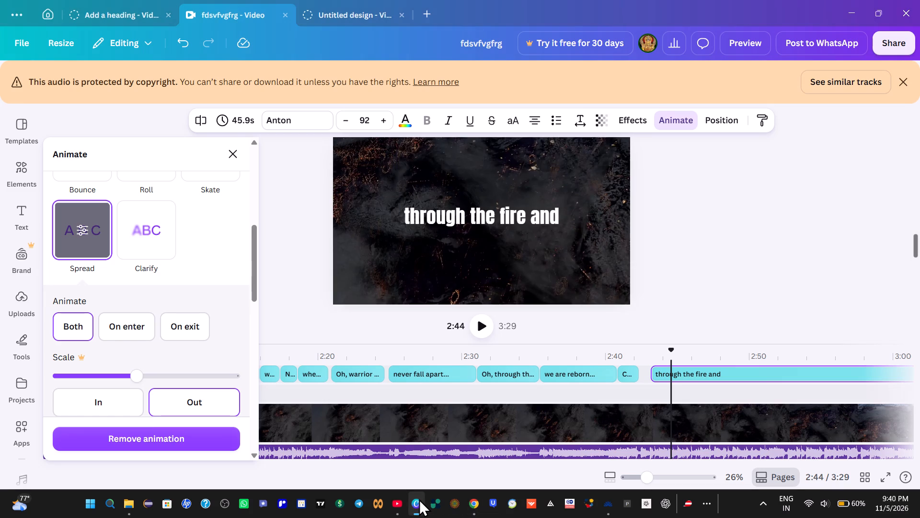
{"action": "left_click", "coordinate": [393, 507]}
{"action": "left_click", "coordinate": [285, 258]}
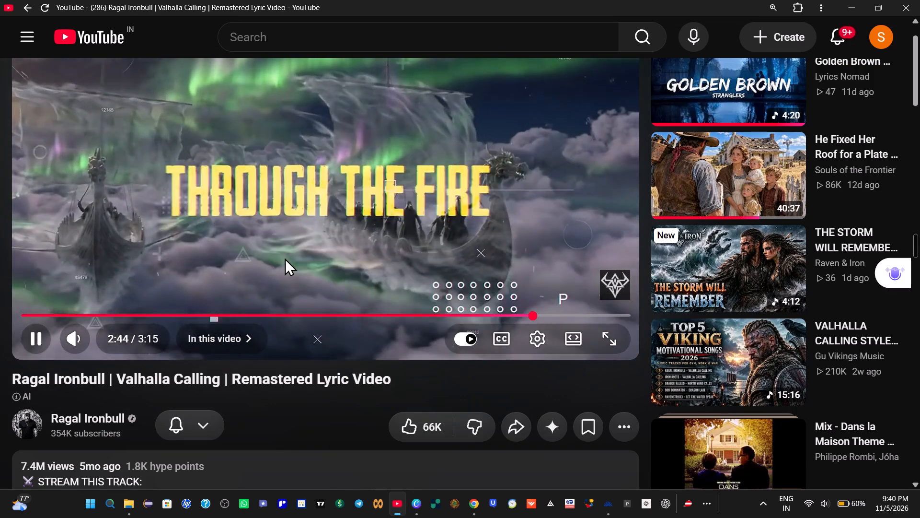
{"action": "left_click", "coordinate": [285, 258]}
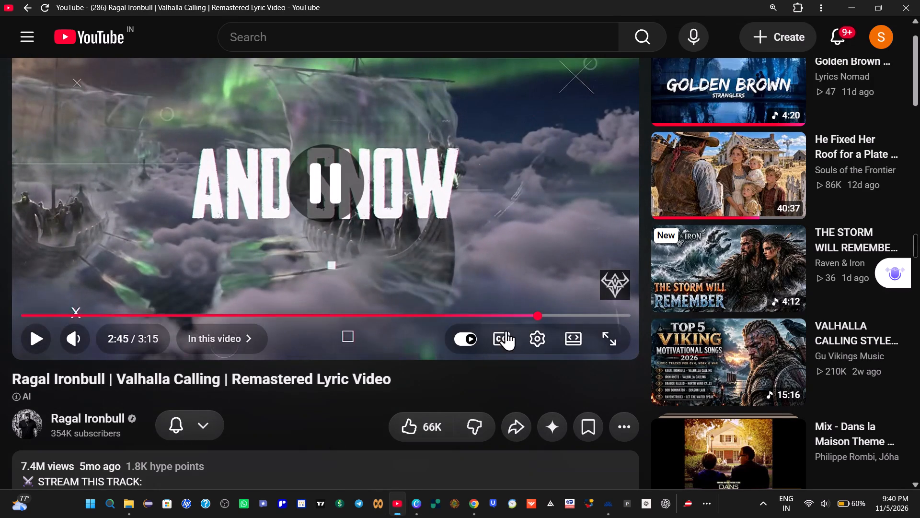
{"action": "left_click", "coordinate": [476, 505]}
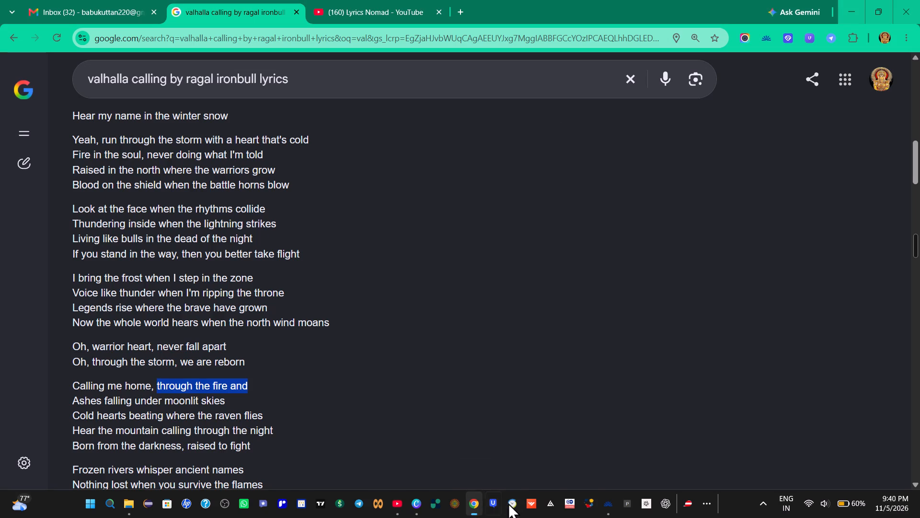
Return to Canva and add "snow" to the end of the "through the fire and" caption.
{"action": "left_click", "coordinate": [419, 502]}
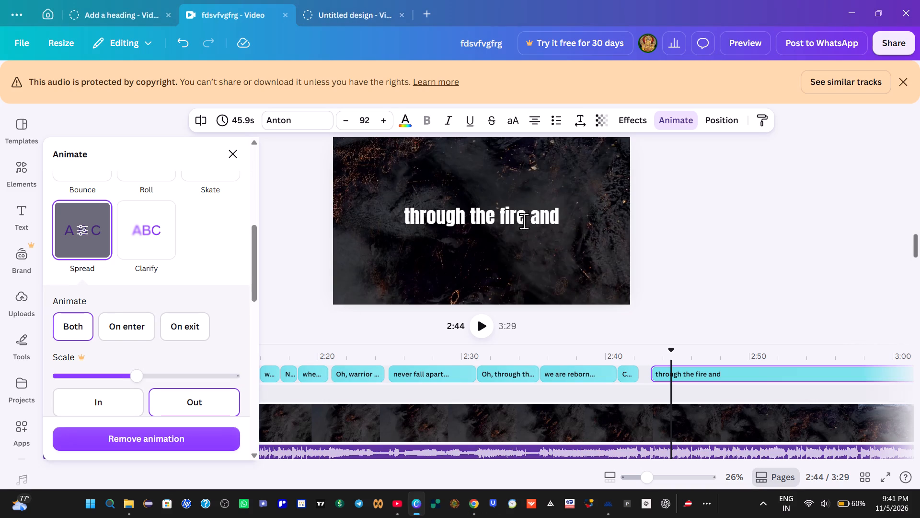
{"action": "left_click", "coordinate": [502, 216]}
{"action": "left_click", "coordinate": [571, 222]}
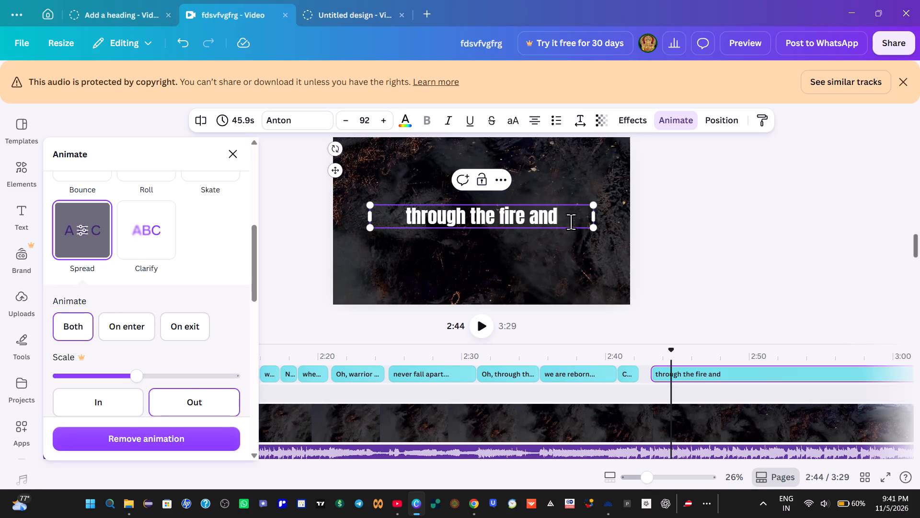
{"action": "key", "text": "space"}
{"action": "type", "text": "snow"}
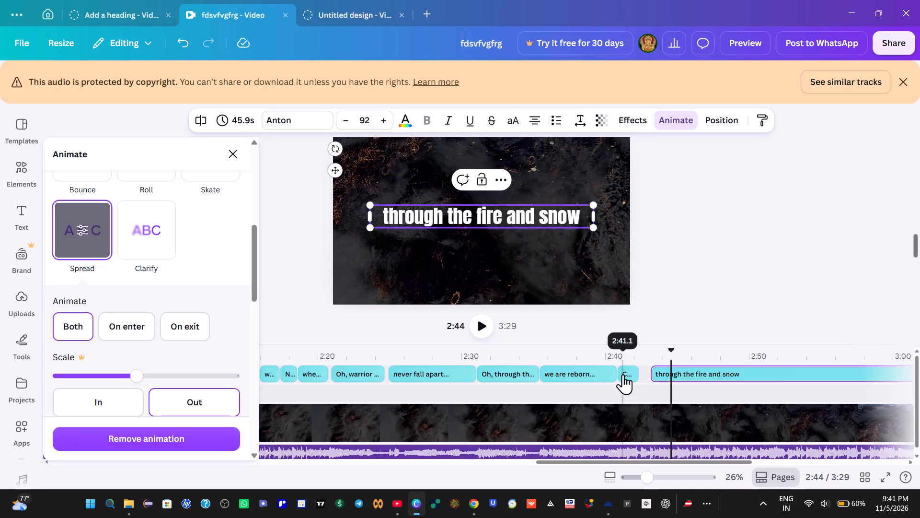
Replay from about 2:41 and split the "through the fire and snow" caption at about 2:44, making its first part 1.6 s long.
{"action": "left_click", "coordinate": [620, 365]}
{"action": "left_click", "coordinate": [485, 326]}
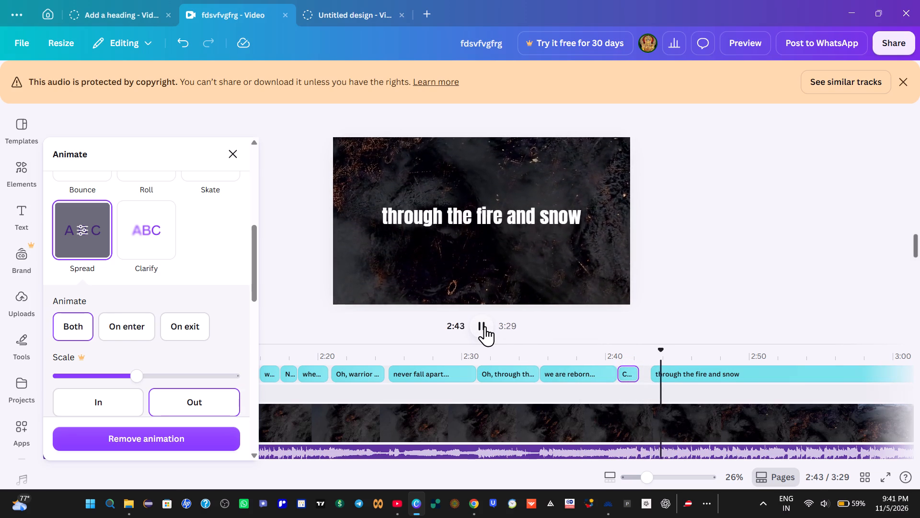
{"action": "left_click", "coordinate": [485, 326]}
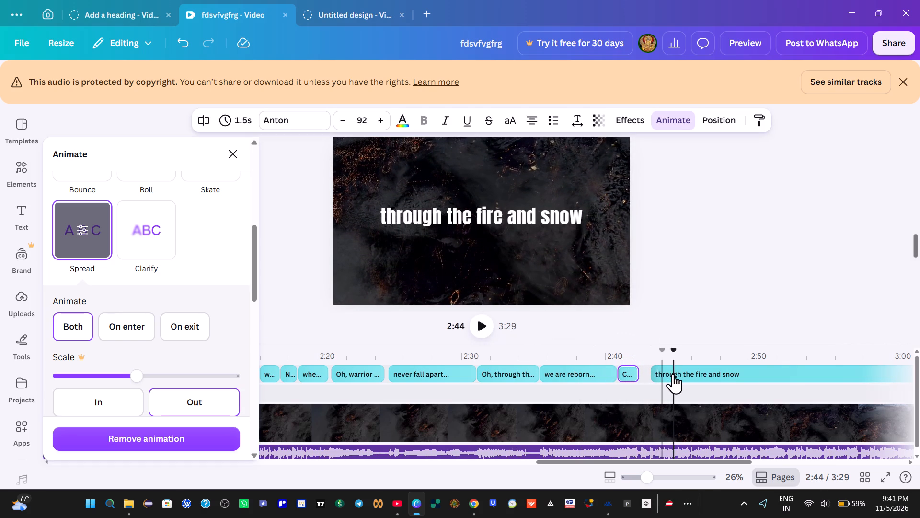
{"action": "right_click", "coordinate": [676, 370]}
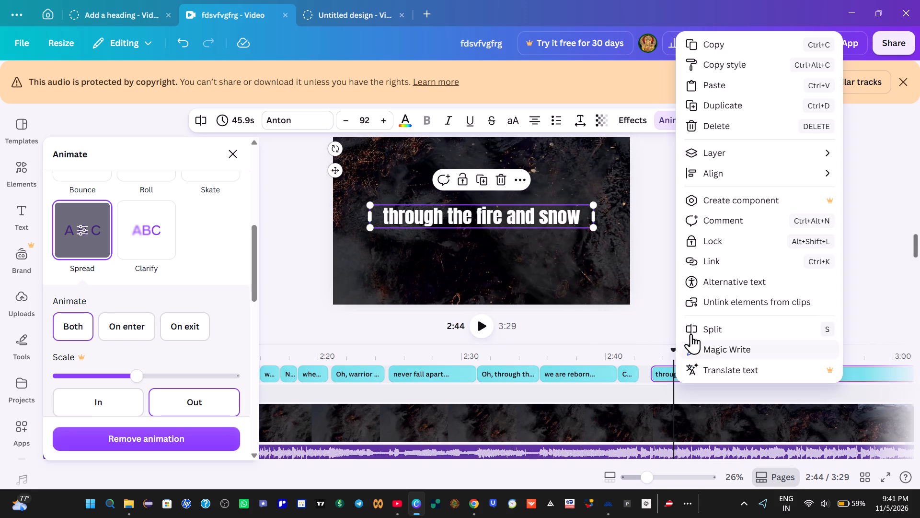
{"action": "left_click", "coordinate": [701, 329]}
Replay from the split to about 2:45, then play the YouTube lyric video from 2:45 to identify the following line.
{"action": "left_click", "coordinate": [478, 324]}
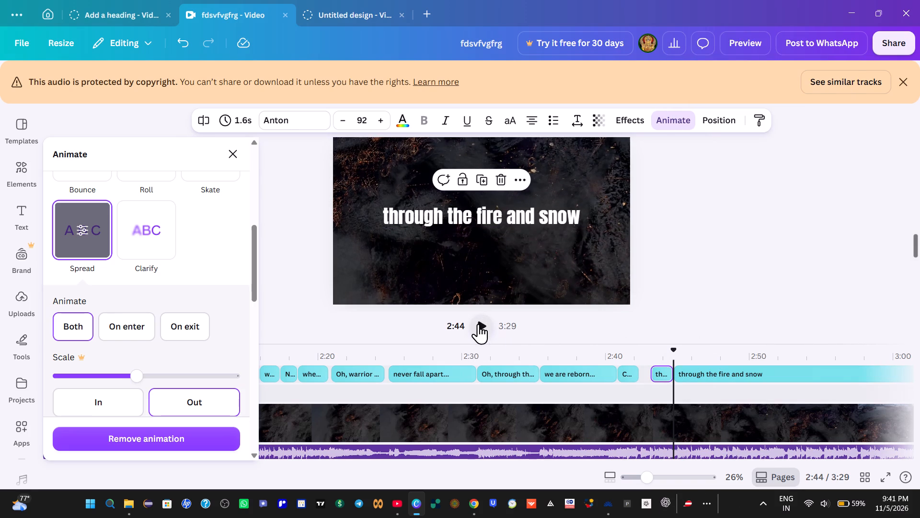
{"action": "left_click", "coordinate": [480, 324]}
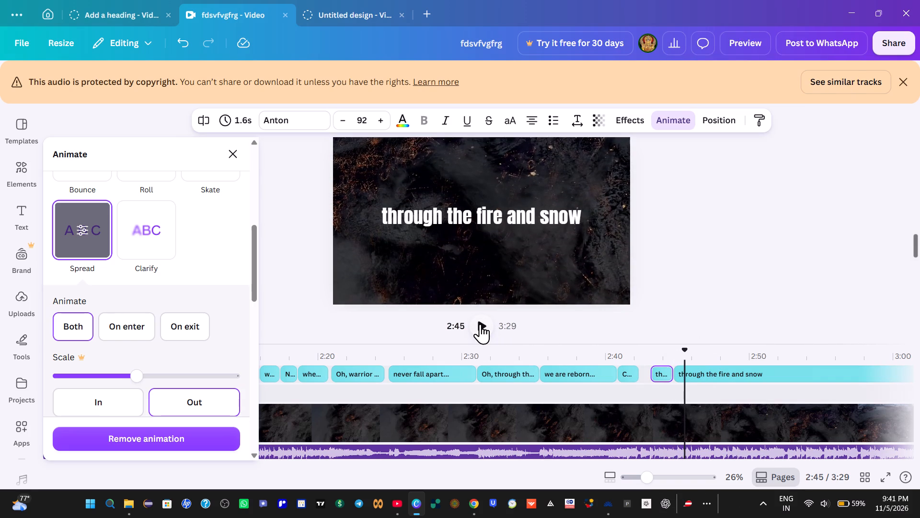
{"action": "left_click", "coordinate": [399, 499]}
{"action": "left_click", "coordinate": [367, 272]}
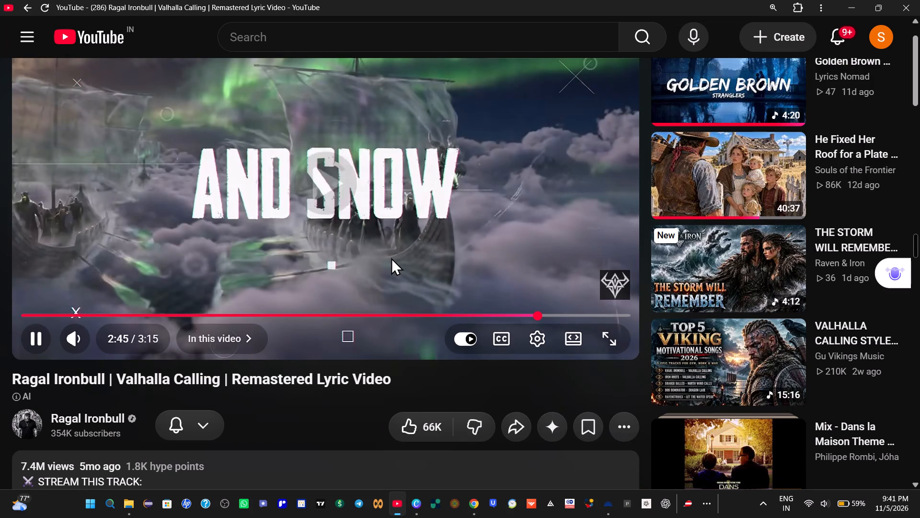
{"action": "left_click", "coordinate": [393, 255]}
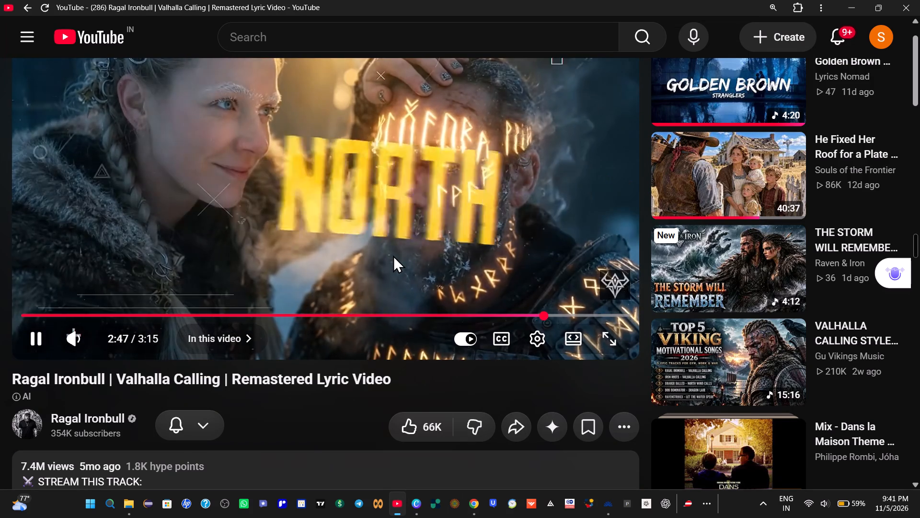
Copy "Voices of the north" from the Google lyrics and replace the text of the second "through the fire and snow" caption in Canva with it.
{"action": "left_click", "coordinate": [475, 504]}
{"action": "scroll", "coordinate": [333, 369], "scroll_direction": "down", "scroll_amount": 1}
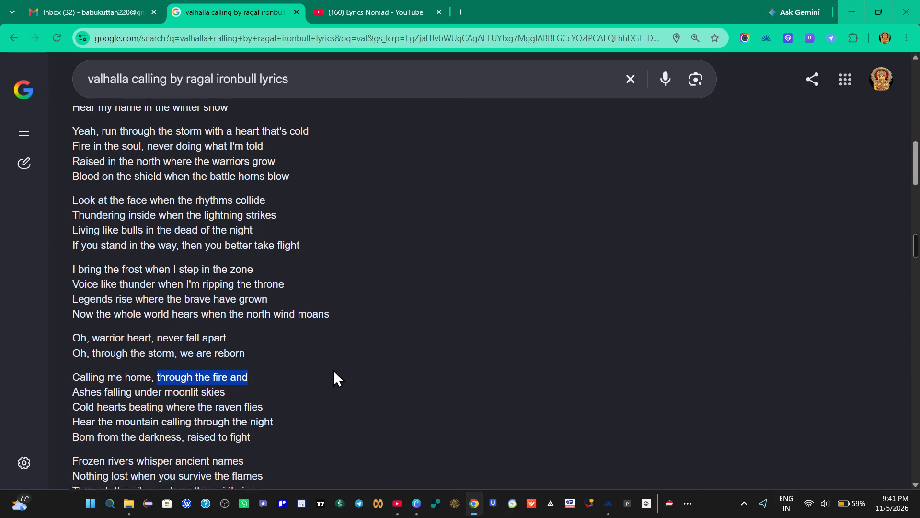
{"action": "scroll", "coordinate": [348, 353], "scroll_direction": "up", "scroll_amount": 2}
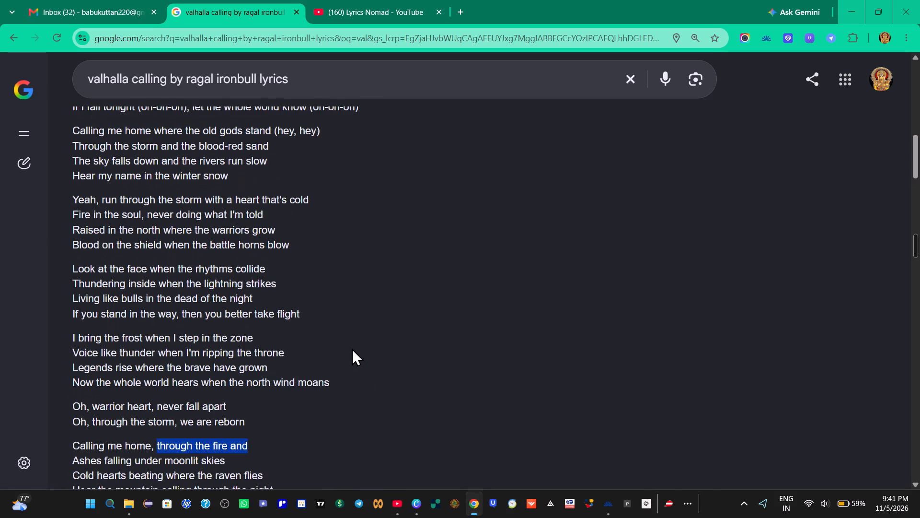
{"action": "scroll", "coordinate": [352, 348], "scroll_direction": "up", "scroll_amount": 1}
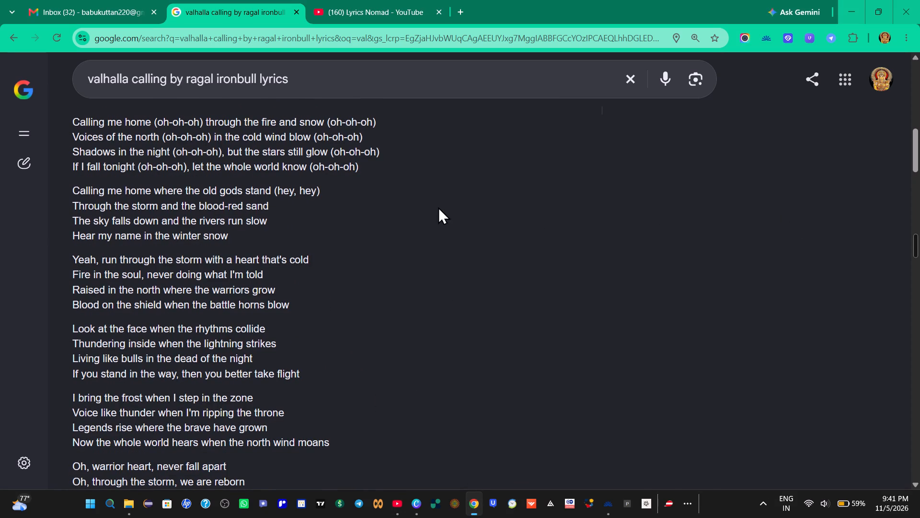
{"action": "scroll", "coordinate": [398, 207], "scroll_direction": "up", "scroll_amount": 2}
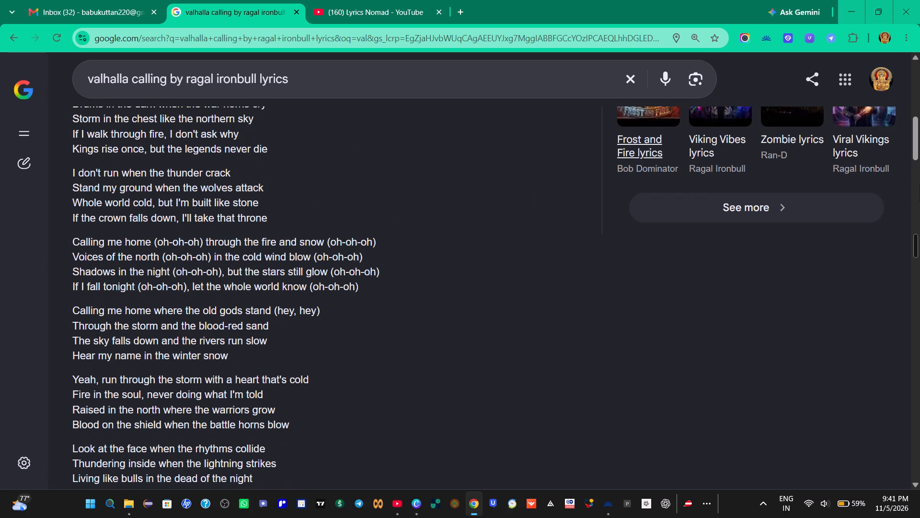
{"action": "left_click_drag", "start_coordinate": [63, 254], "coordinate": [101, 255]}
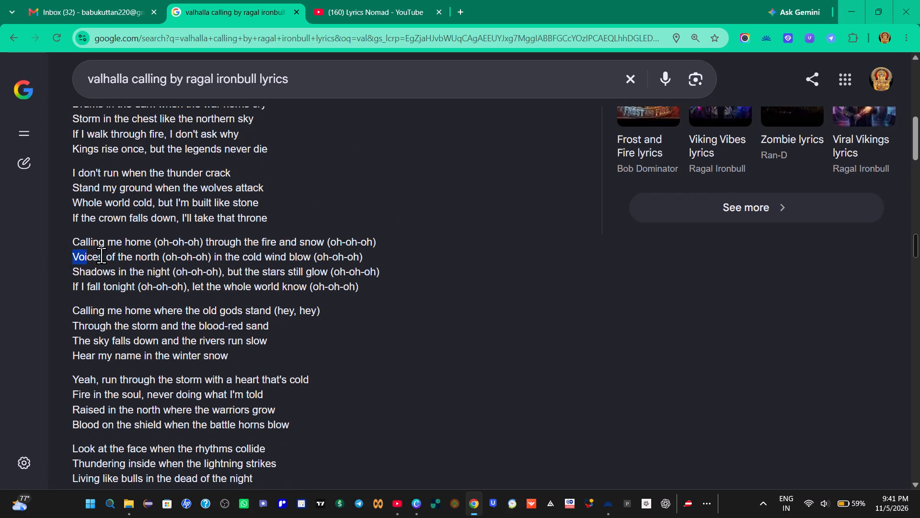
{"action": "left_click_drag", "start_coordinate": [101, 255], "coordinate": [162, 262]}
{"action": "right_click", "coordinate": [136, 260]}
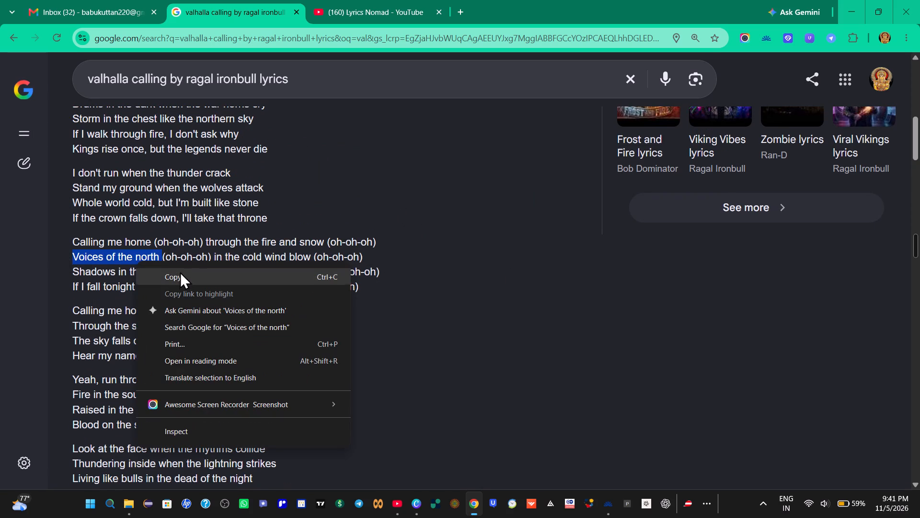
{"action": "left_click", "coordinate": [180, 273]}
{"action": "left_click", "coordinate": [415, 510]}
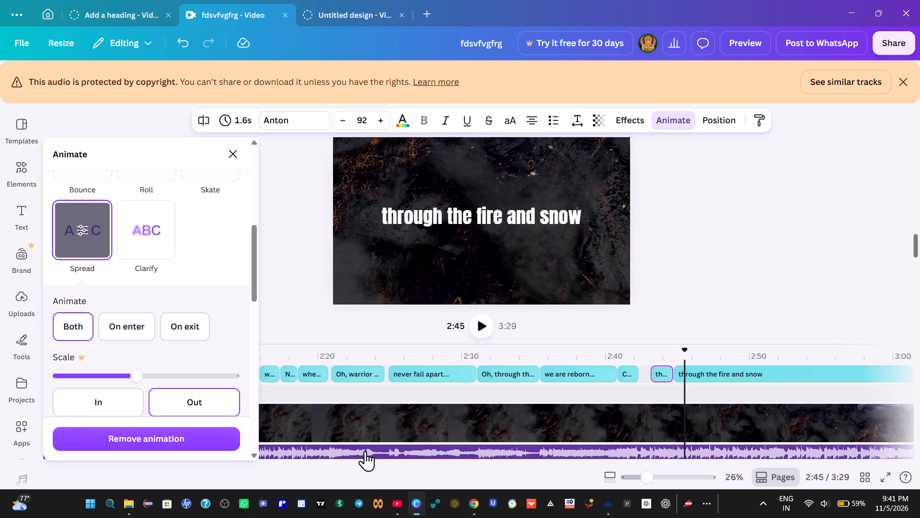
{"action": "left_click", "coordinate": [492, 220]}
{"action": "left_click", "coordinate": [492, 220]}
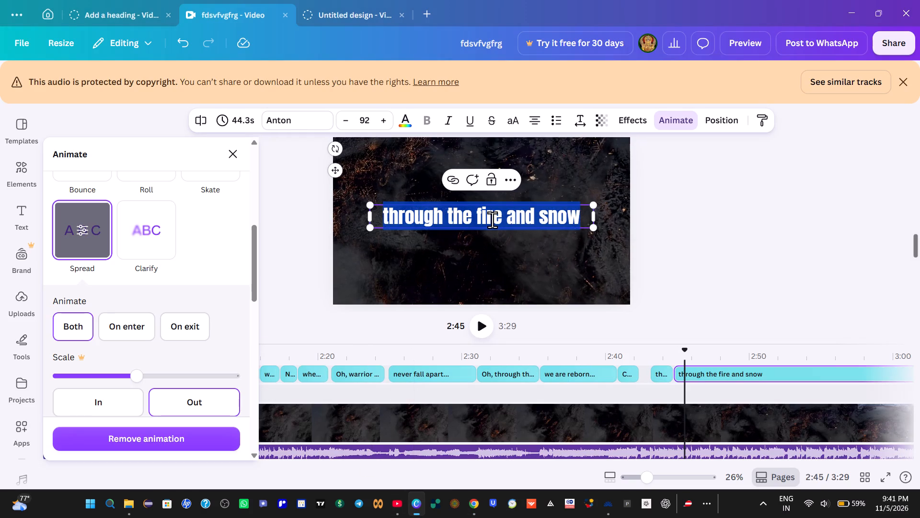
{"action": "key", "text": "BackSpace"}
{"action": "key", "text": "ctrl+v"}
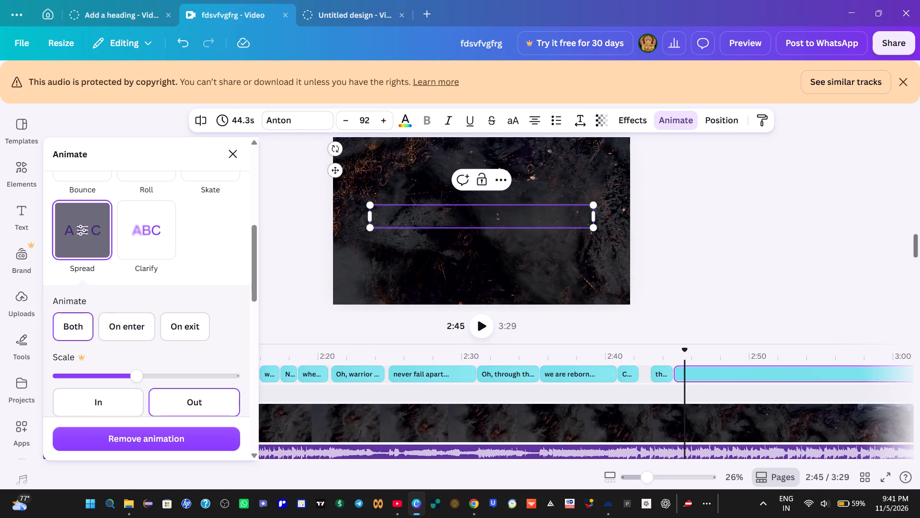
Replay from about 2:43 to find where the line begins and move the "Voices of the north" caption to start at about 2:45.
{"action": "left_click", "coordinate": [656, 354]}
{"action": "left_click", "coordinate": [485, 327]}
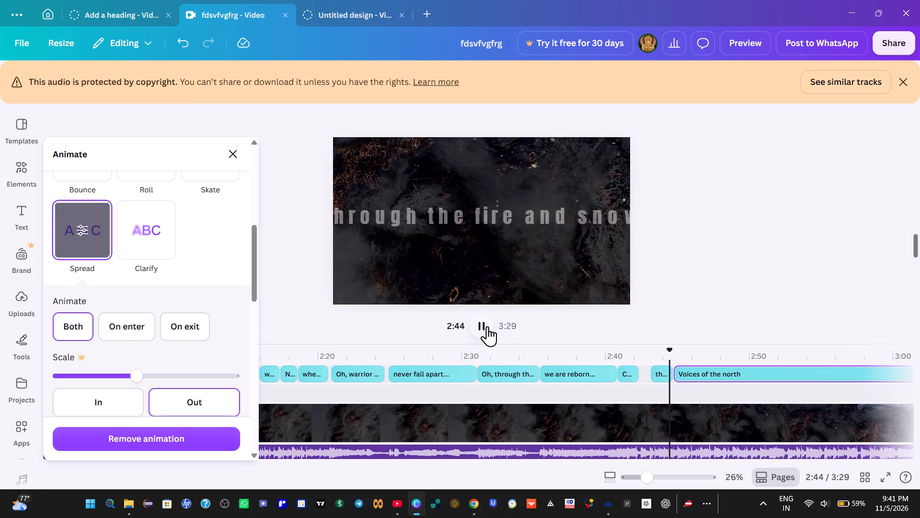
{"action": "left_click", "coordinate": [487, 326]}
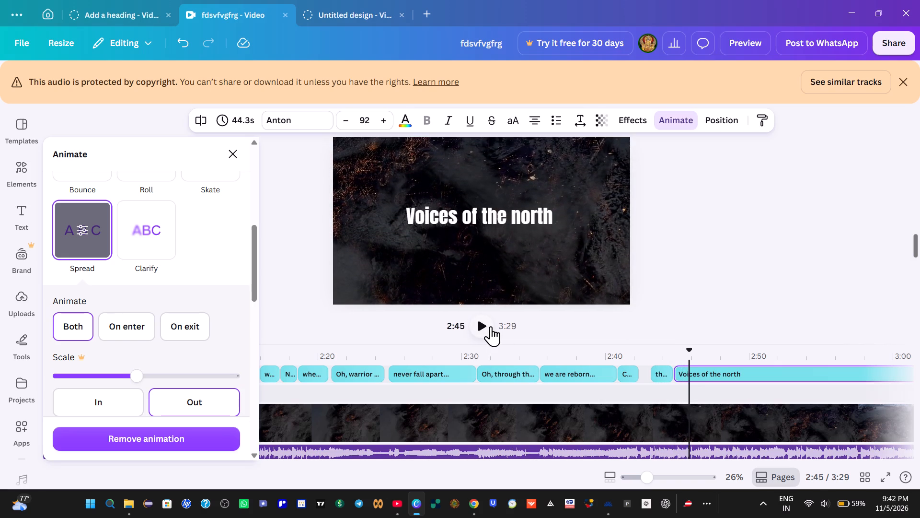
{"action": "left_click", "coordinate": [491, 326]}
{"action": "left_click", "coordinate": [491, 326]}
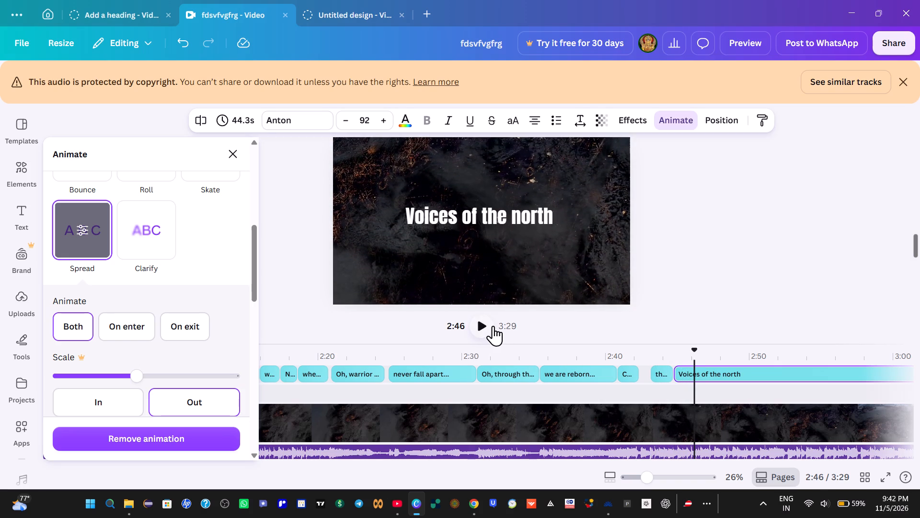
{"action": "key", "text": "Left"}
{"action": "key", "text": "Left"}
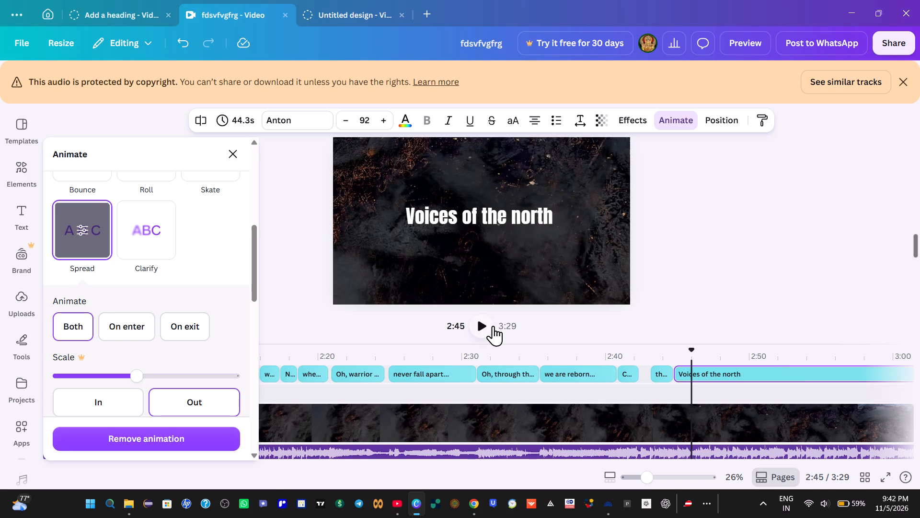
{"action": "left_click_drag", "start_coordinate": [727, 374], "coordinate": [740, 374]}
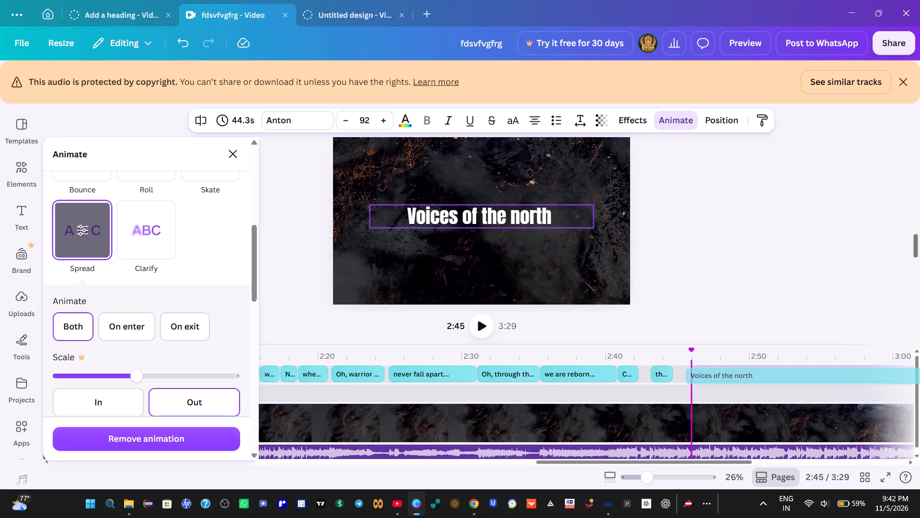
{"action": "left_click_drag", "start_coordinate": [740, 374], "coordinate": [744, 372]}
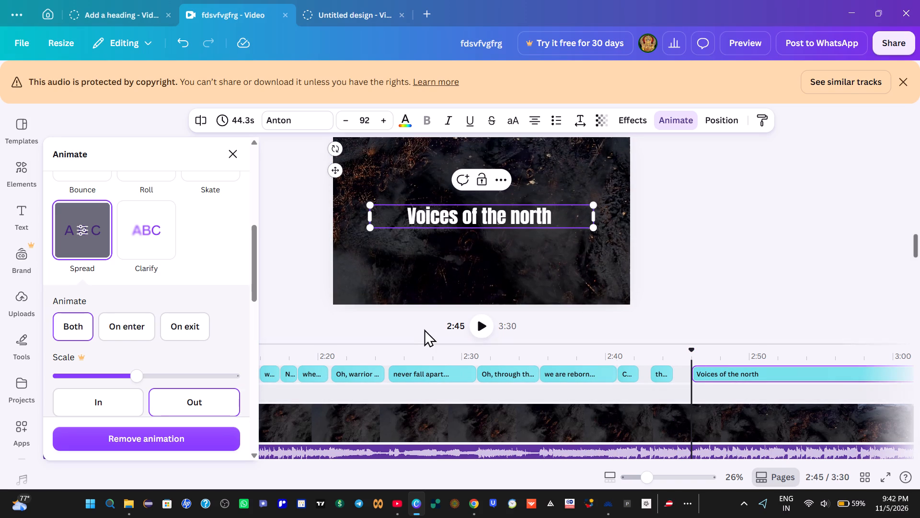
Play the "Voices of the north" caption and split it at about 2:47, making its first part 1.4 s long.
{"action": "left_click", "coordinate": [479, 326]}
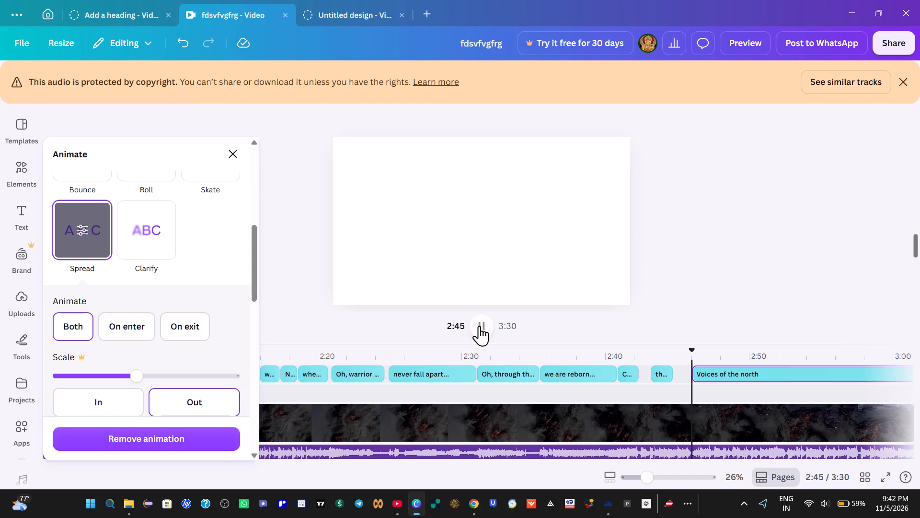
{"action": "left_click", "coordinate": [480, 326]}
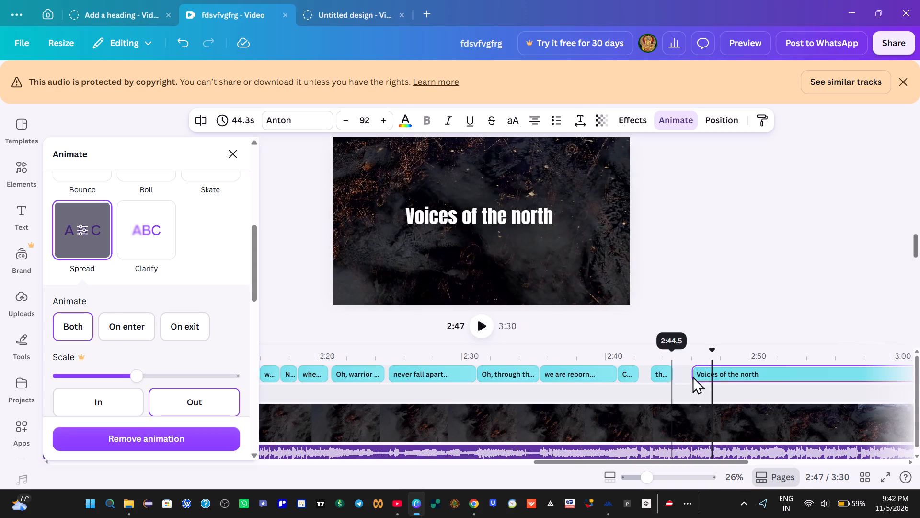
{"action": "right_click", "coordinate": [712, 373]}
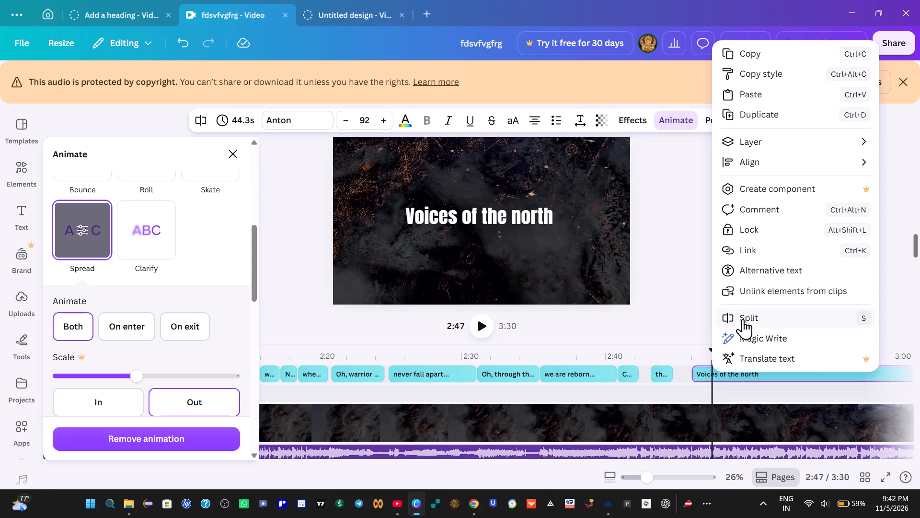
{"action": "left_click", "coordinate": [743, 318]}
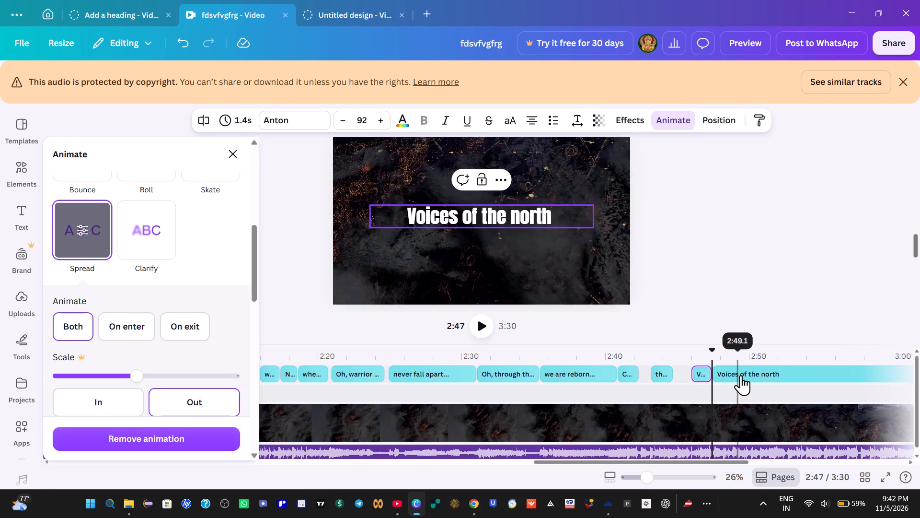
Replay across the split and move the second "Voices of the north" caption to start at about 2:48.
{"action": "left_click_drag", "start_coordinate": [741, 375], "coordinate": [749, 374]}
{"action": "left_click_drag", "start_coordinate": [717, 350], "coordinate": [674, 358]}
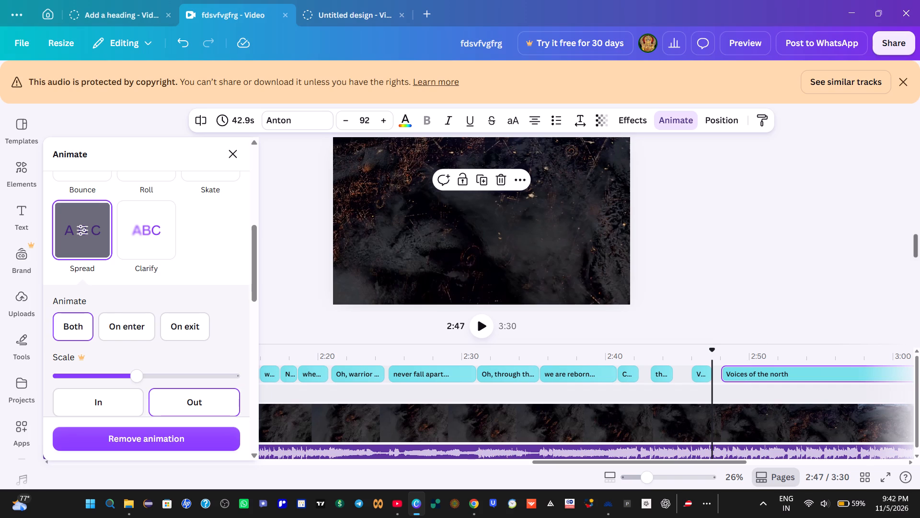
{"action": "left_click_drag", "start_coordinate": [674, 358], "coordinate": [655, 360]}
{"action": "left_click", "coordinate": [483, 328]}
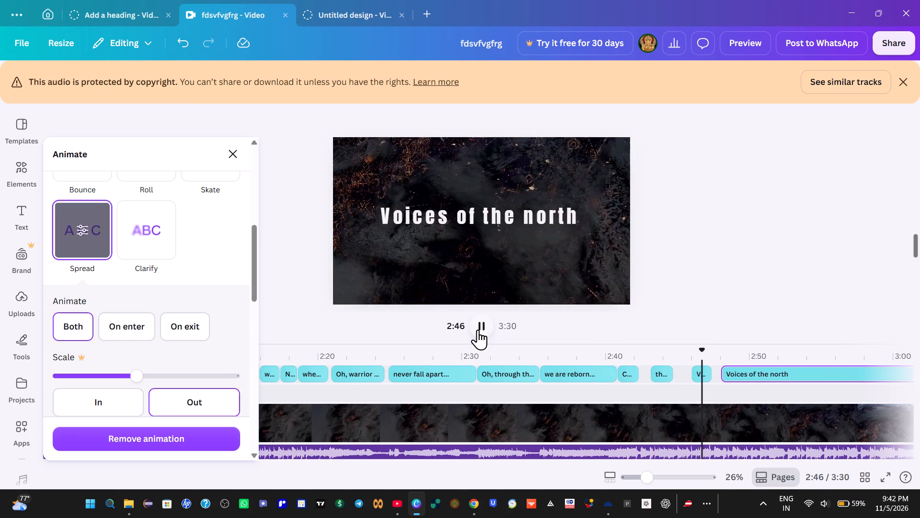
{"action": "left_click", "coordinate": [478, 330]}
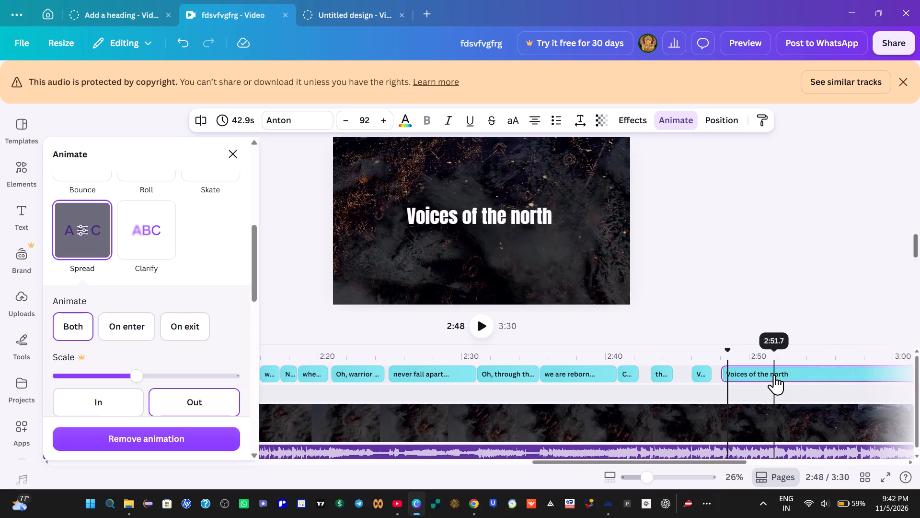
{"action": "left_click_drag", "start_coordinate": [774, 375], "coordinate": [782, 373]}
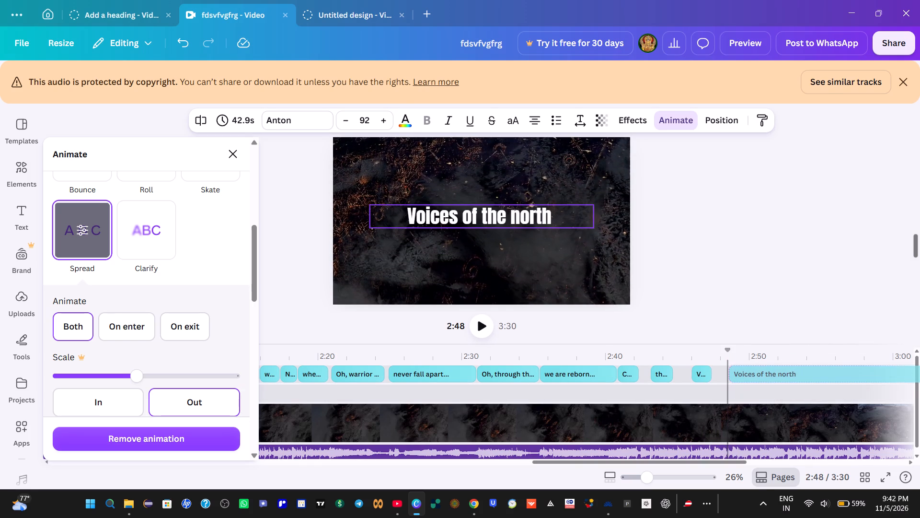
{"action": "left_click_drag", "start_coordinate": [782, 373], "coordinate": [780, 373]}
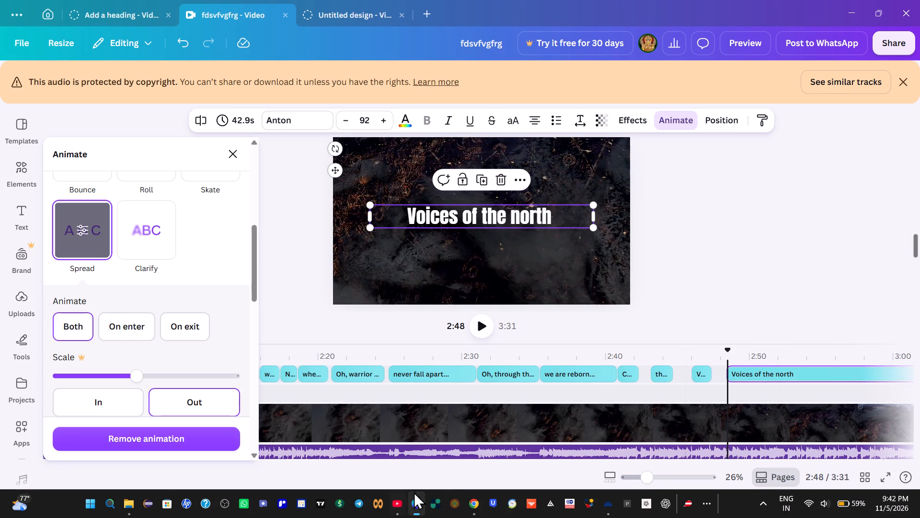
Copy "in the cold wind blow" from the Google lyrics and replace the text of the Canva caption starting at 2:48 with it.
{"action": "left_click", "coordinate": [471, 504]}
{"action": "left_click", "coordinate": [358, 341]}
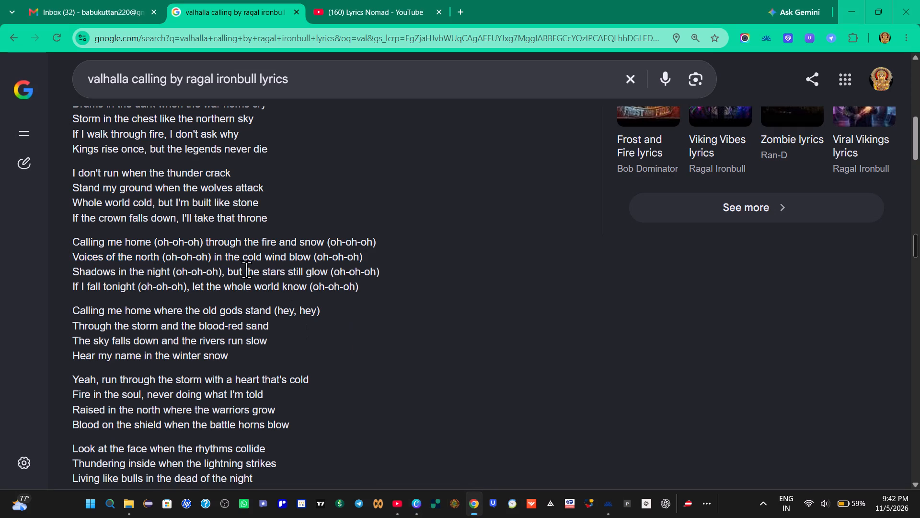
{"action": "left_click_drag", "start_coordinate": [212, 257], "coordinate": [306, 259]}
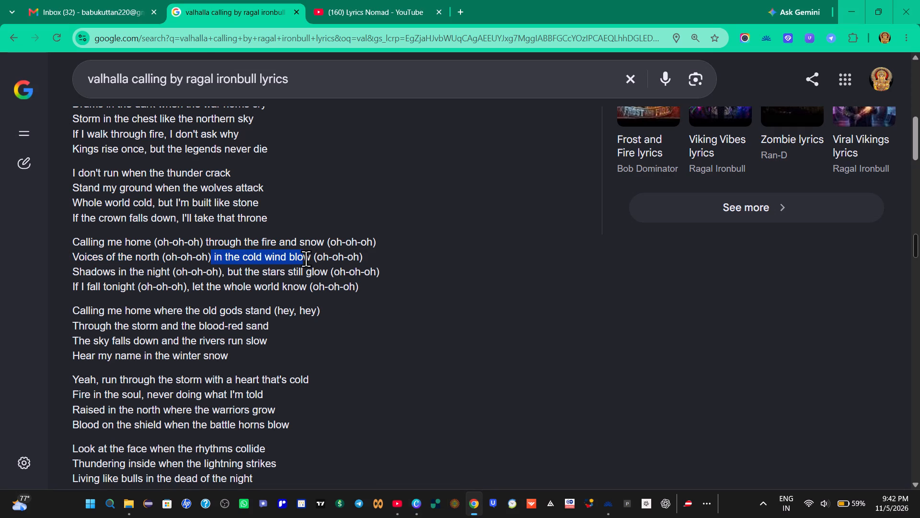
{"action": "left_click_drag", "start_coordinate": [306, 259], "coordinate": [310, 259]}
{"action": "right_click", "coordinate": [298, 258]}
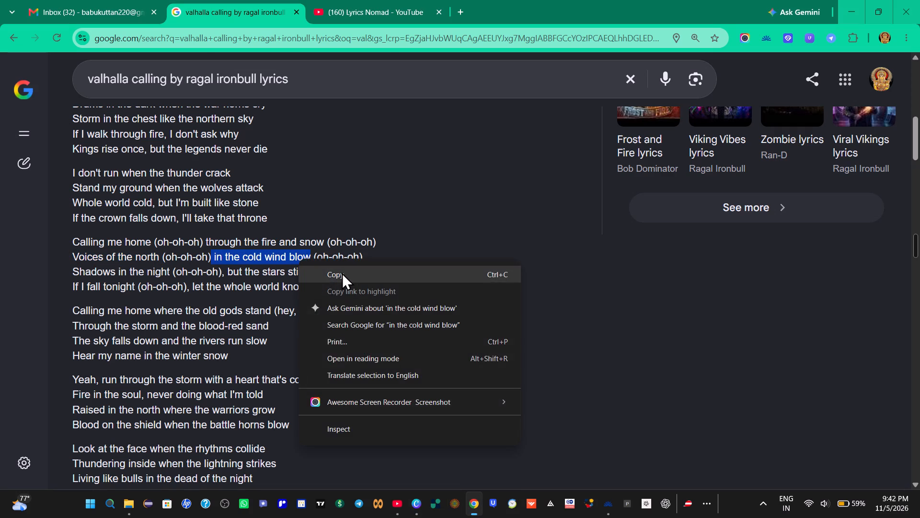
{"action": "left_click", "coordinate": [342, 272]}
{"action": "left_click", "coordinate": [420, 508]}
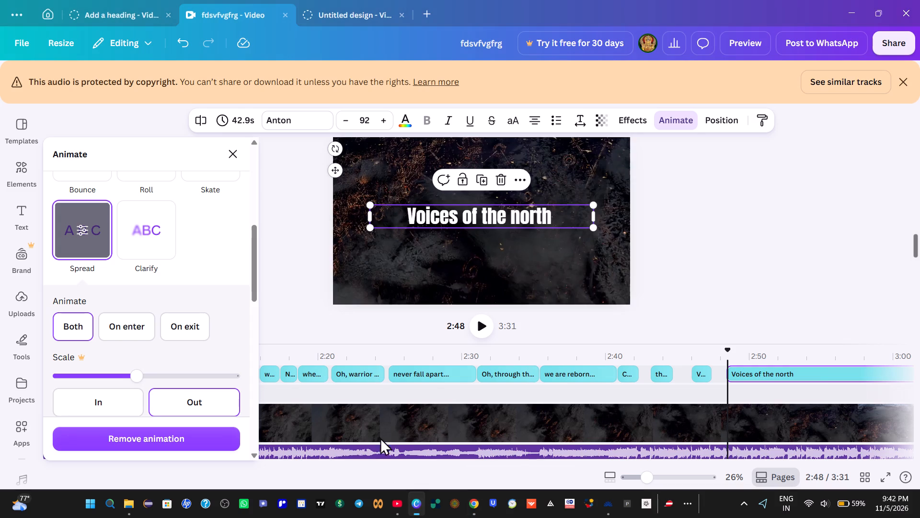
{"action": "left_click", "coordinate": [511, 219]}
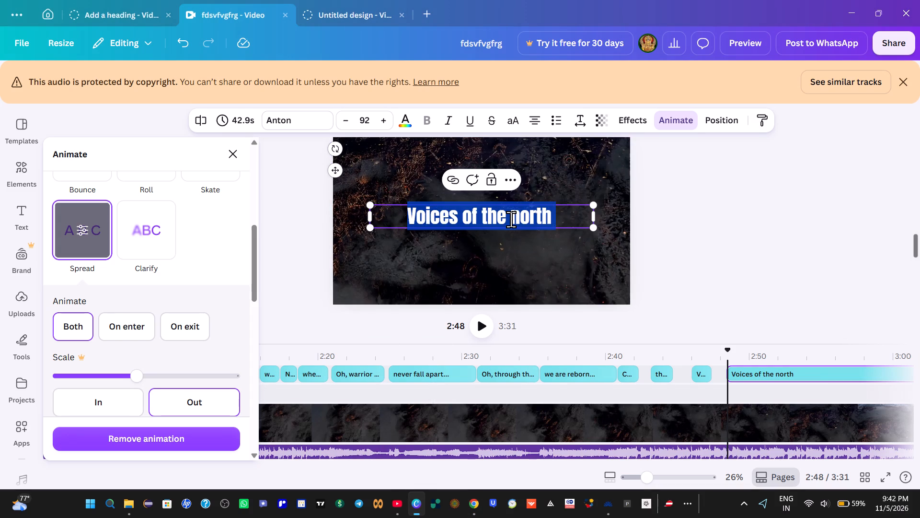
{"action": "key", "text": "BackSpace"}
{"action": "key", "text": "ctrl+v"}
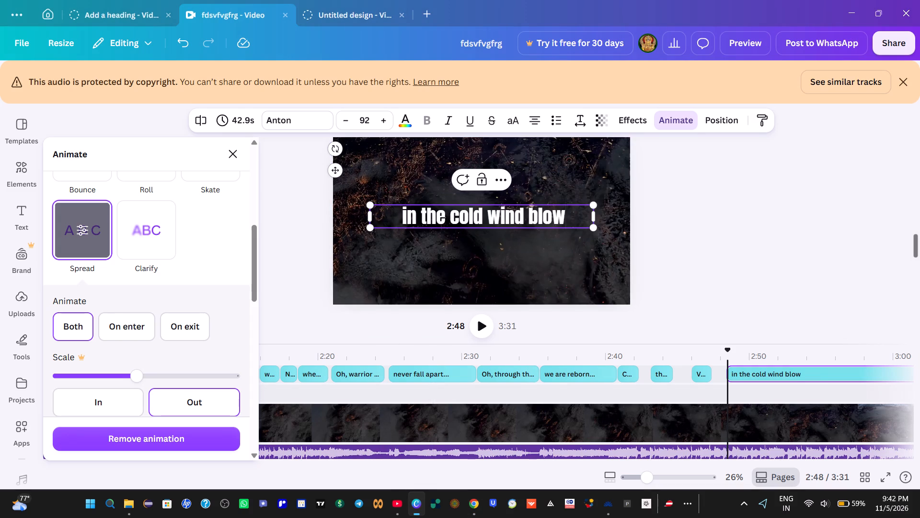
Play the "in the cold wind blow" caption from 2:48 and split it at about 2:50.
{"action": "left_click", "coordinate": [480, 327]}
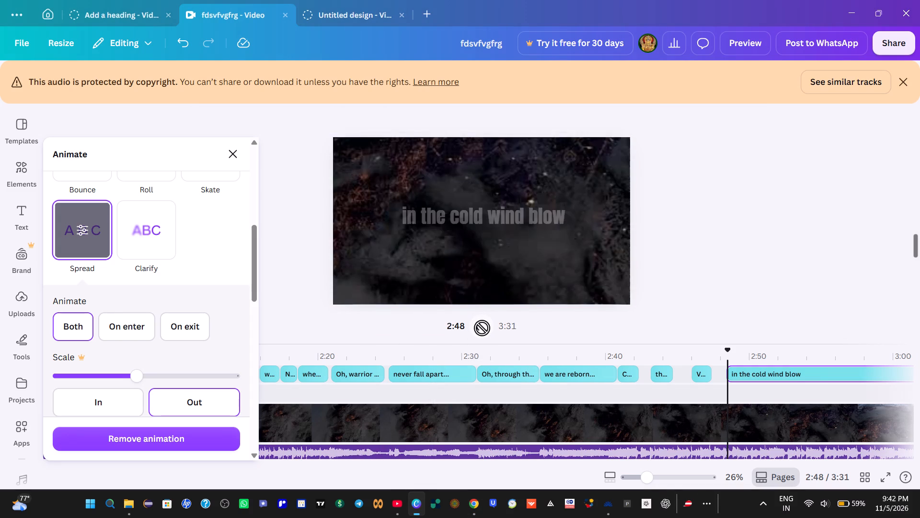
{"action": "left_click", "coordinate": [482, 328]}
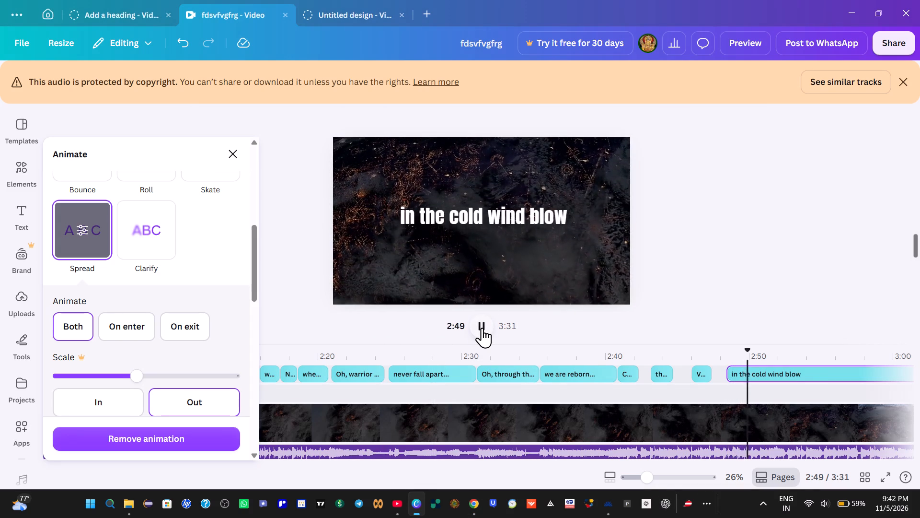
{"action": "right_click", "coordinate": [751, 371]}
{"action": "left_click", "coordinate": [779, 315]}
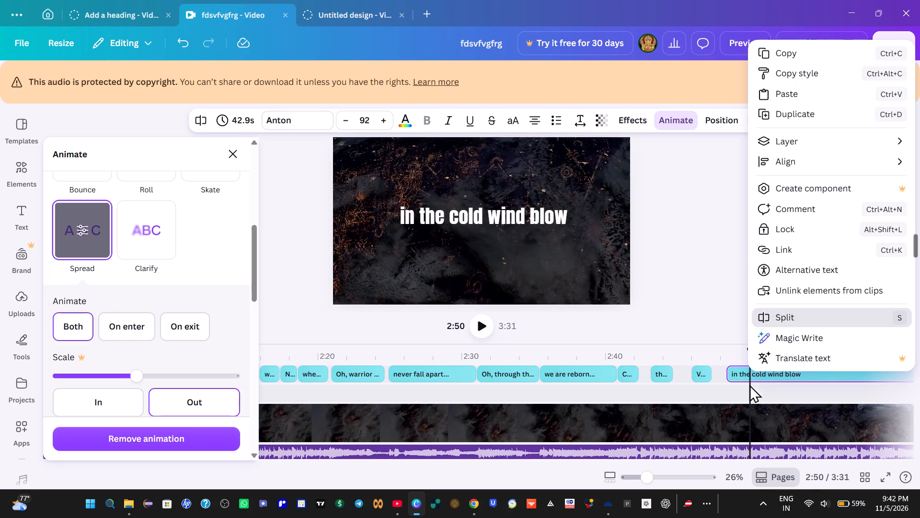
Separate the second "in the cold wind blow" caption from the first, replay across the gap, and set its start at about 2:50.
{"action": "left_click_drag", "start_coordinate": [774, 374], "coordinate": [793, 373]}
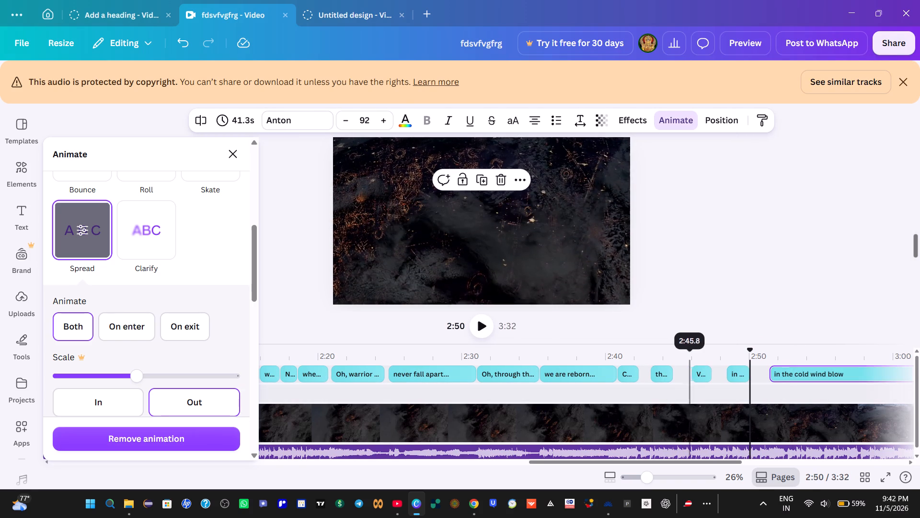
{"action": "left_click", "coordinate": [703, 351]}
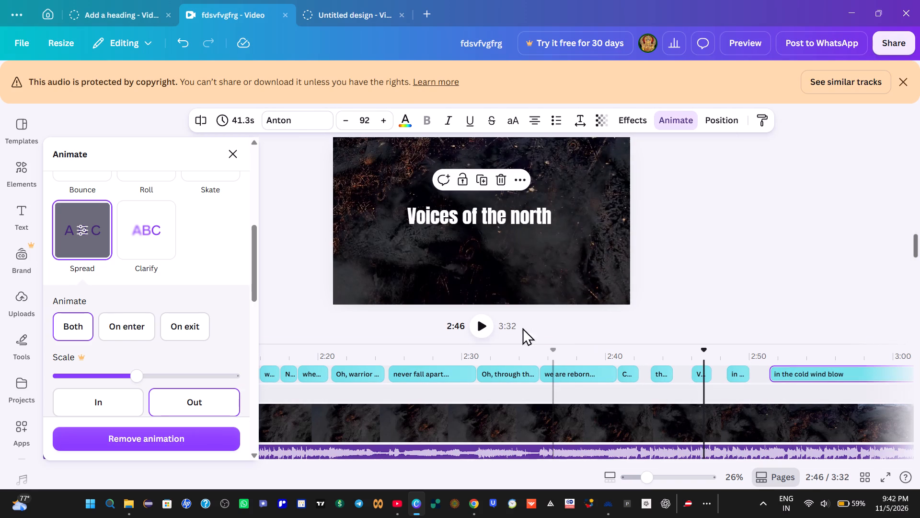
{"action": "left_click", "coordinate": [482, 320]}
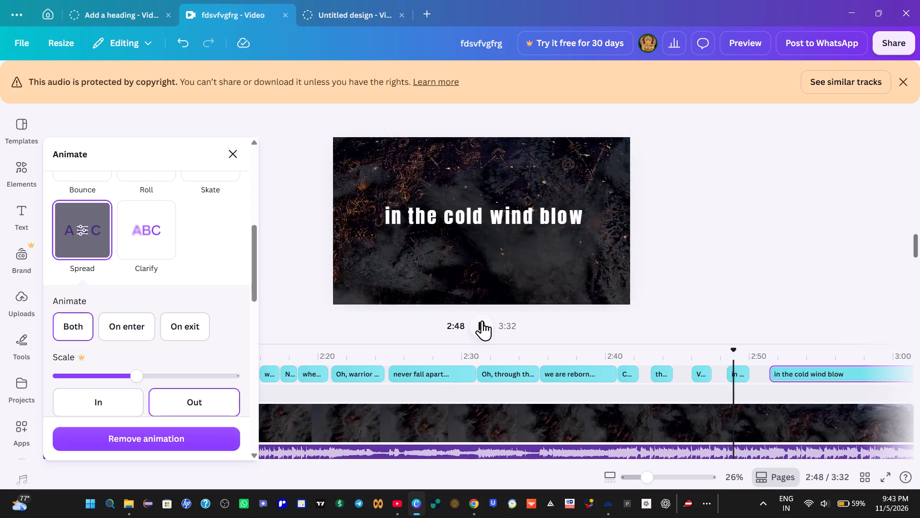
{"action": "left_click", "coordinate": [483, 320]}
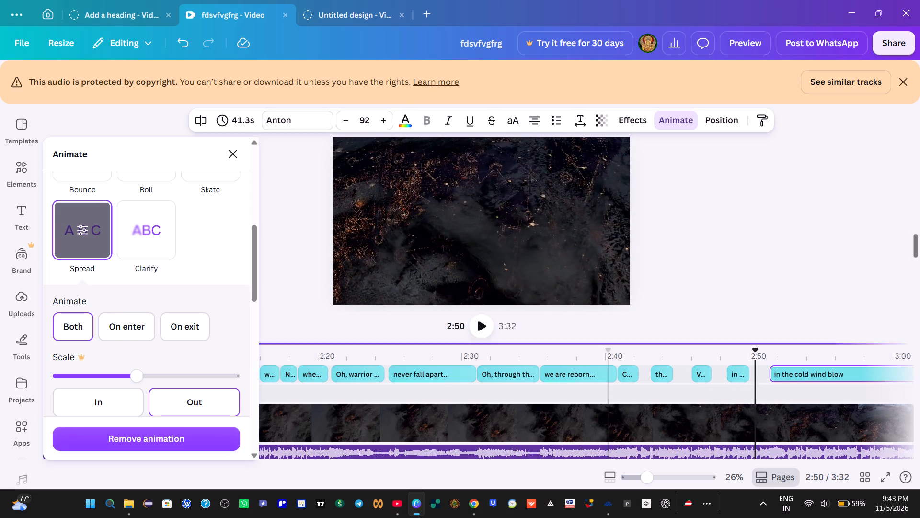
{"action": "left_click", "coordinate": [714, 356]}
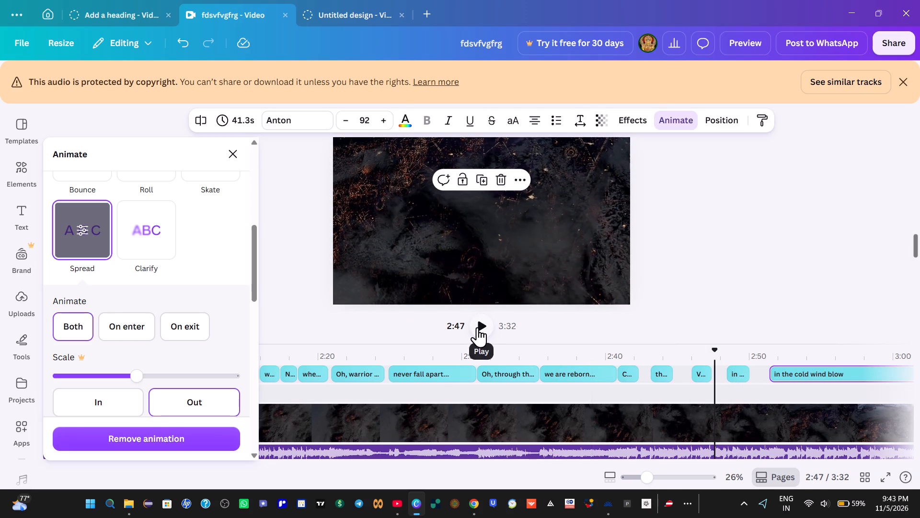
{"action": "left_click", "coordinate": [479, 328]}
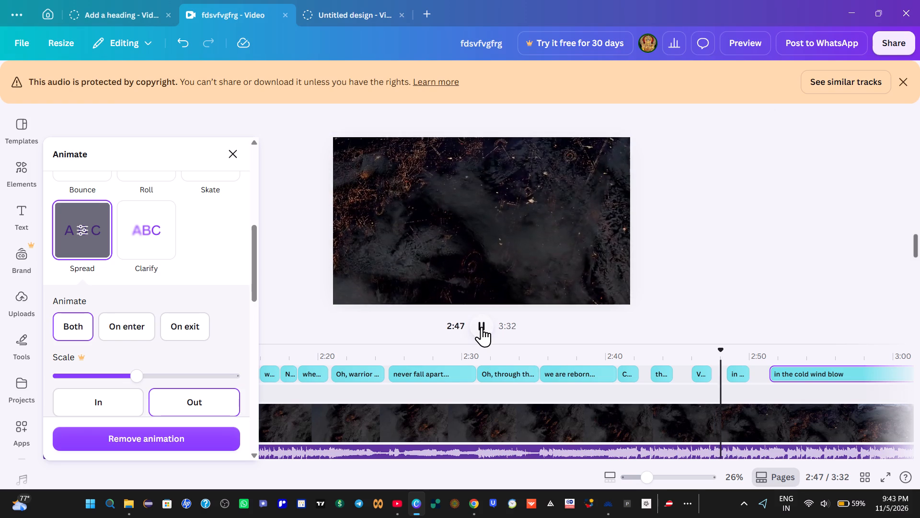
{"action": "left_click", "coordinate": [482, 327]}
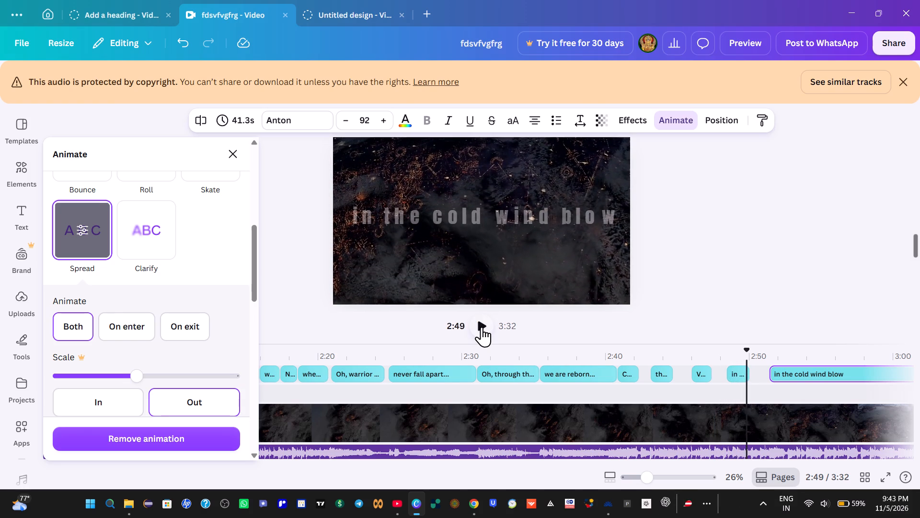
{"action": "left_click", "coordinate": [482, 327]}
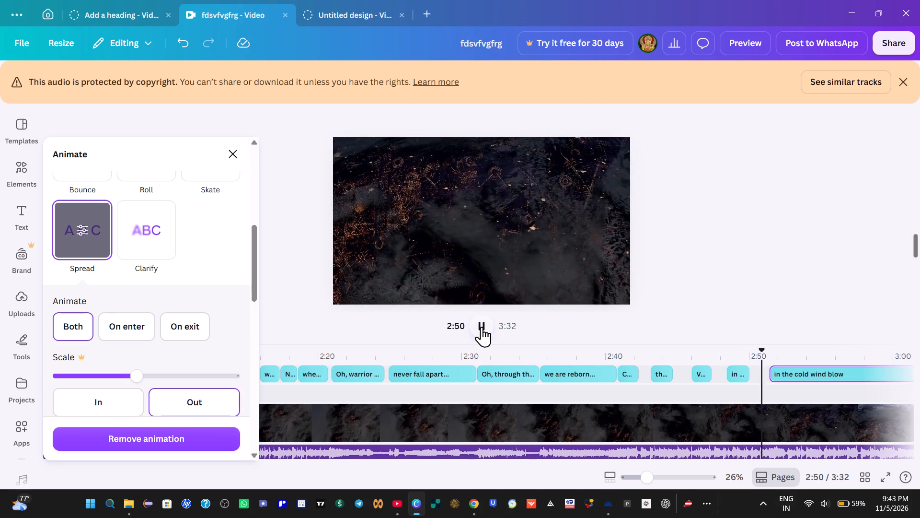
{"action": "left_click", "coordinate": [482, 327]}
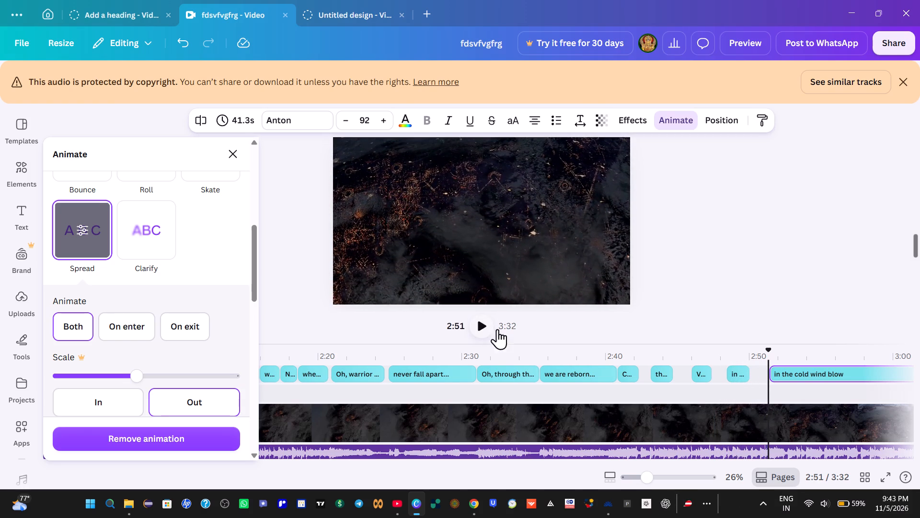
{"action": "left_click", "coordinate": [755, 361]}
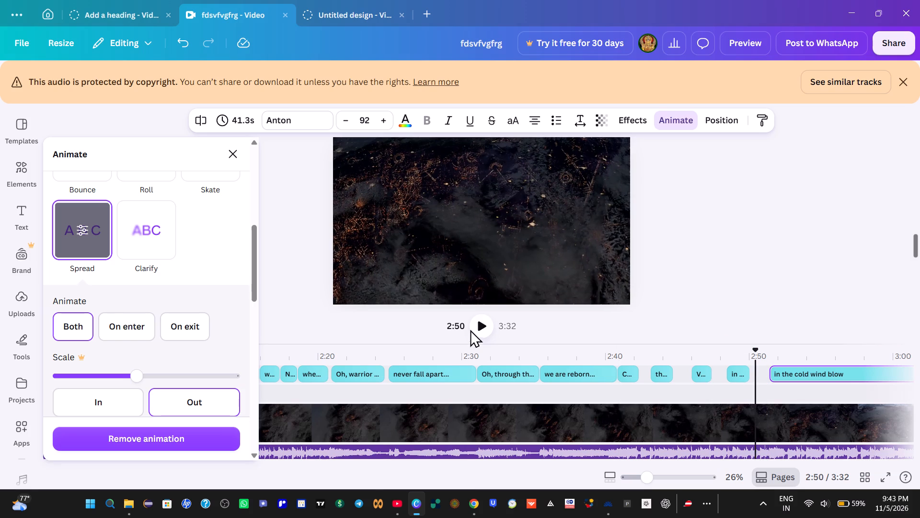
{"action": "left_click", "coordinate": [477, 328]}
{"action": "left_click", "coordinate": [477, 327]}
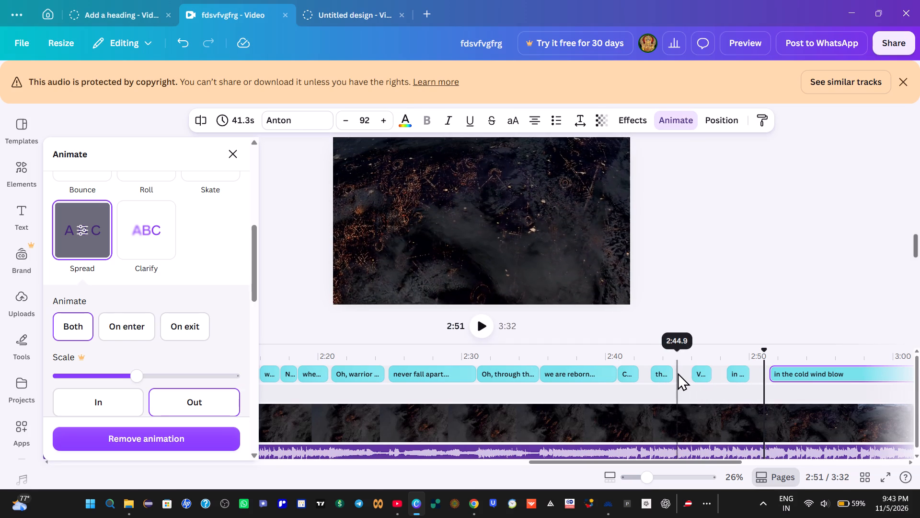
{"action": "key", "text": "Left"}
{"action": "key", "text": "Left"}
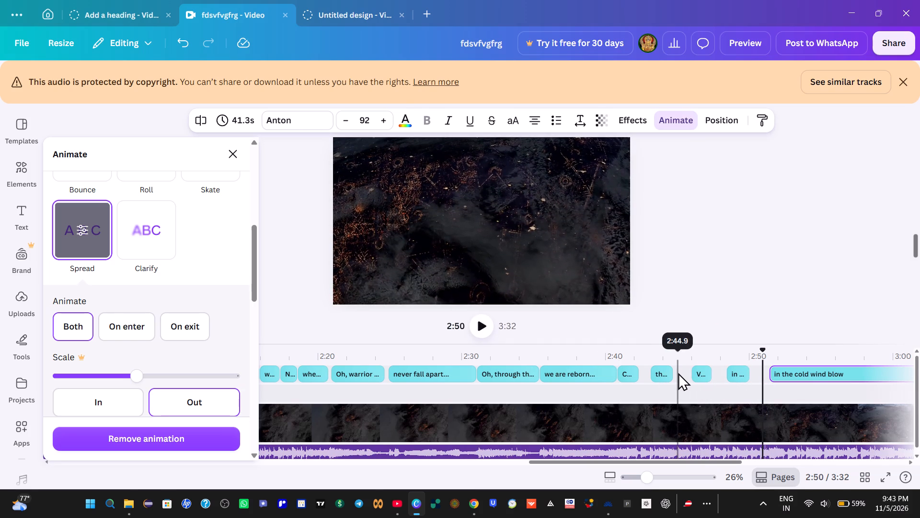
{"action": "left_click_drag", "start_coordinate": [787, 373], "coordinate": [779, 374]}
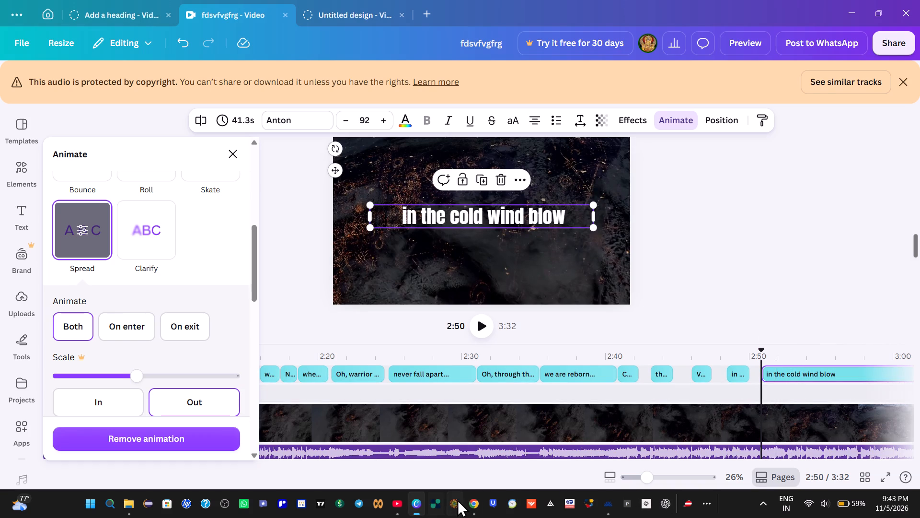
Copy "Shadows in the night" from the Google lyrics and replace the text of the Canva caption starting at 2:50 with it.
{"action": "left_click", "coordinate": [471, 501]}
{"action": "left_click", "coordinate": [398, 322]}
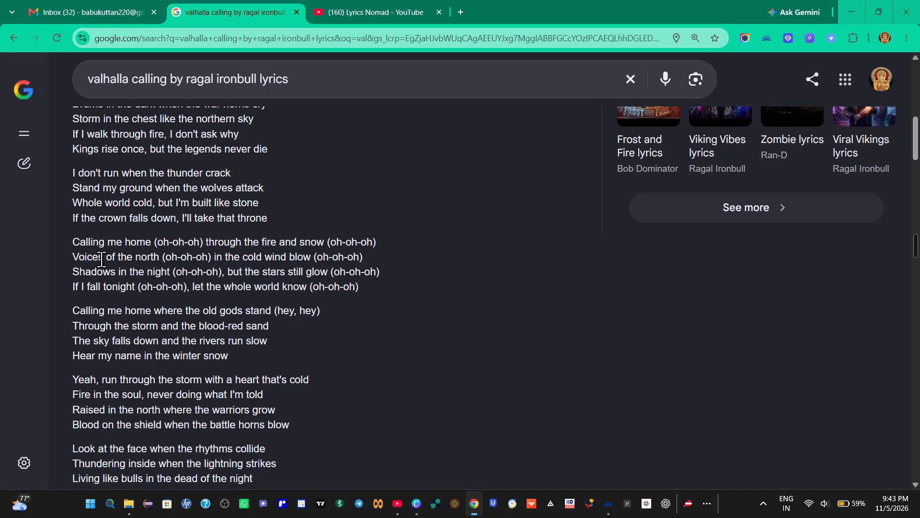
{"action": "left_click_drag", "start_coordinate": [70, 270], "coordinate": [172, 276]}
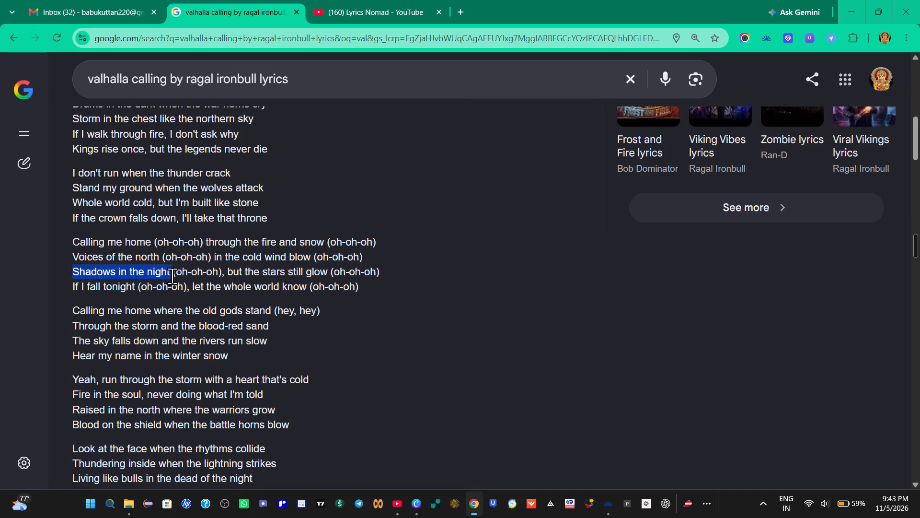
{"action": "left_click_drag", "start_coordinate": [172, 276], "coordinate": [172, 276]}
{"action": "right_click", "coordinate": [154, 274]}
{"action": "left_click", "coordinate": [200, 292]}
{"action": "left_click", "coordinate": [414, 502]}
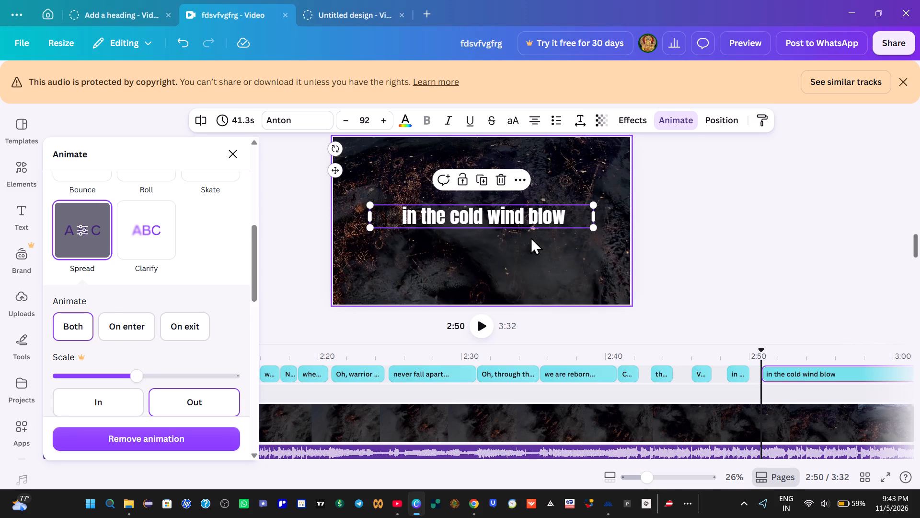
{"action": "left_click", "coordinate": [526, 220]}
{"action": "key", "text": "BackSpace"}
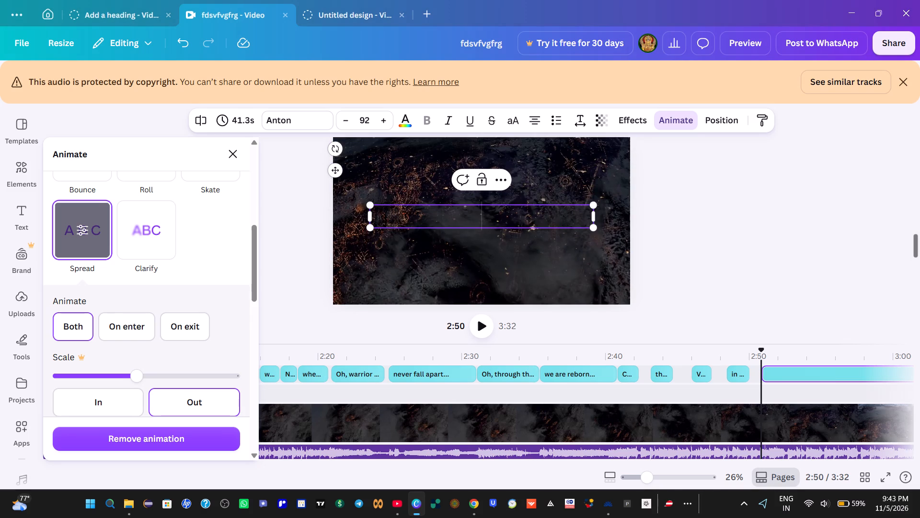
{"action": "key", "text": "ctrl+v"}
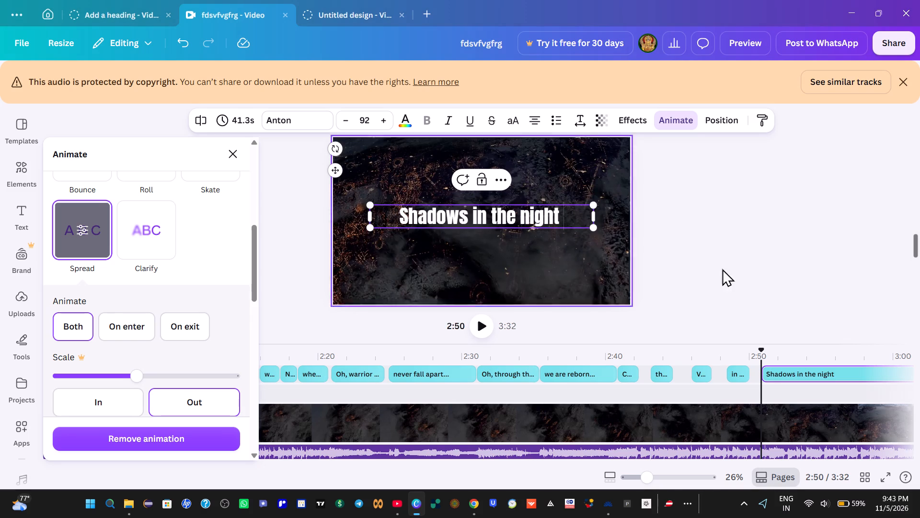
Play the "Shadows in the night" caption from 2:49 and split it at about 2:52, making its first part 1.6 s long.
{"action": "left_click", "coordinate": [748, 356]}
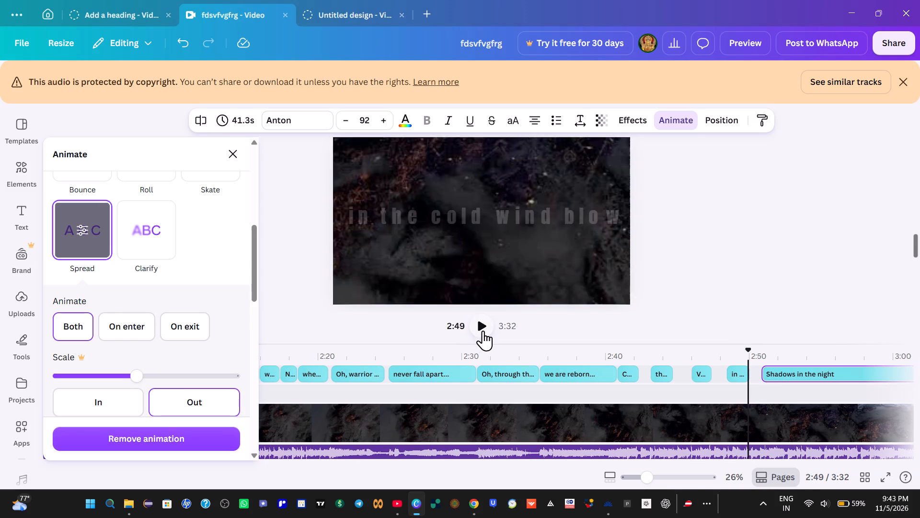
{"action": "left_click", "coordinate": [484, 329]}
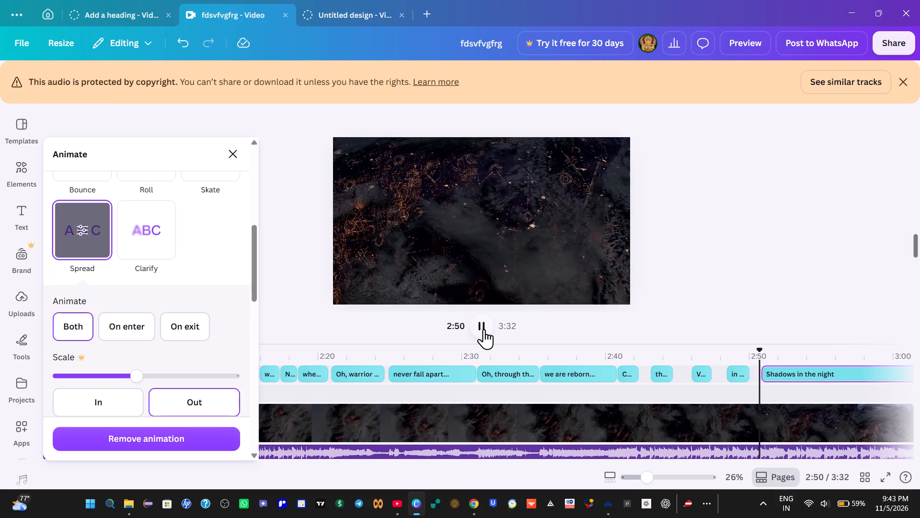
{"action": "left_click", "coordinate": [484, 329]}
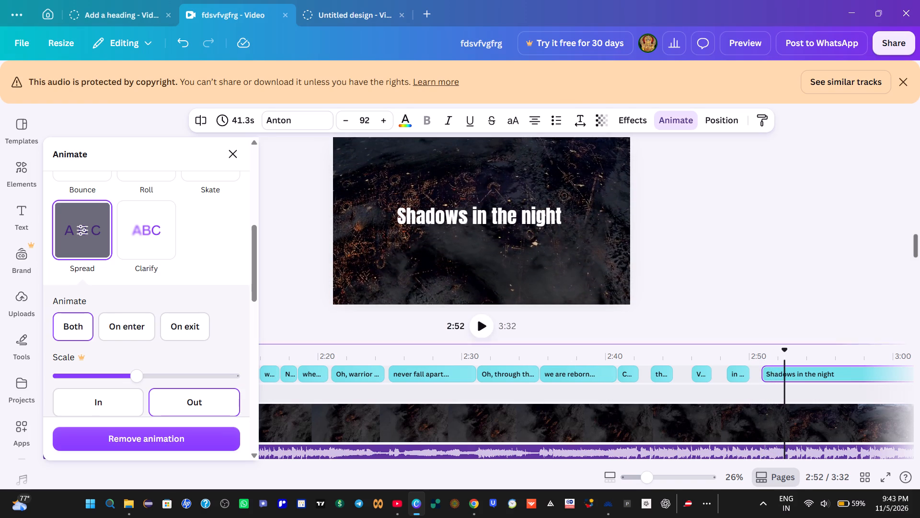
{"action": "right_click", "coordinate": [785, 372]}
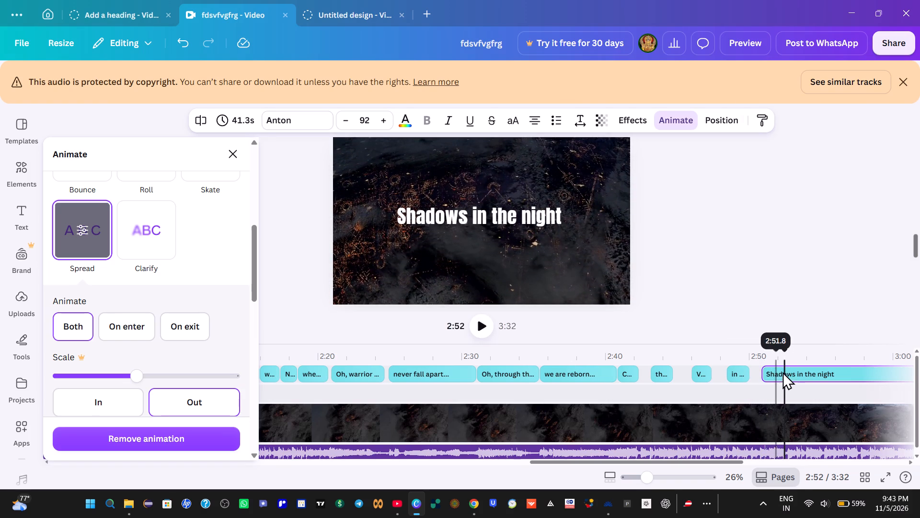
{"action": "left_click", "coordinate": [786, 317]}
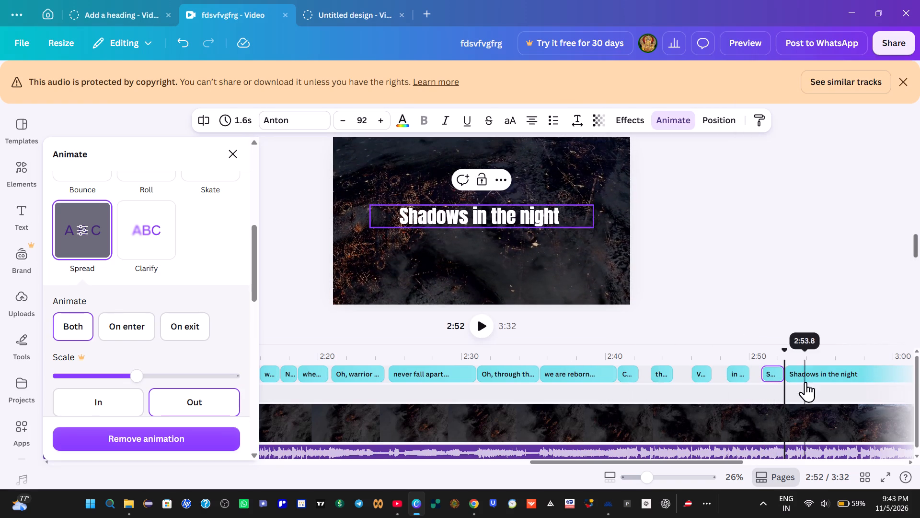
Replay past the split and move the second "Shadows in the night" caption to start at about 2:53.
{"action": "left_click_drag", "start_coordinate": [820, 375], "coordinate": [781, 377]}
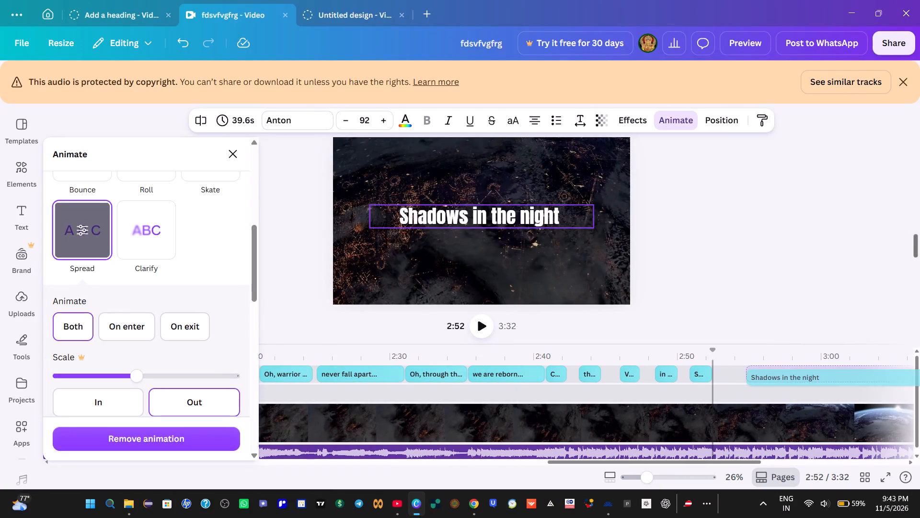
{"action": "left_click_drag", "start_coordinate": [781, 377], "coordinate": [770, 375]}
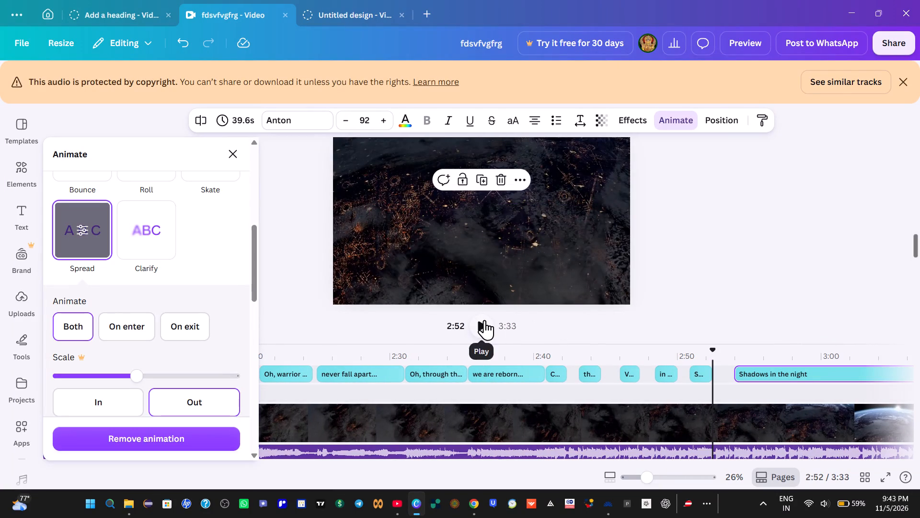
{"action": "left_click", "coordinate": [667, 357]}
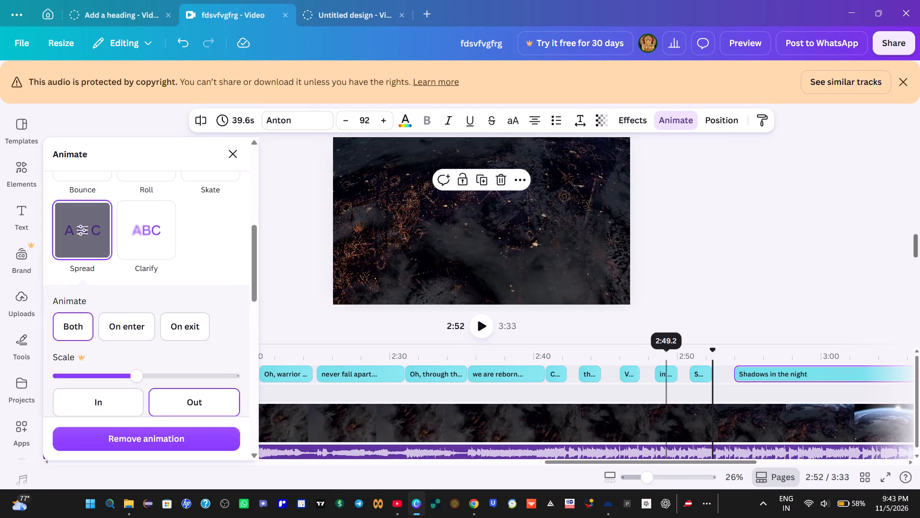
{"action": "left_click", "coordinate": [483, 325]}
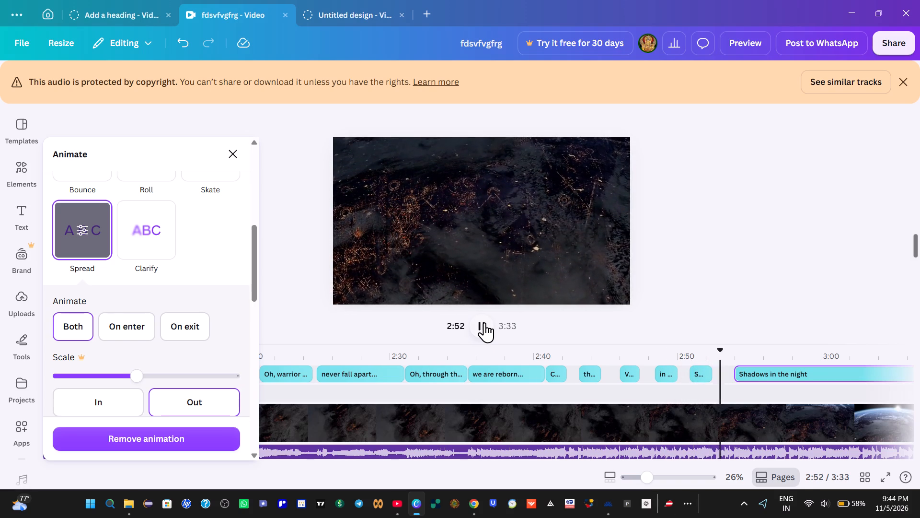
{"action": "left_click", "coordinate": [484, 322]}
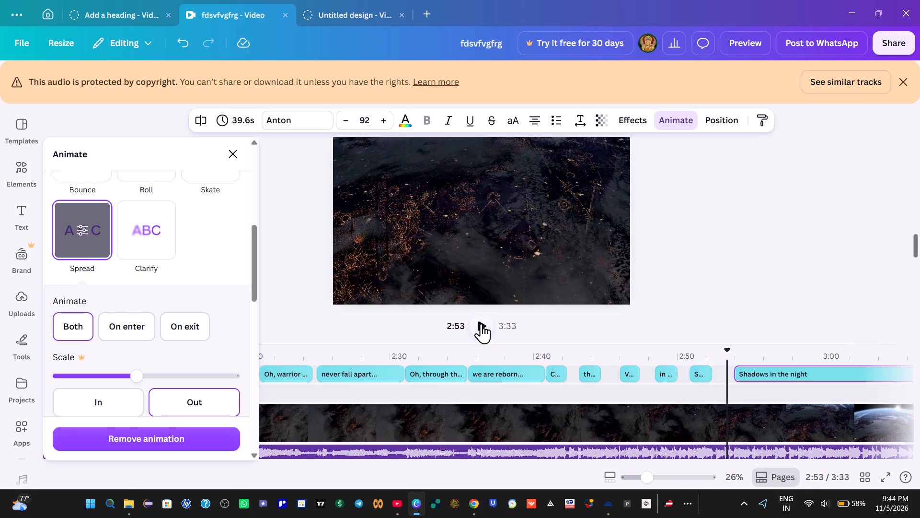
{"action": "key", "text": "Left"}
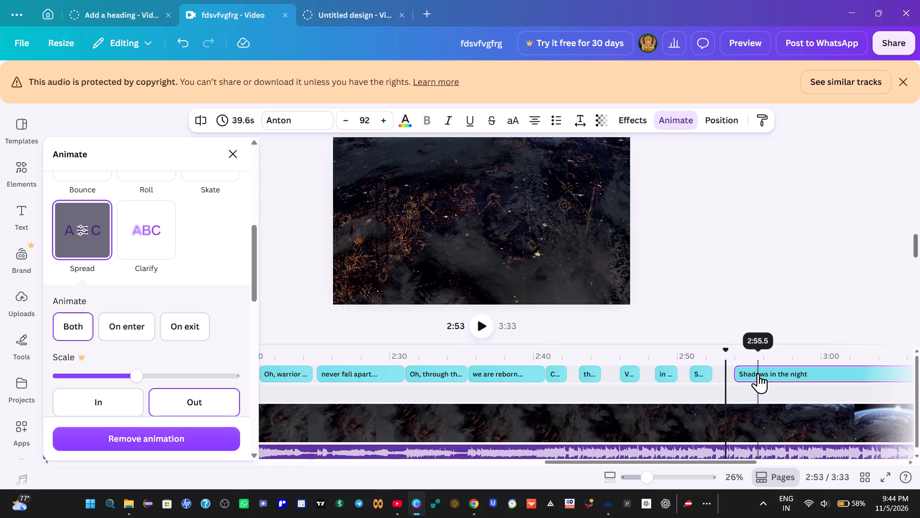
{"action": "left_click_drag", "start_coordinate": [758, 373], "coordinate": [747, 372]}
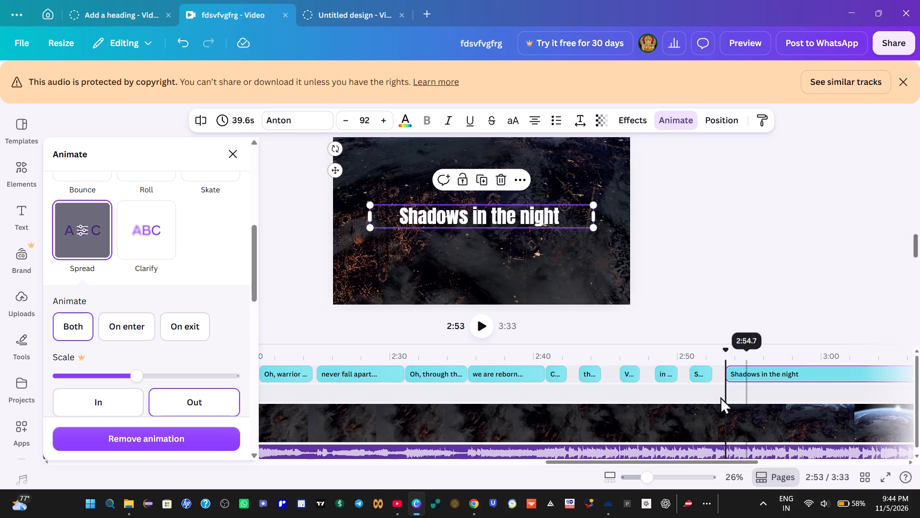
Copy "but the stars still glow" from the Google lyrics and replace the text of the Canva caption starting at 2:53 with it.
{"action": "left_click", "coordinate": [476, 503]}
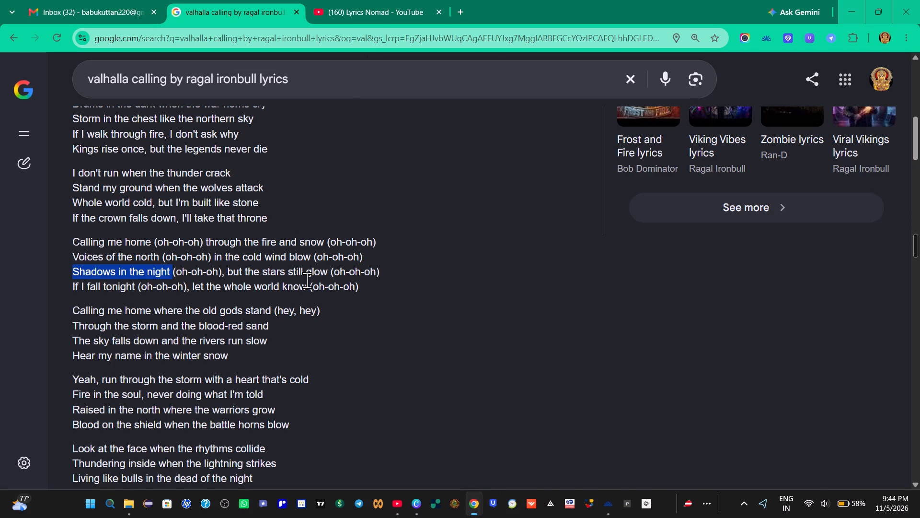
{"action": "left_click", "coordinate": [364, 333]}
{"action": "left_click_drag", "start_coordinate": [227, 270], "coordinate": [328, 273]}
{"action": "right_click", "coordinate": [318, 274]}
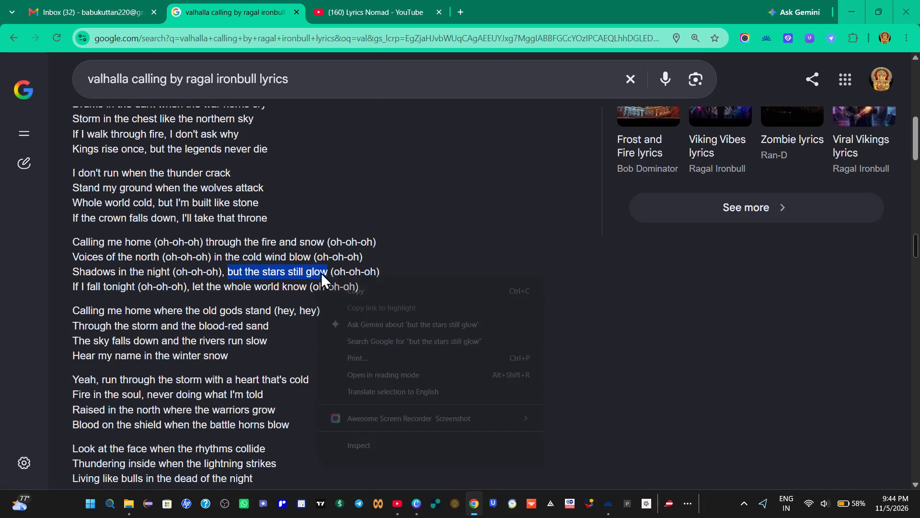
{"action": "left_click", "coordinate": [365, 291]}
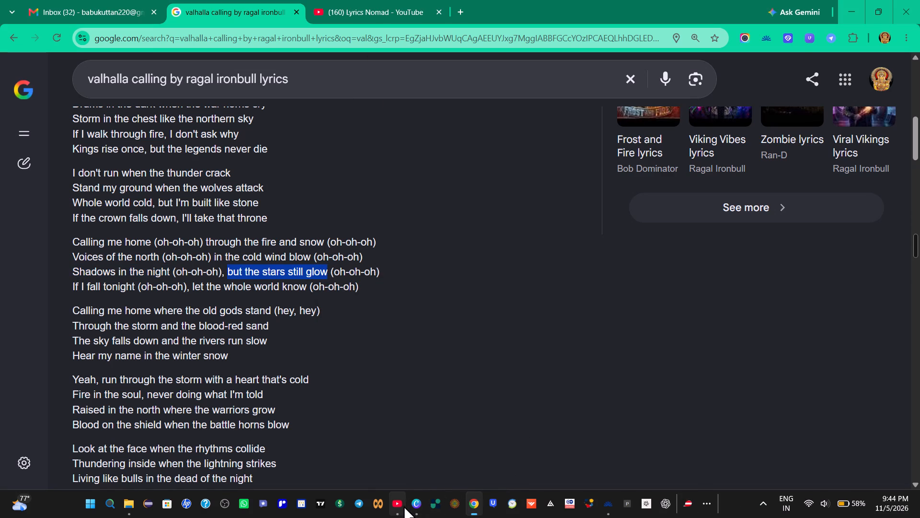
{"action": "left_click", "coordinate": [413, 504]}
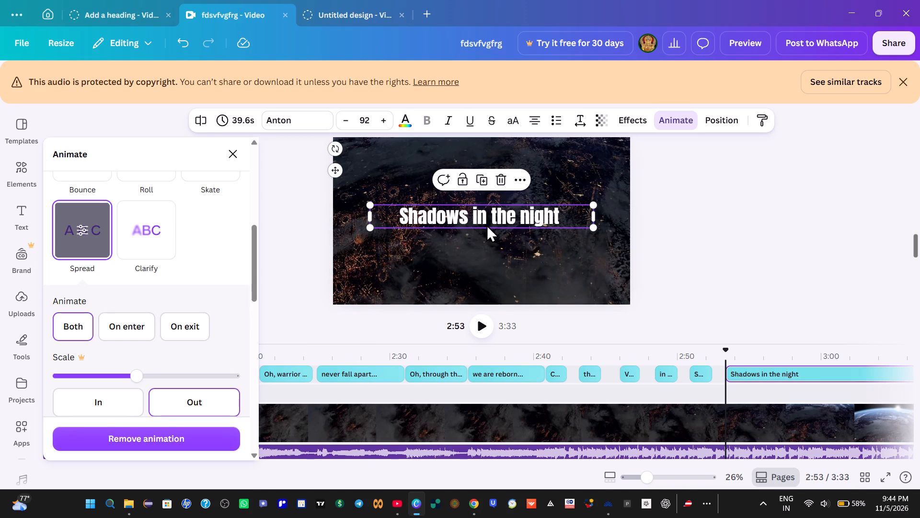
{"action": "left_click", "coordinate": [491, 215]}
{"action": "key", "text": "BackSpace"}
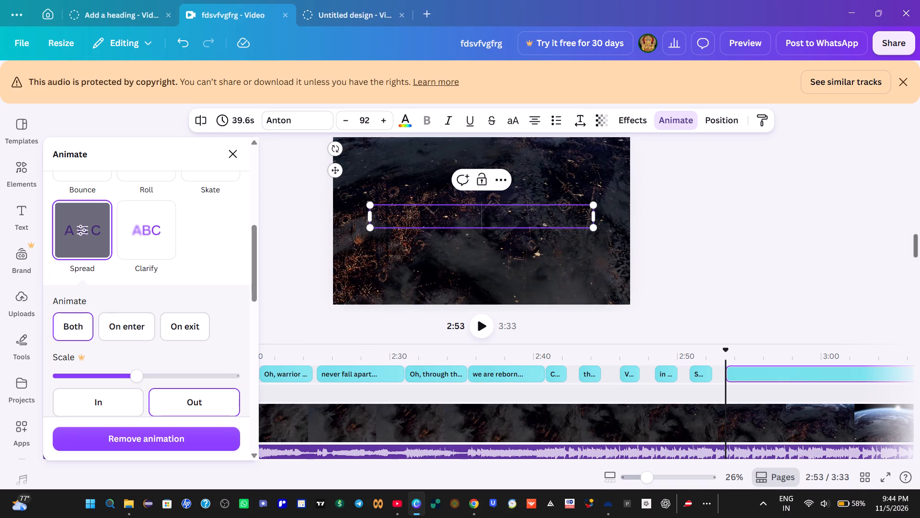
{"action": "key", "text": "ctrl+v"}
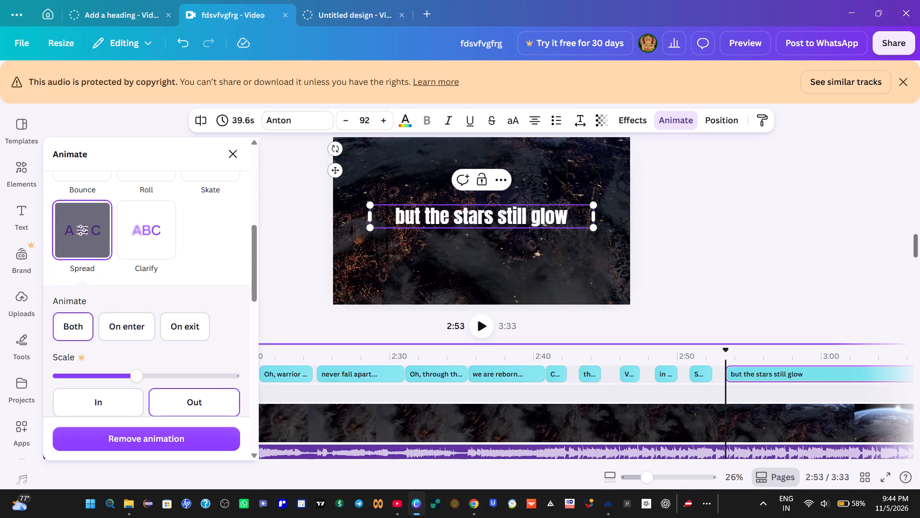
Play the "but the stars still glow" caption from 2:53 and split it at about 2:54, making its first part 1.6 s long.
{"action": "left_click", "coordinate": [478, 322]}
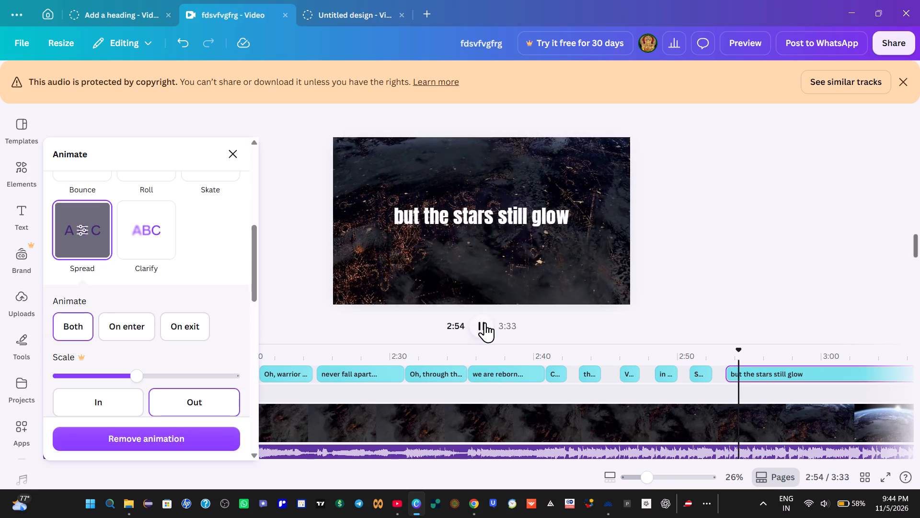
{"action": "left_click", "coordinate": [485, 322]}
{"action": "right_click", "coordinate": [749, 371]}
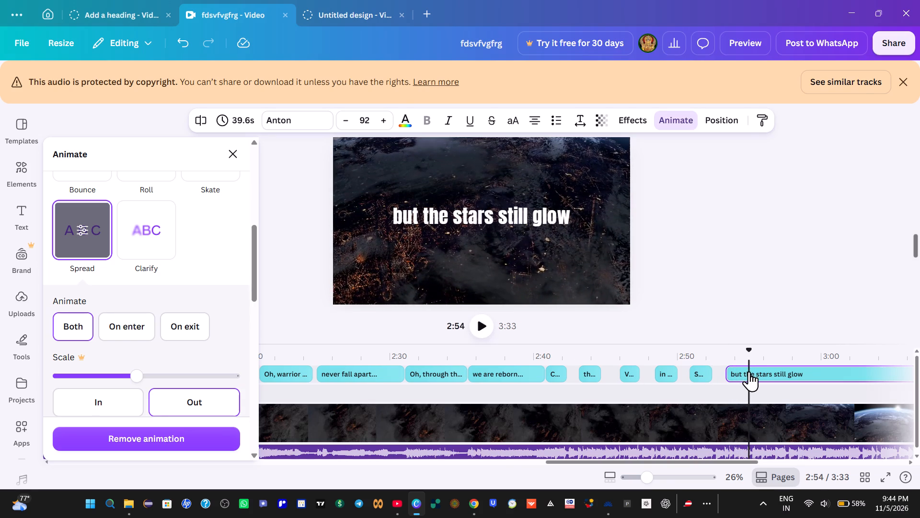
{"action": "left_click", "coordinate": [786, 314]}
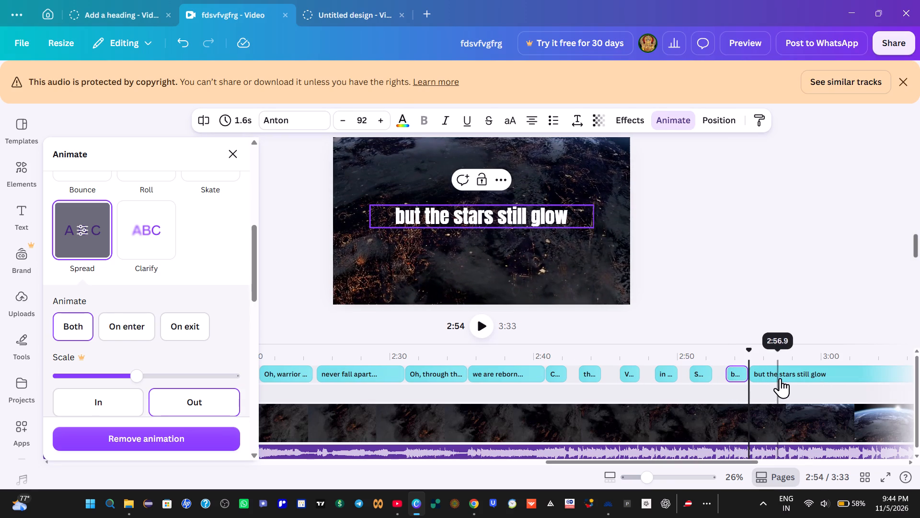
Separate the second "but the stars still glow" caption from the first, replay across the gap, and set its start at about 2:55.
{"action": "left_click_drag", "start_coordinate": [781, 377], "coordinate": [786, 375]}
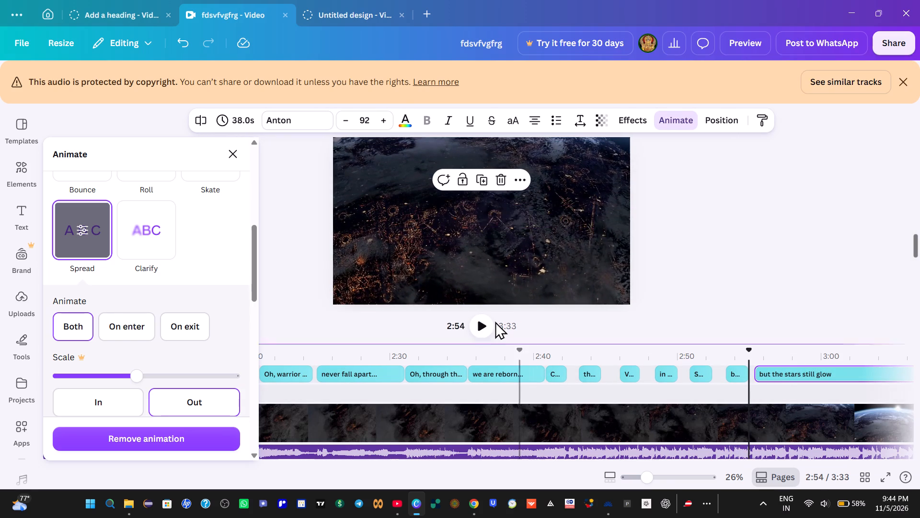
{"action": "left_click", "coordinate": [483, 324]}
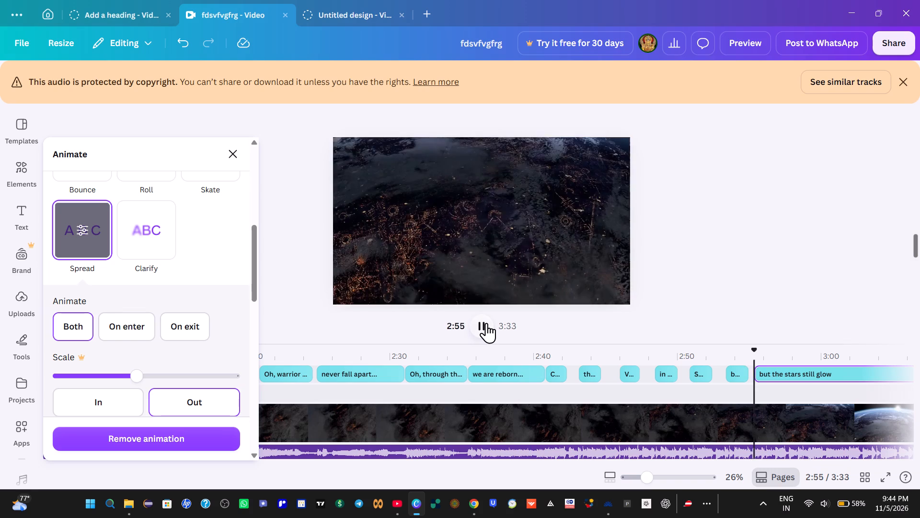
{"action": "left_click", "coordinate": [486, 323]}
{"action": "double_click", "coordinate": [486, 323]}
{"action": "left_click", "coordinate": [487, 323]}
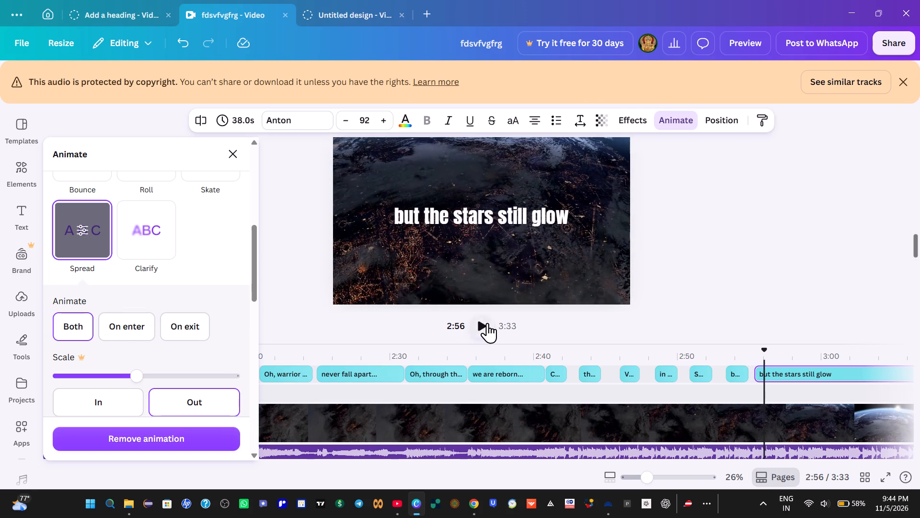
{"action": "left_click", "coordinate": [487, 322]}
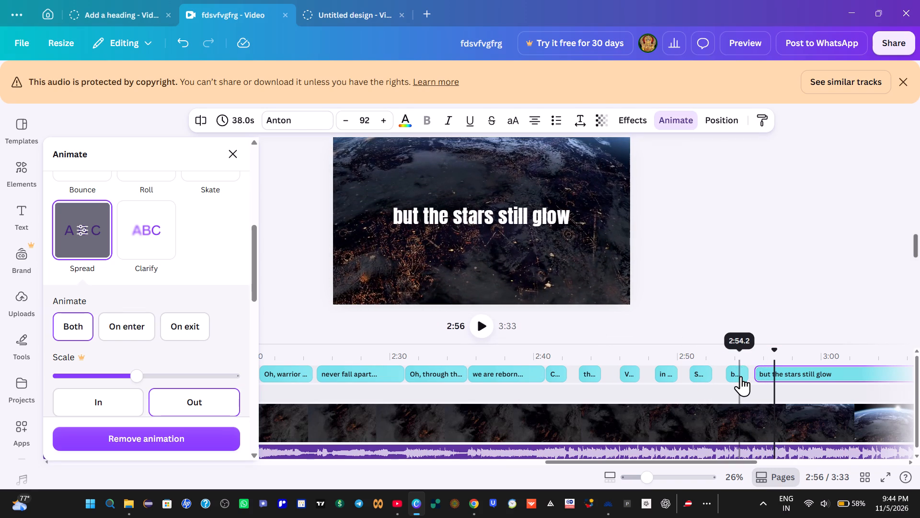
{"action": "left_click", "coordinate": [750, 376]}
{"action": "left_click", "coordinate": [485, 327]}
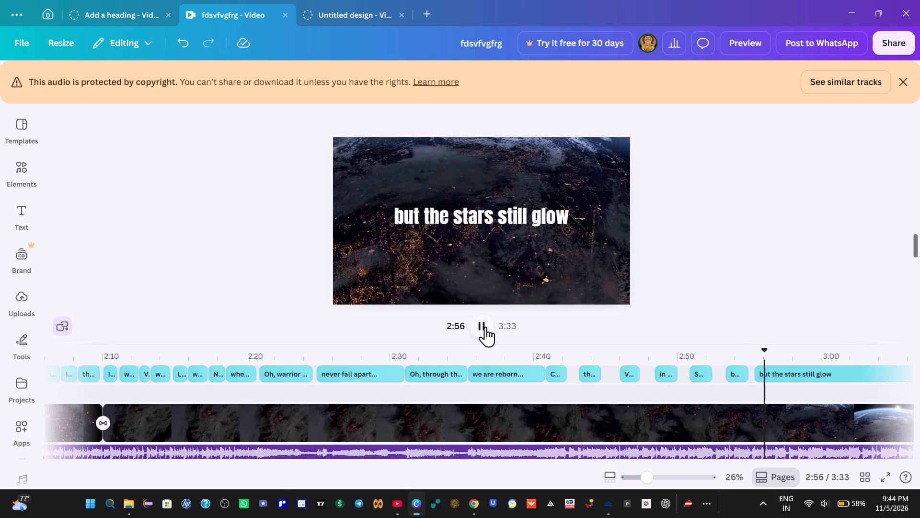
{"action": "left_click", "coordinate": [485, 327]}
{"action": "key", "text": "Left"}
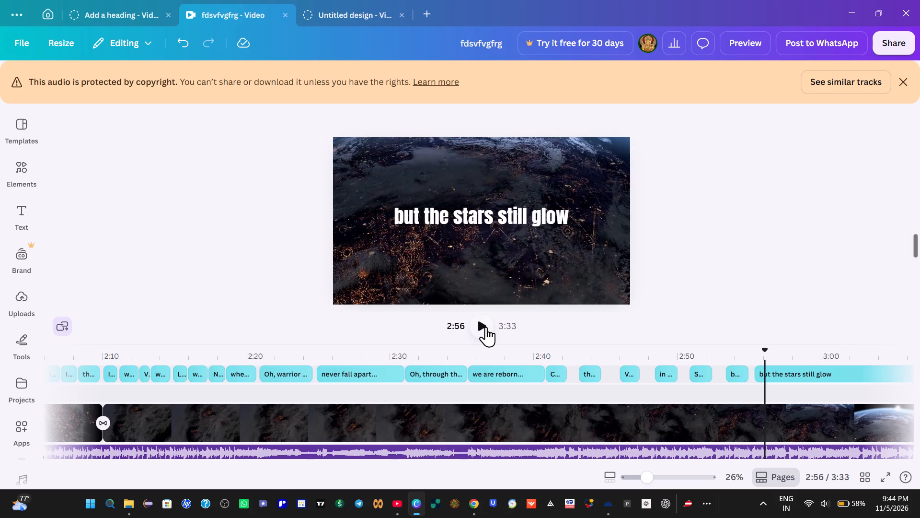
{"action": "key", "text": "Left"}
{"action": "key", "text": "Left"}
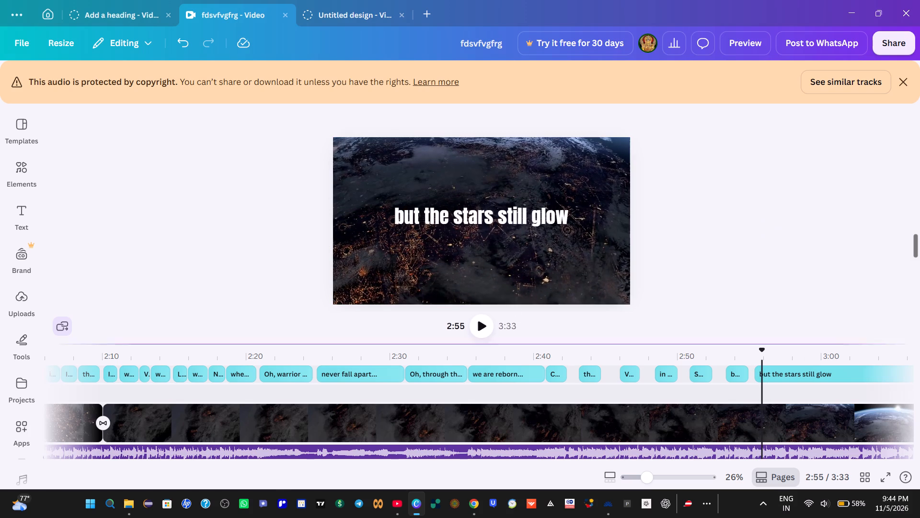
{"action": "left_click_drag", "start_coordinate": [777, 373], "coordinate": [781, 373]}
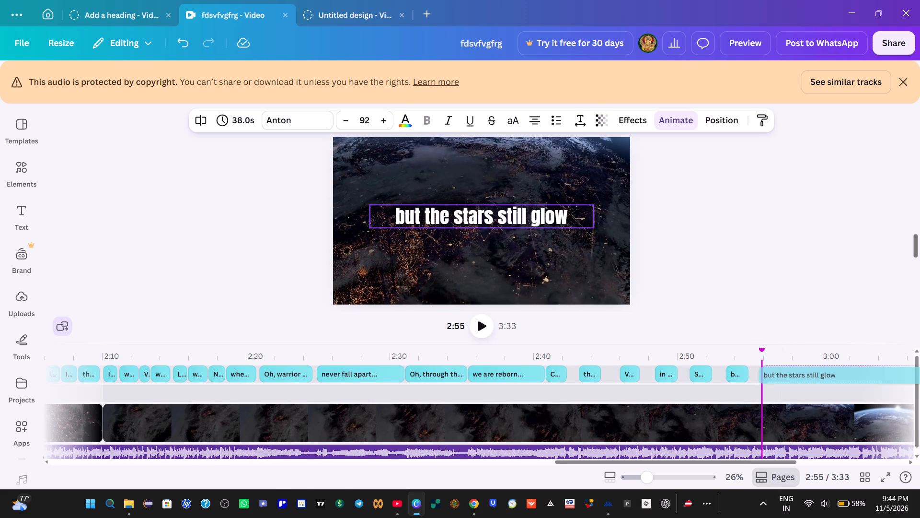
{"action": "left_click_drag", "start_coordinate": [781, 373], "coordinate": [782, 372]}
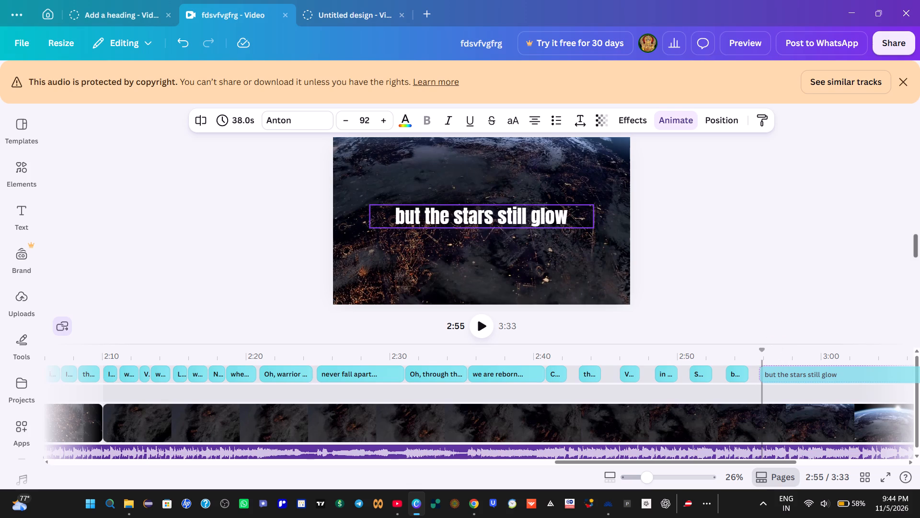
{"action": "left_click_drag", "start_coordinate": [782, 372], "coordinate": [783, 372]}
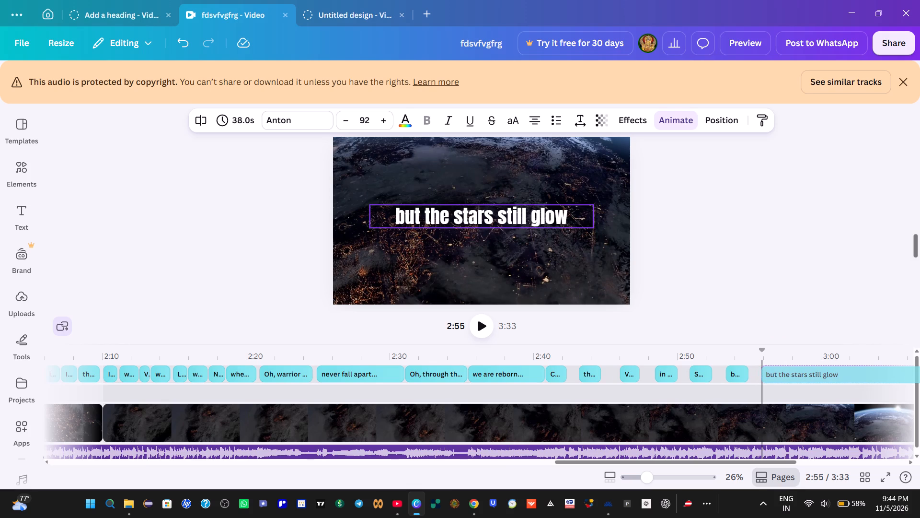
{"action": "left_click_drag", "start_coordinate": [783, 372], "coordinate": [783, 372]}
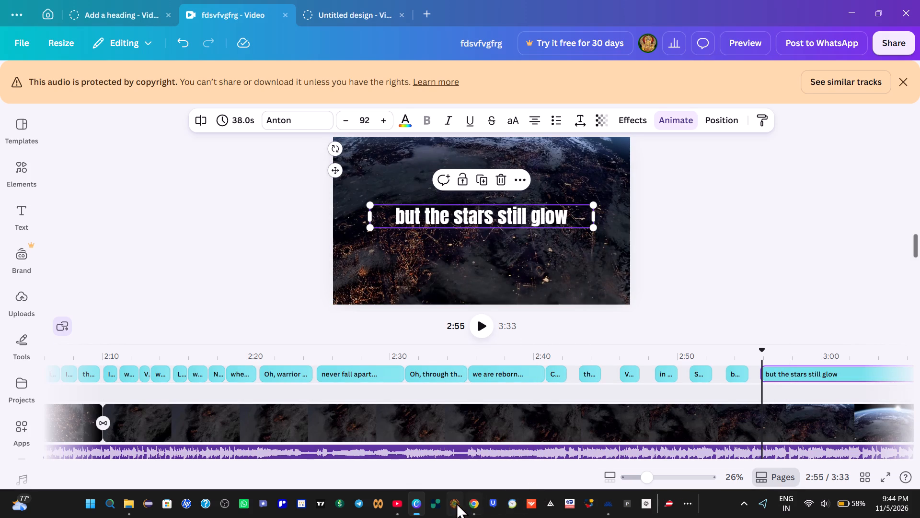
Copy "If I fall tonight" from the Google lyrics and replace the text of the Canva caption starting at about 2:55 with it.
{"action": "left_click", "coordinate": [474, 504]}
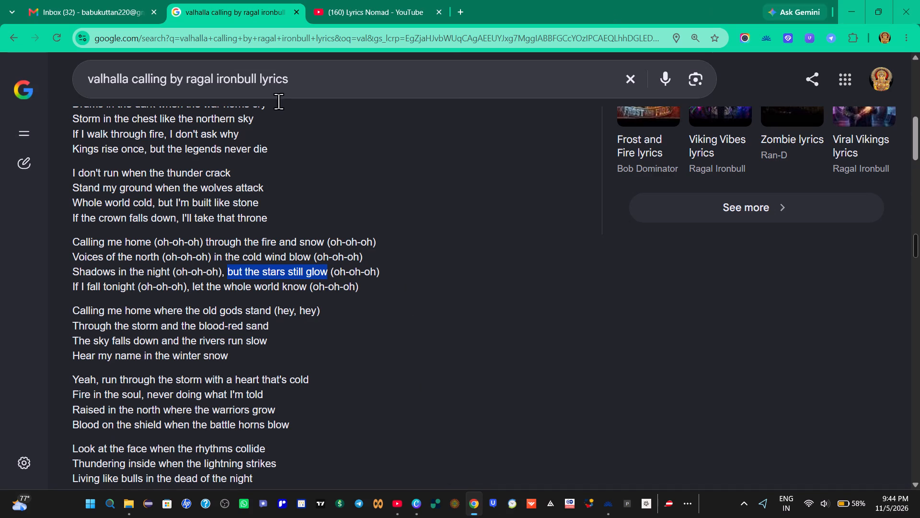
{"action": "left_click_drag", "start_coordinate": [62, 286], "coordinate": [135, 290]}
{"action": "right_click", "coordinate": [122, 291]}
{"action": "left_click", "coordinate": [179, 310]}
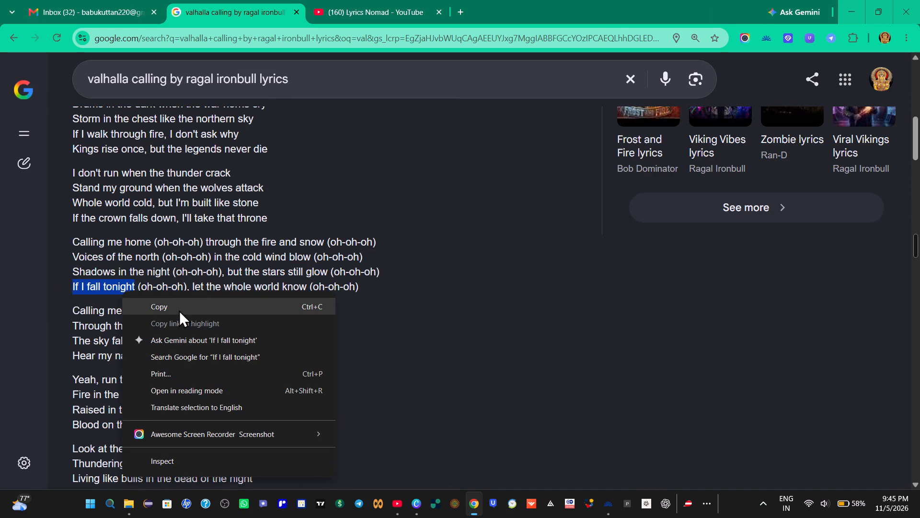
{"action": "left_click", "coordinate": [410, 505]}
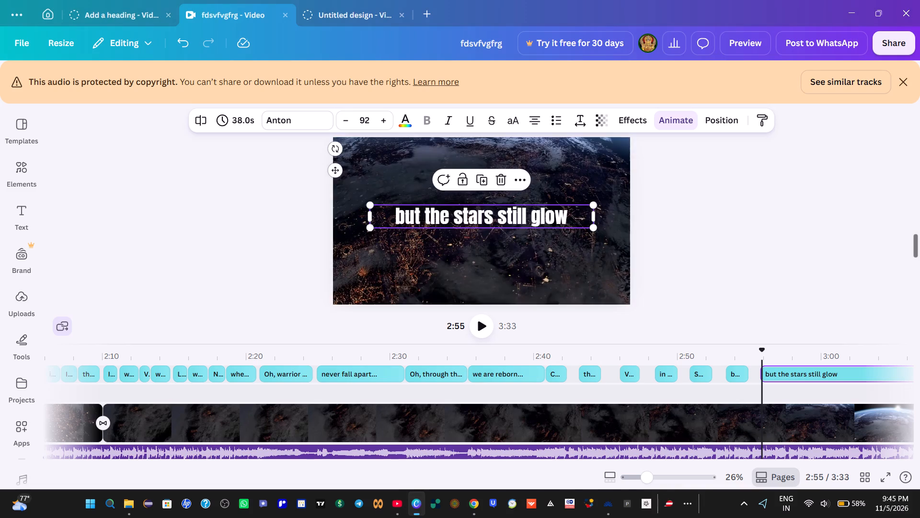
{"action": "left_click", "coordinate": [523, 220]}
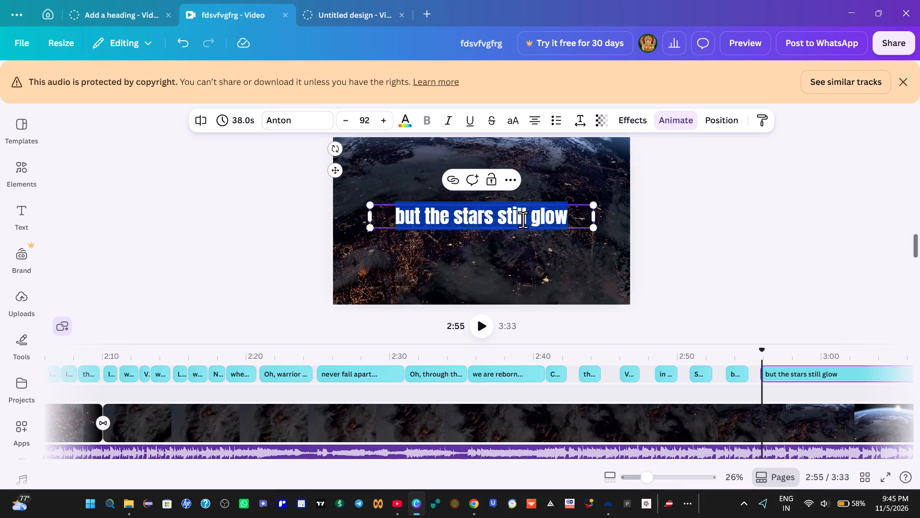
{"action": "key", "text": "BackSpace"}
{"action": "key", "text": "ctrl+v"}
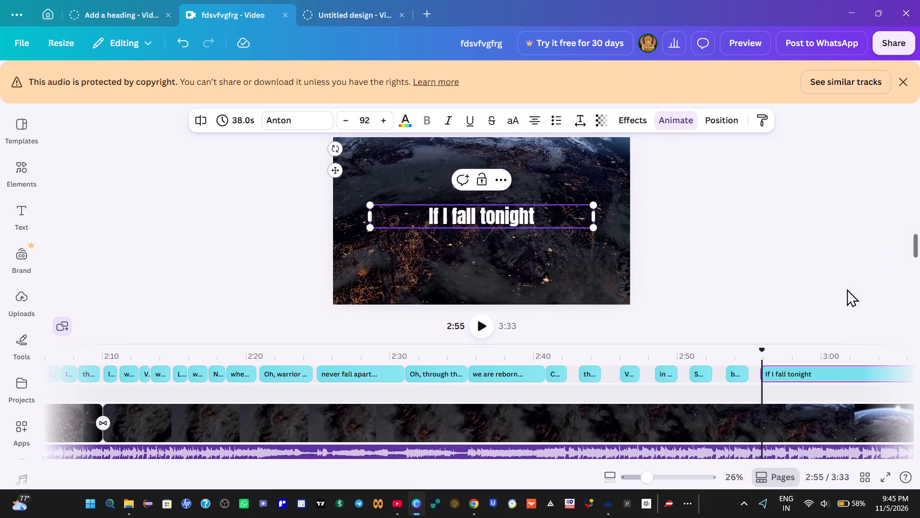
Play the "If I fall tonight" caption from 2:55 and split it at about 2:57, making its first part 1.7 s long.
{"action": "left_click", "coordinate": [751, 355]}
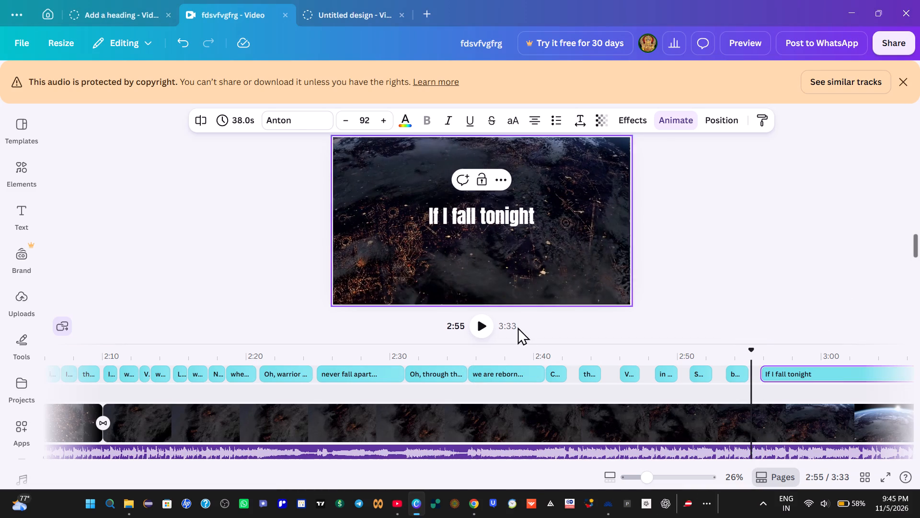
{"action": "left_click", "coordinate": [482, 330]}
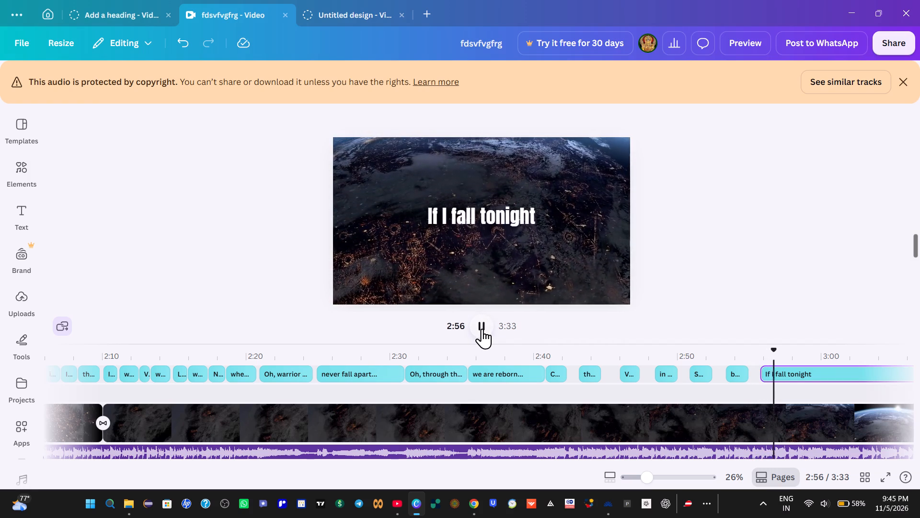
{"action": "left_click", "coordinate": [482, 329]}
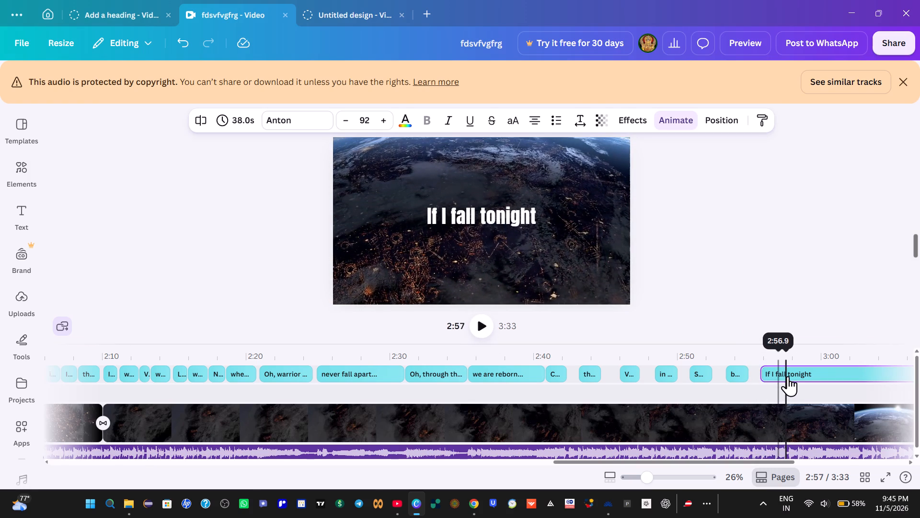
{"action": "right_click", "coordinate": [786, 375]}
{"action": "left_click", "coordinate": [785, 324]}
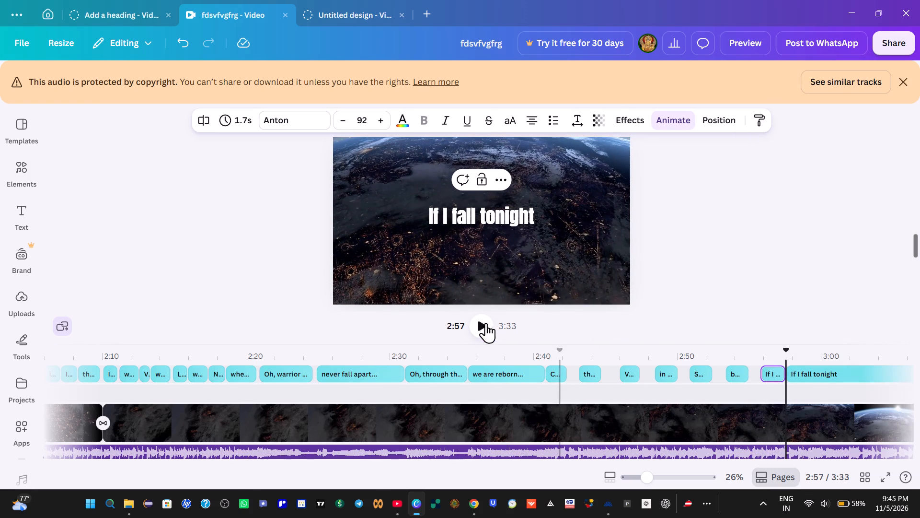
Replay past the split and move the second "If I fall tonight" caption to start at about 2:58.
{"action": "left_click", "coordinate": [481, 323]}
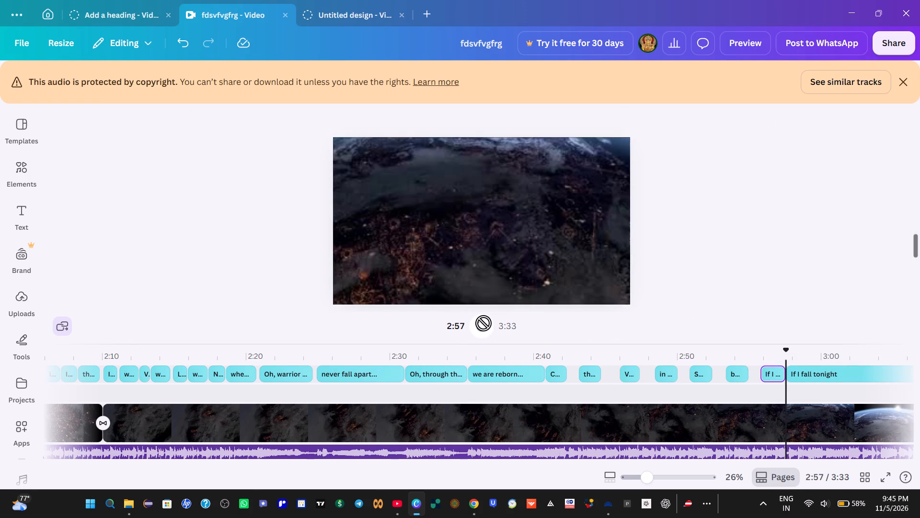
{"action": "left_click", "coordinate": [483, 323]}
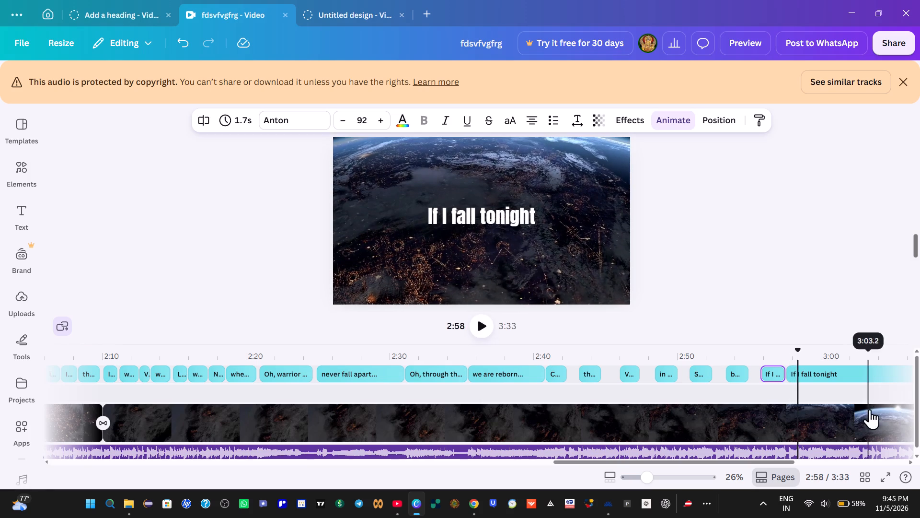
{"action": "left_click_drag", "start_coordinate": [810, 368], "coordinate": [817, 366]}
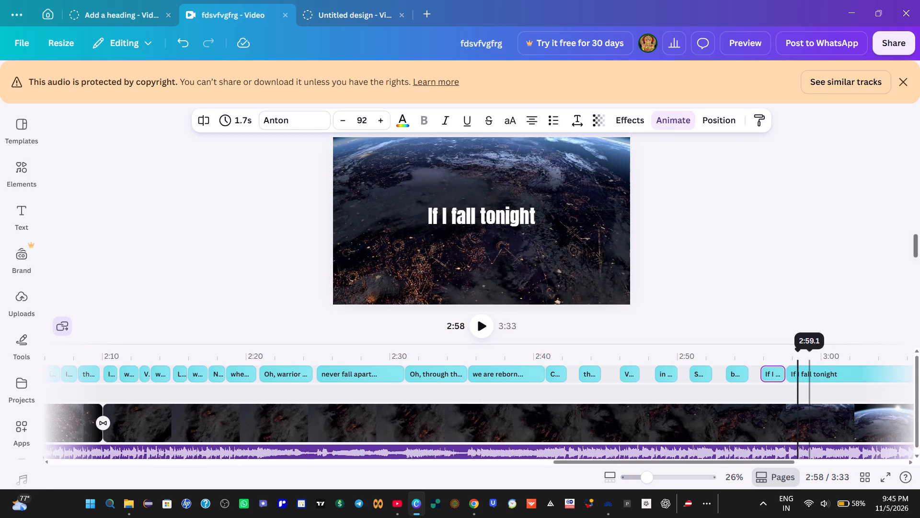
{"action": "left_click_drag", "start_coordinate": [817, 366], "coordinate": [786, 370]}
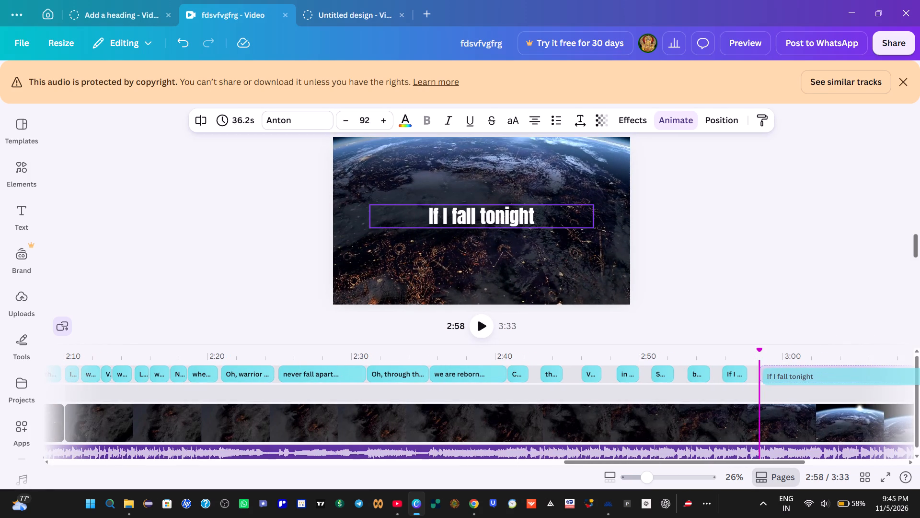
{"action": "left_click_drag", "start_coordinate": [786, 370], "coordinate": [782, 366]}
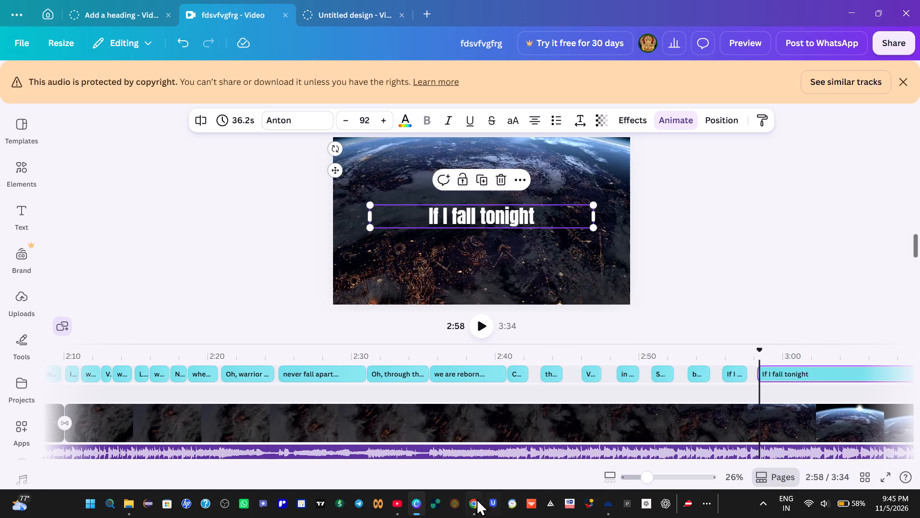
Copy "let the whole world know" from the Google lyrics and replace the text of the Canva caption starting at about 2:58 with it.
{"action": "left_click", "coordinate": [470, 504]}
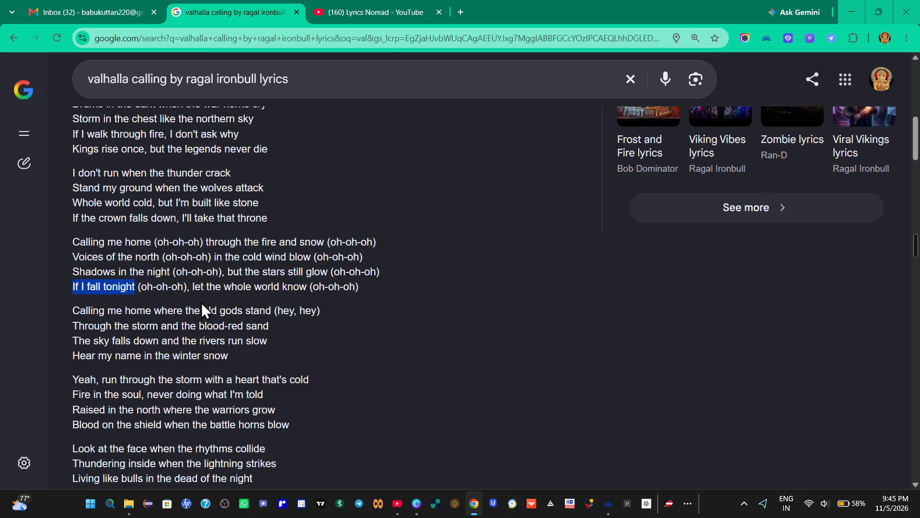
{"action": "left_click_drag", "start_coordinate": [189, 287], "coordinate": [276, 285]}
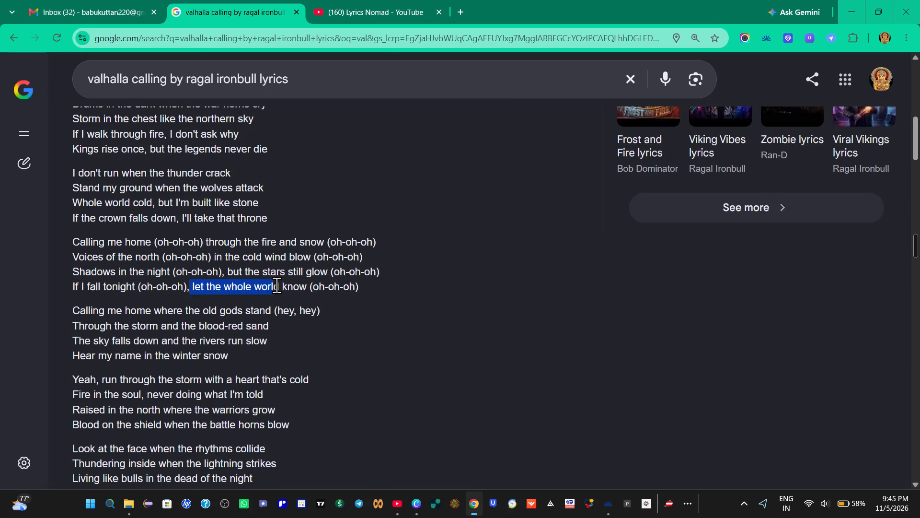
{"action": "left_click_drag", "start_coordinate": [276, 285], "coordinate": [307, 288]}
{"action": "right_click", "coordinate": [285, 288]}
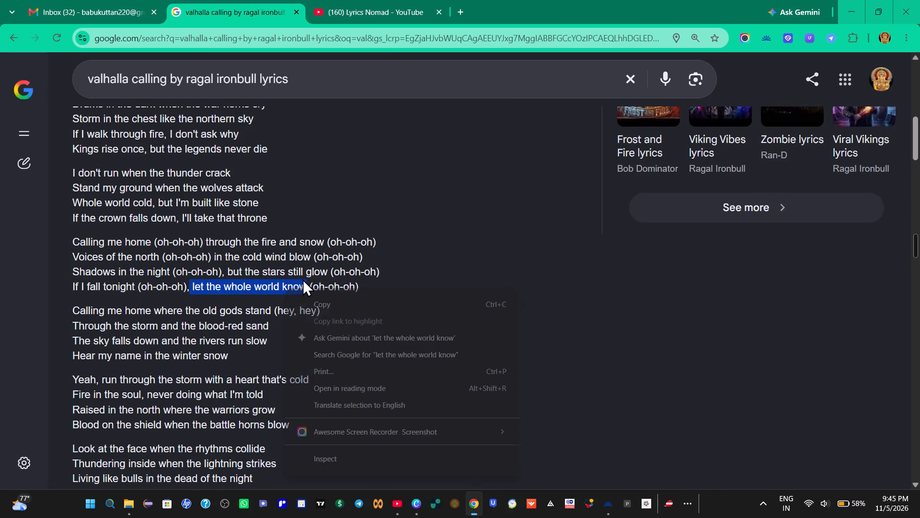
{"action": "left_click", "coordinate": [322, 305]}
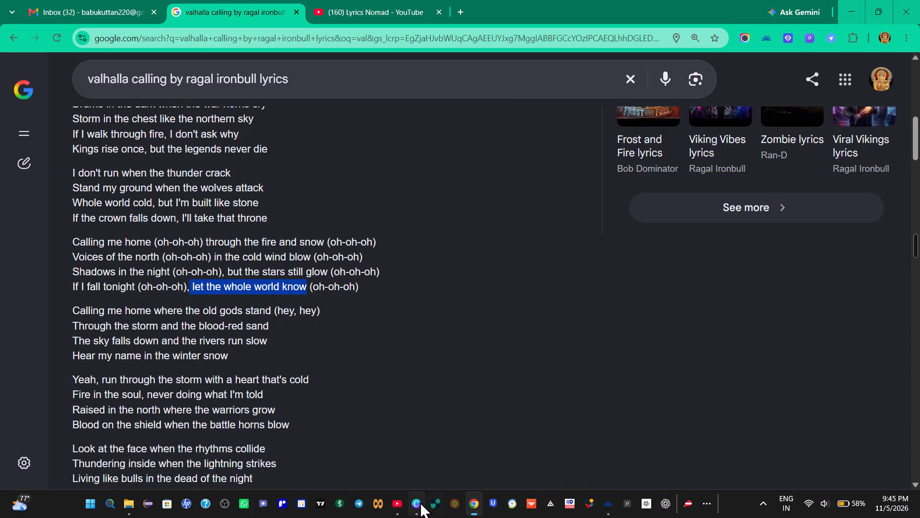
{"action": "left_click", "coordinate": [420, 502]}
{"action": "left_click", "coordinate": [517, 218]}
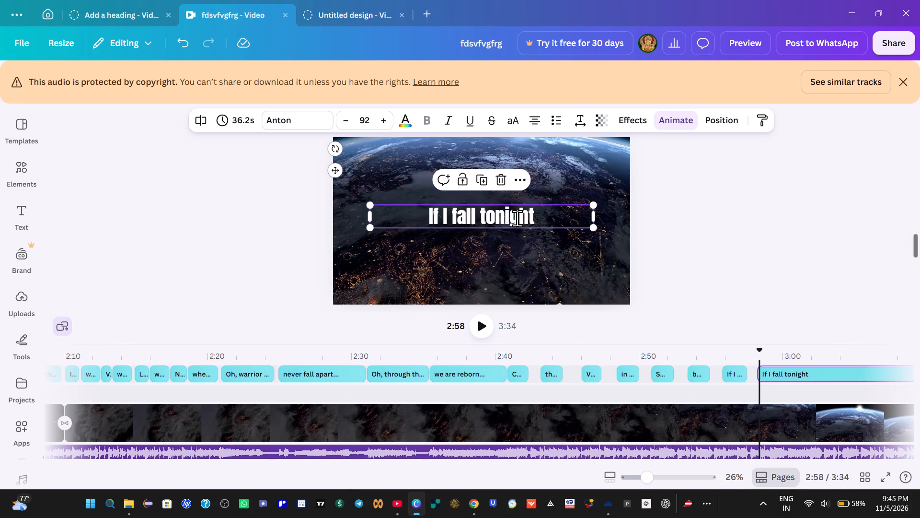
{"action": "key", "text": "BackSpace"}
{"action": "key", "text": "ctrl+v"}
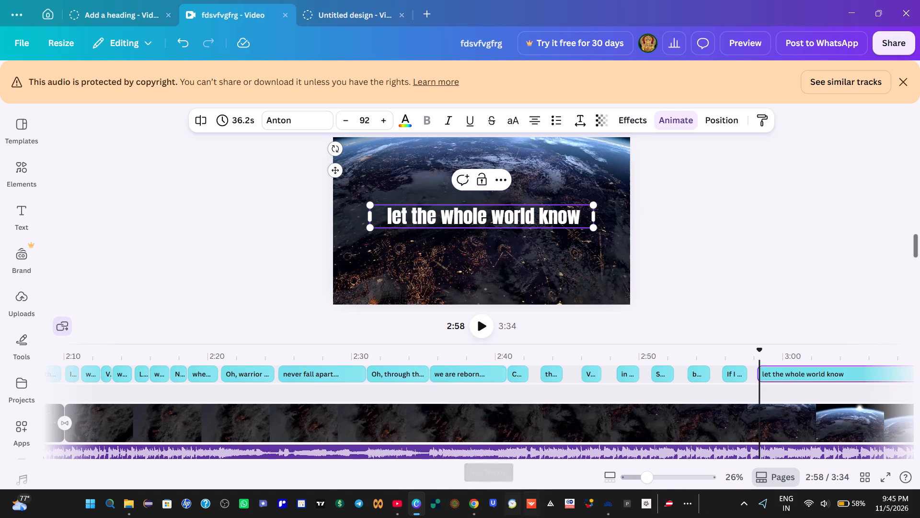
Play the "let the whole world know" caption from 2:58 and split it at about 3:01, making its first part 3.0 s long.
{"action": "left_click", "coordinate": [482, 328]}
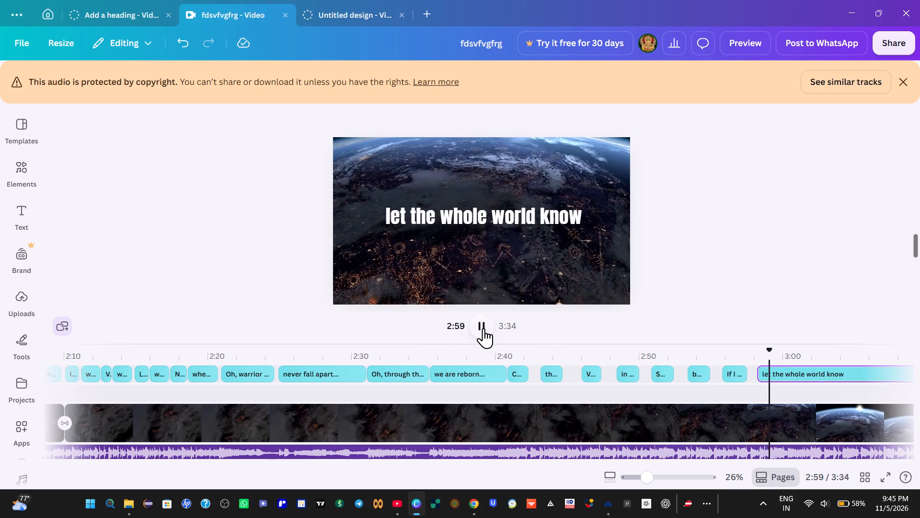
{"action": "left_click", "coordinate": [483, 328]}
{"action": "left_click", "coordinate": [484, 328]}
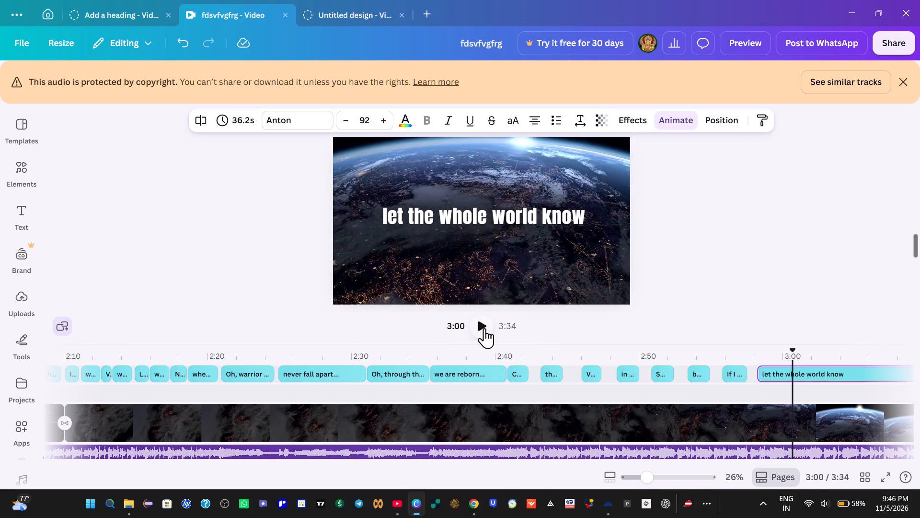
{"action": "left_click", "coordinate": [485, 328]}
{"action": "double_click", "coordinate": [485, 328]}
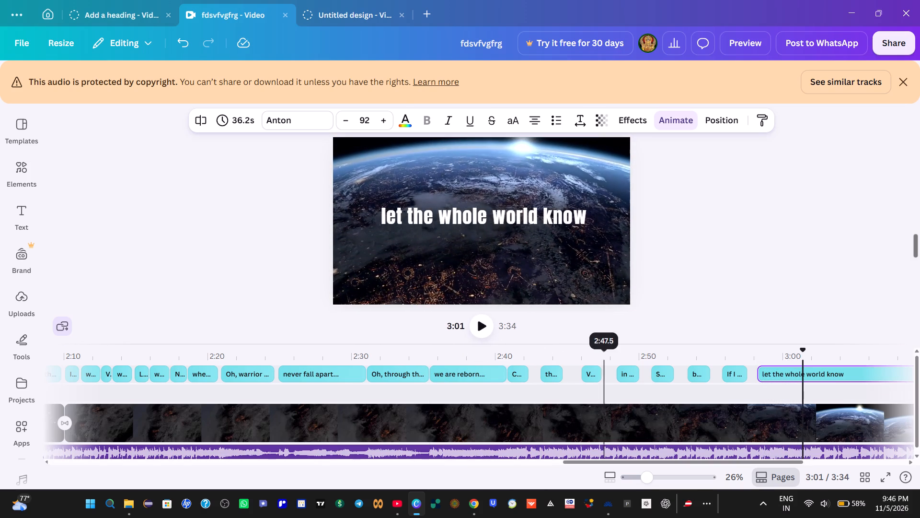
{"action": "key", "text": "Left"}
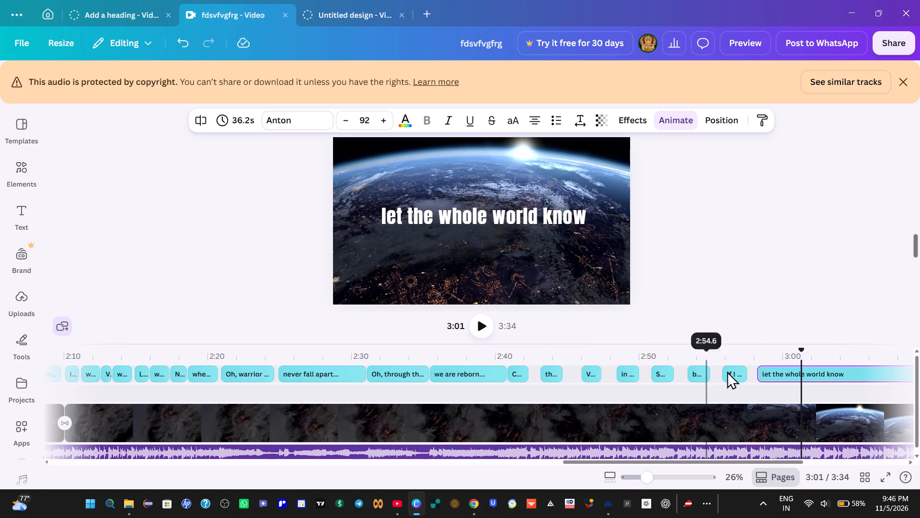
{"action": "right_click", "coordinate": [803, 371]}
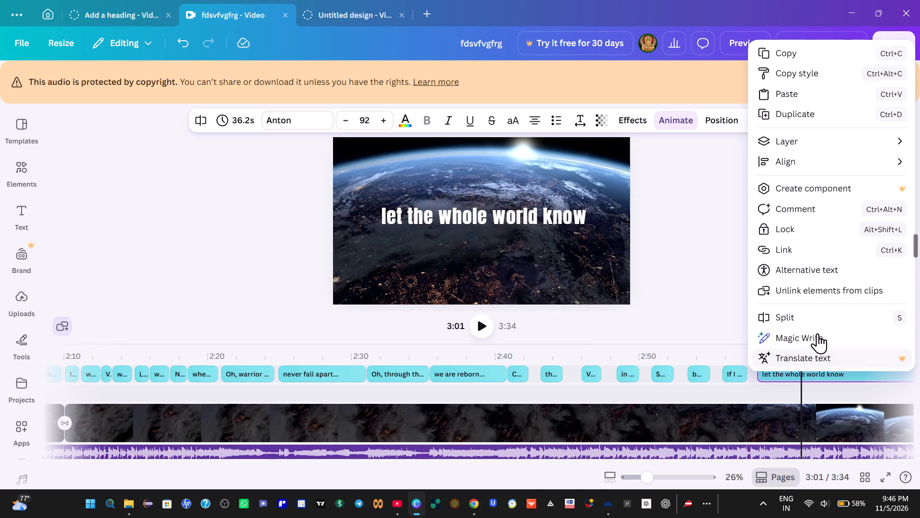
{"action": "left_click", "coordinate": [801, 316]}
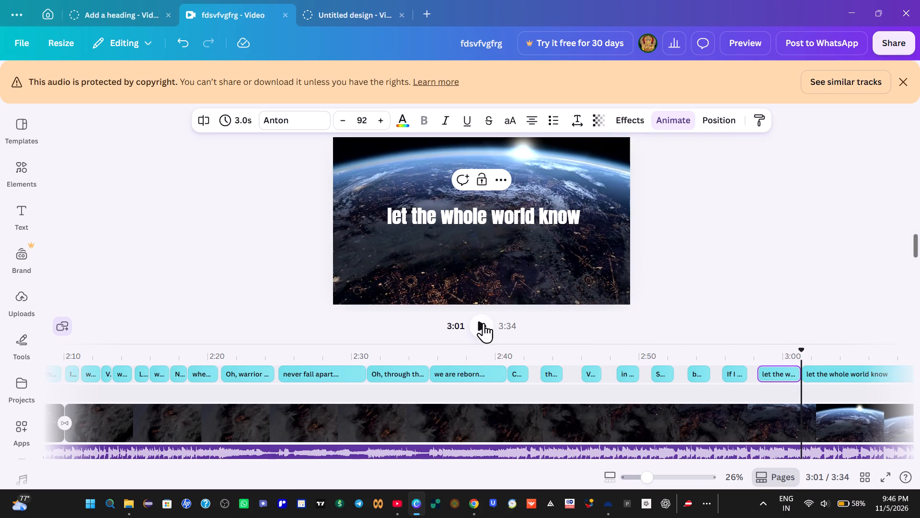
Play briefly past the split, copy "Calling me home" from the Google lyrics, and replace the text of the Canva caption starting at about 3:01.
{"action": "left_click", "coordinate": [483, 323]}
{"action": "left_click", "coordinate": [483, 323]}
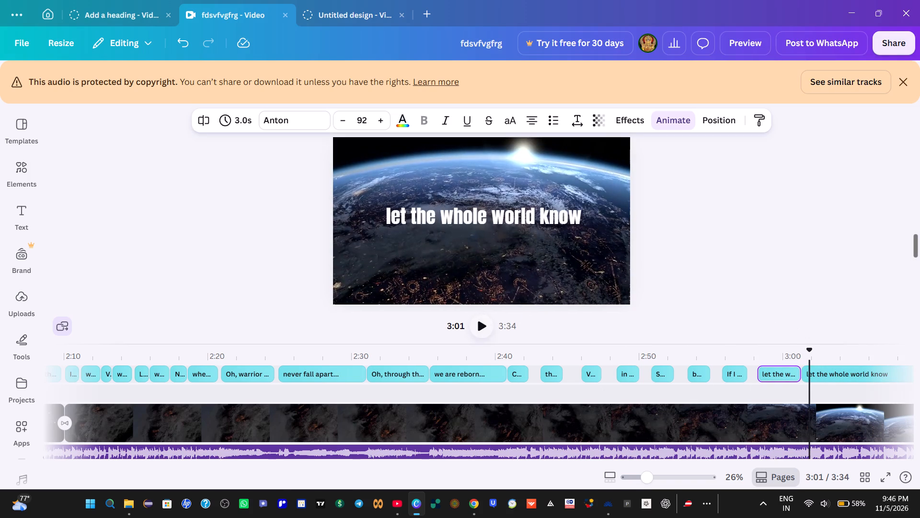
{"action": "left_click", "coordinate": [472, 499]}
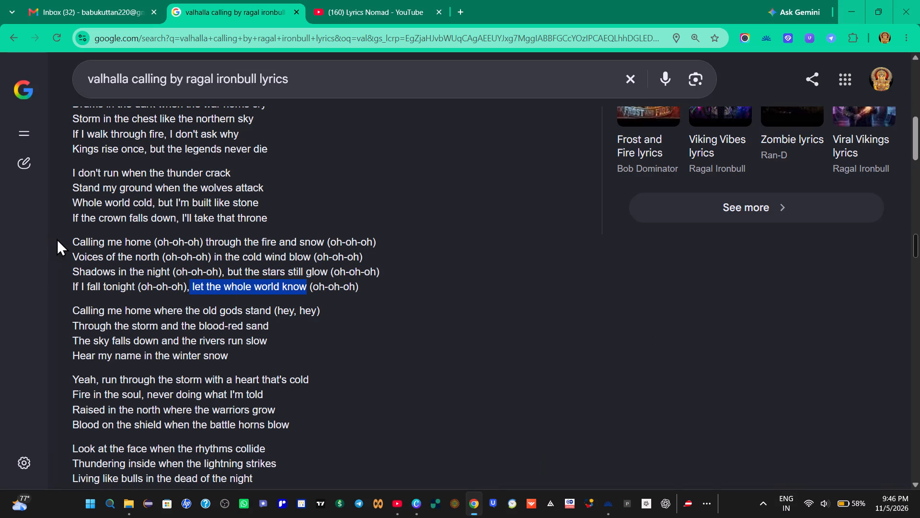
{"action": "left_click_drag", "start_coordinate": [64, 244], "coordinate": [152, 240]}
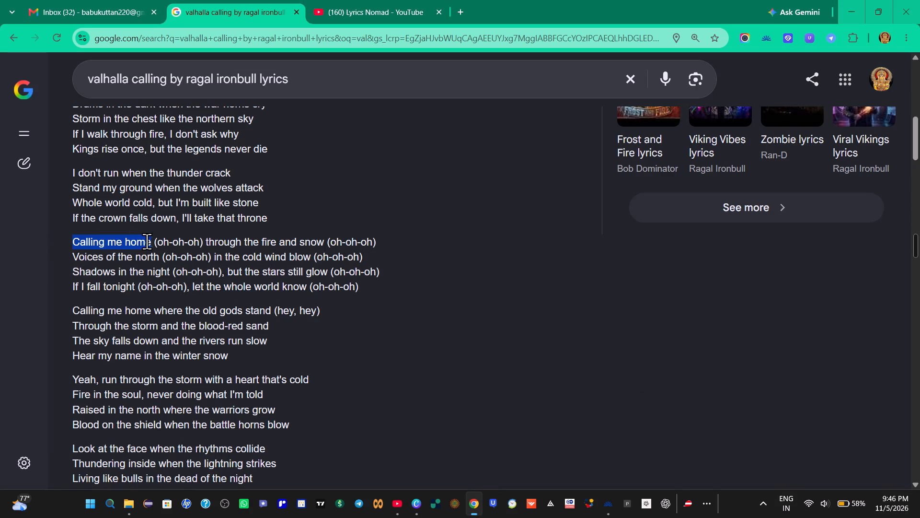
{"action": "right_click", "coordinate": [143, 242]}
{"action": "left_click", "coordinate": [219, 256]}
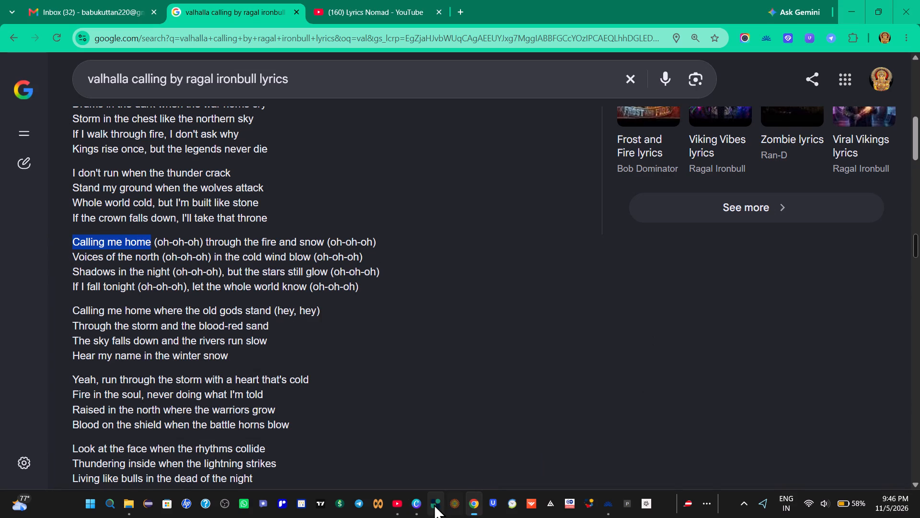
{"action": "left_click", "coordinate": [415, 499]}
{"action": "left_click", "coordinate": [515, 218]}
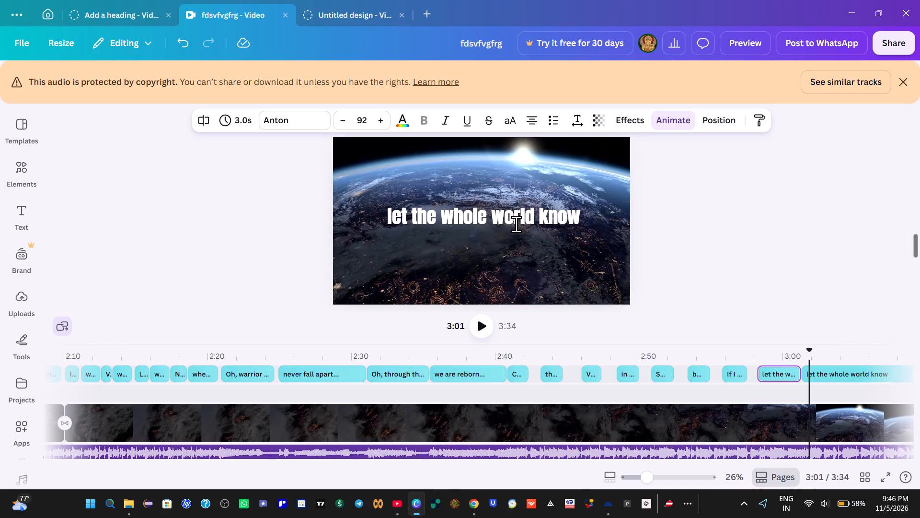
{"action": "left_click", "coordinate": [516, 224]}
{"action": "left_click", "coordinate": [513, 244]}
{"action": "double_click", "coordinate": [528, 215]}
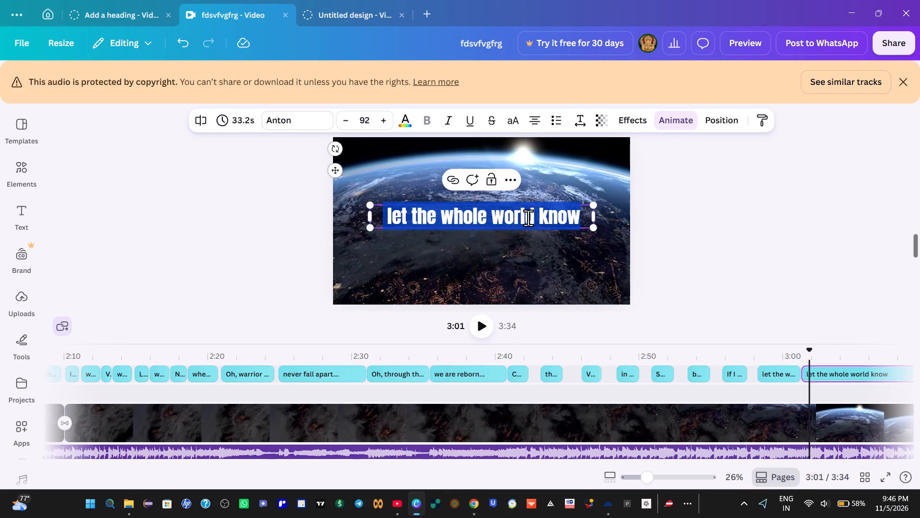
{"action": "key", "text": "BackSpace"}
{"action": "key", "text": "ctrl+v"}
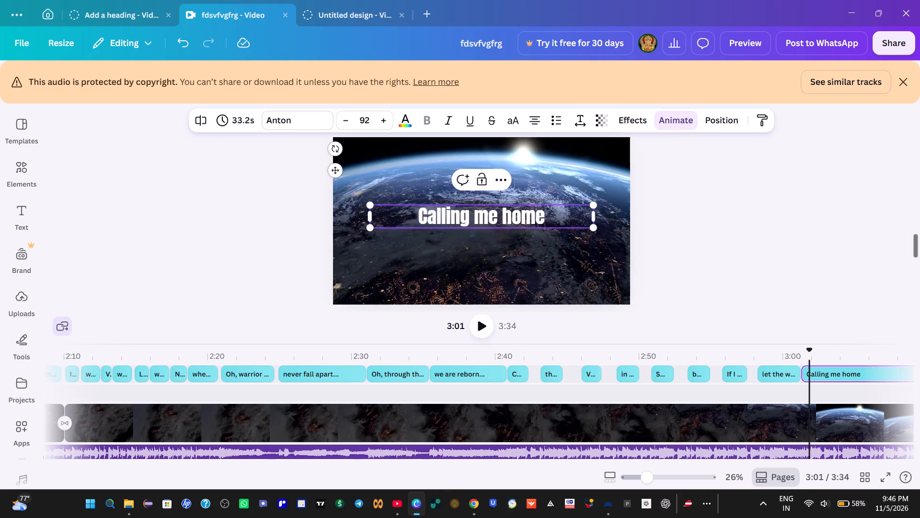
Replay from the "let the whole world know" caption into "Calling me home" and split the latter at about 3:02.
{"action": "left_click", "coordinate": [775, 356]}
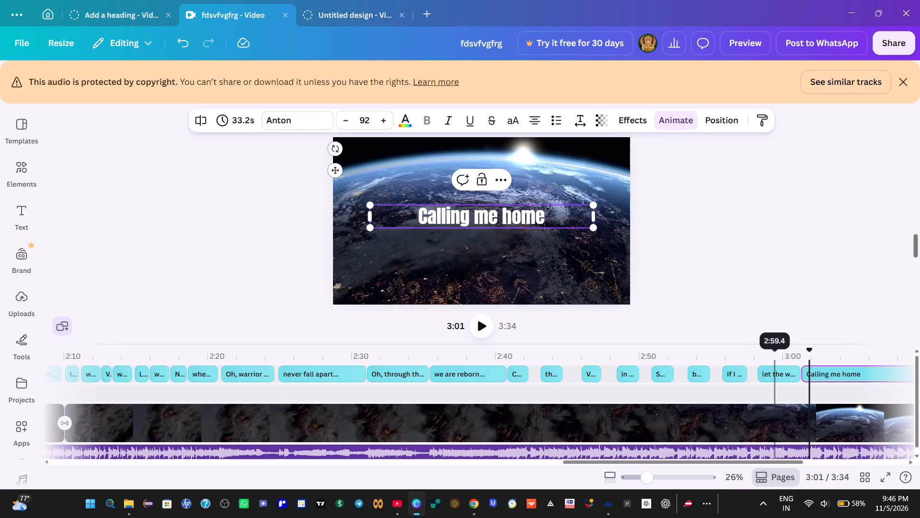
{"action": "left_click", "coordinate": [483, 328]}
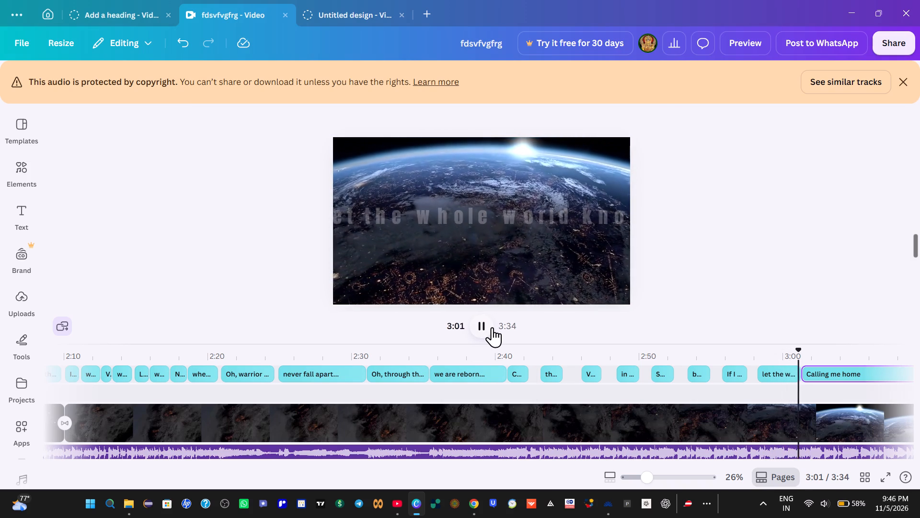
{"action": "left_click", "coordinate": [486, 326]}
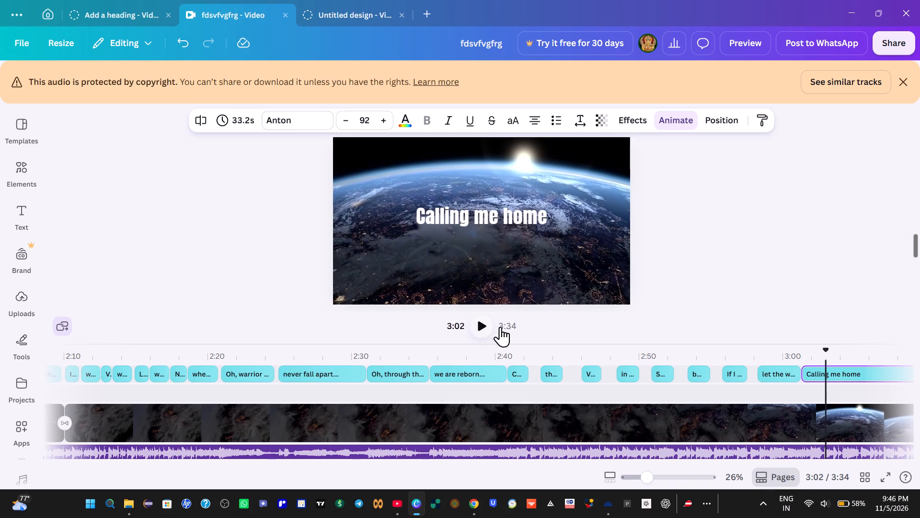
{"action": "left_click", "coordinate": [768, 372]}
{"action": "left_click", "coordinate": [479, 324]}
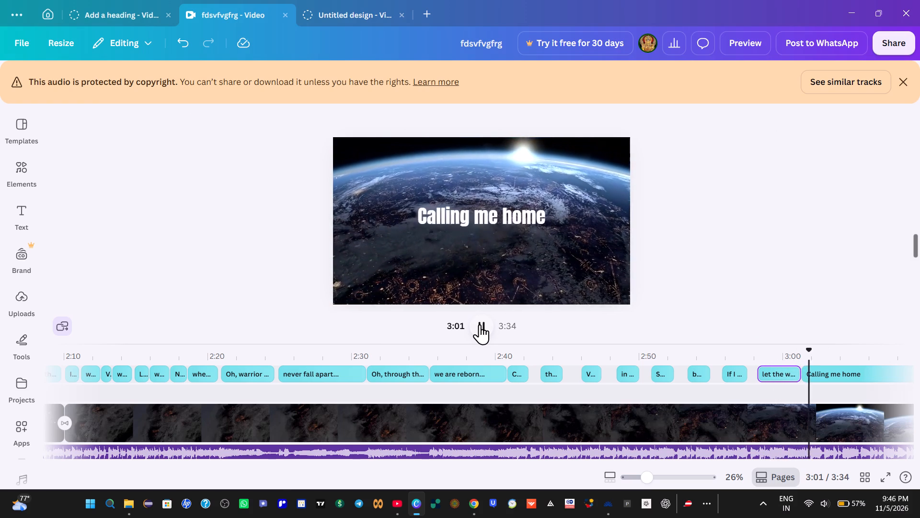
{"action": "left_click", "coordinate": [480, 324]}
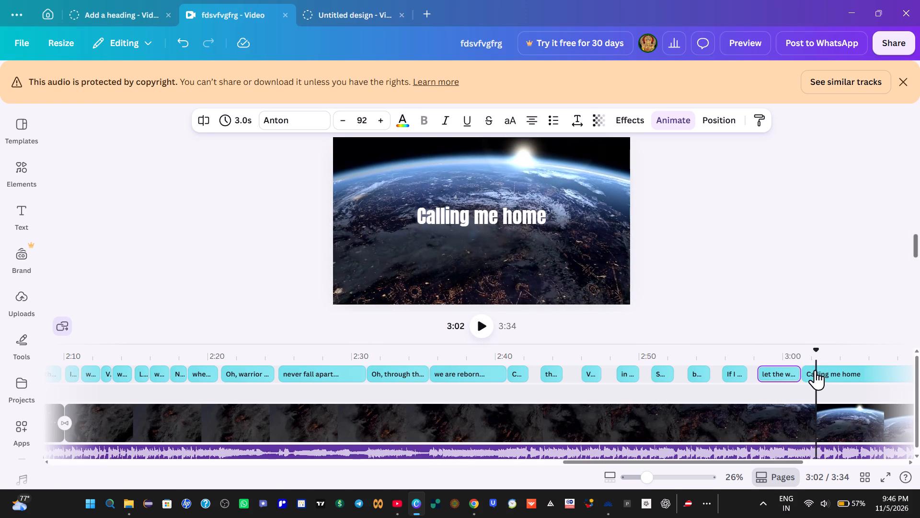
{"action": "right_click", "coordinate": [817, 371]}
{"action": "left_click", "coordinate": [796, 327]}
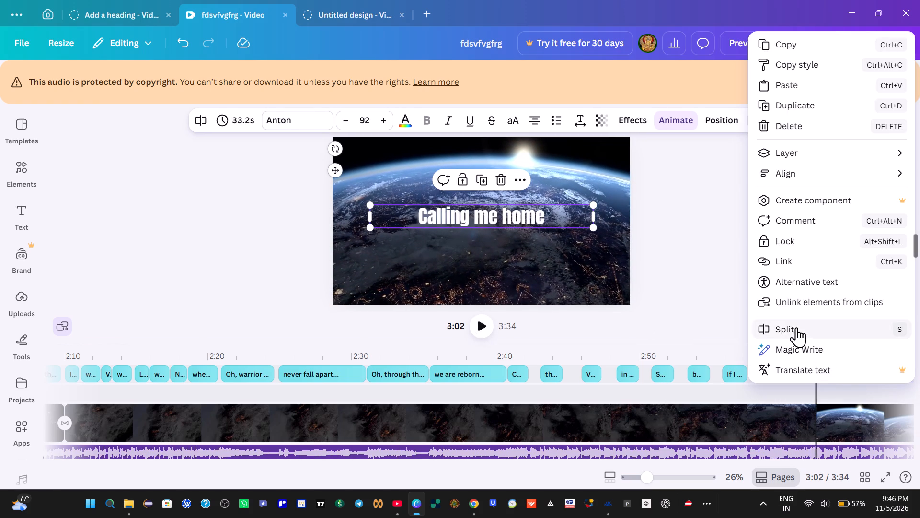
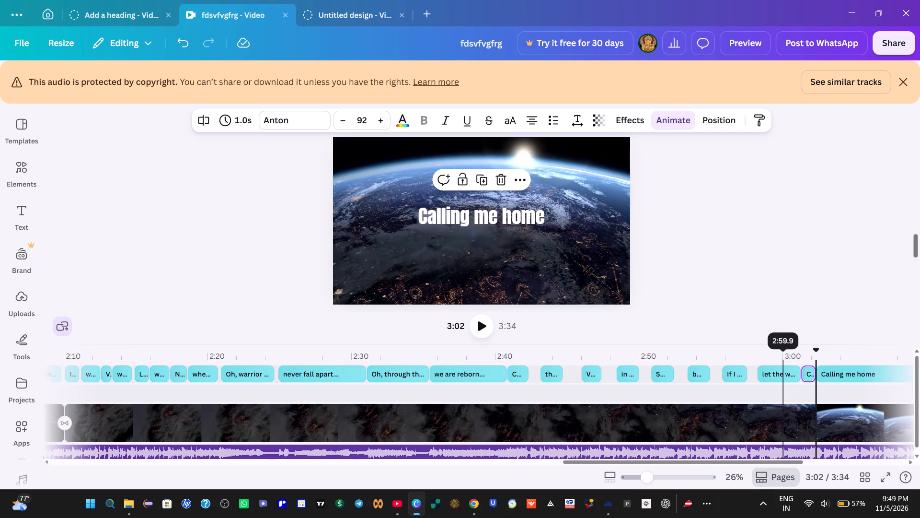
Replay the "let the whole world know" caption into "Calling me home" in the Canva video to check the timing around 3:02.
{"action": "left_click", "coordinate": [773, 360]}
{"action": "left_click", "coordinate": [482, 331]}
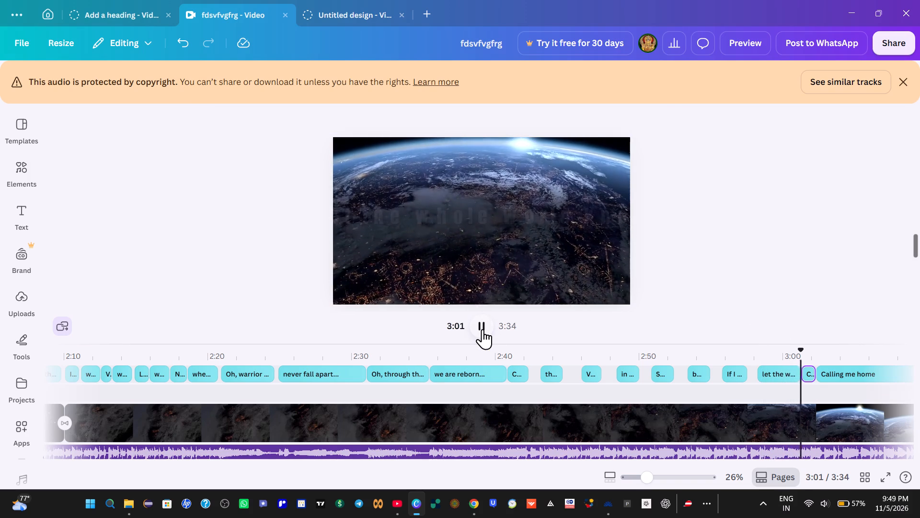
{"action": "left_click", "coordinate": [483, 329]}
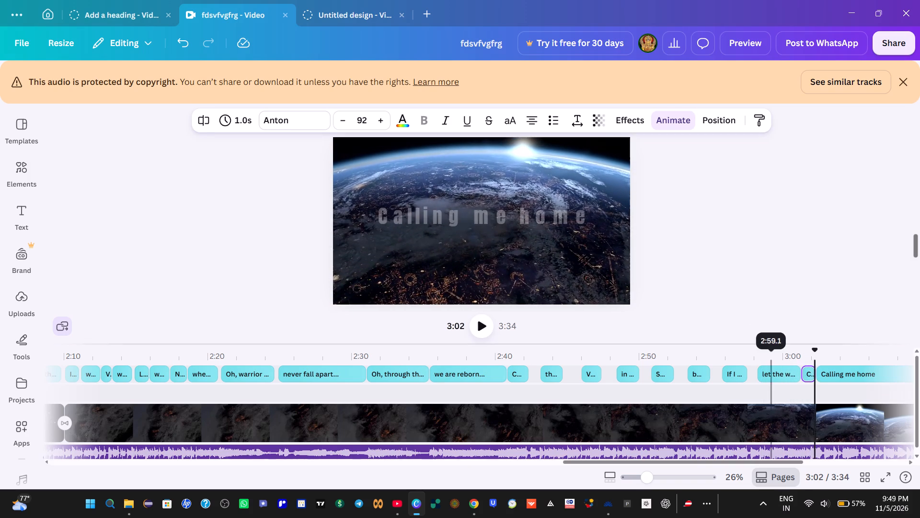
{"action": "left_click", "coordinate": [762, 366]}
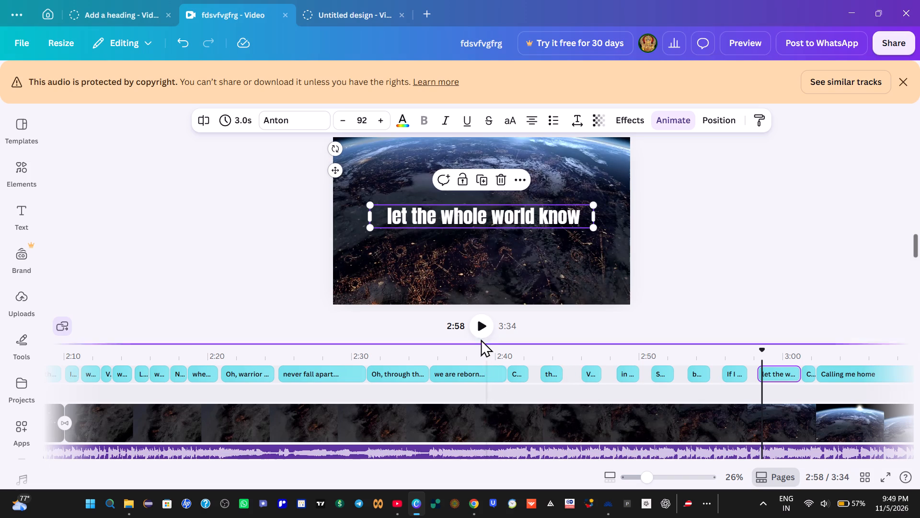
{"action": "left_click", "coordinate": [481, 329]}
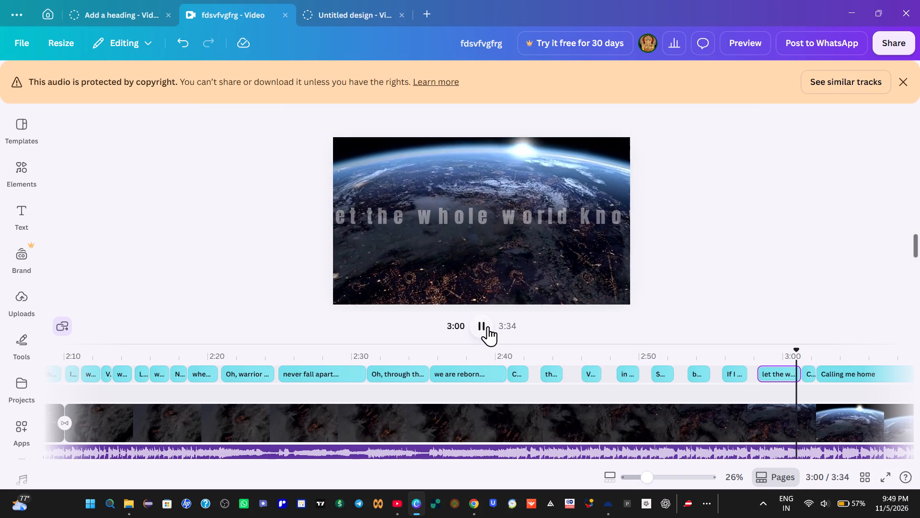
{"action": "left_click", "coordinate": [484, 326]}
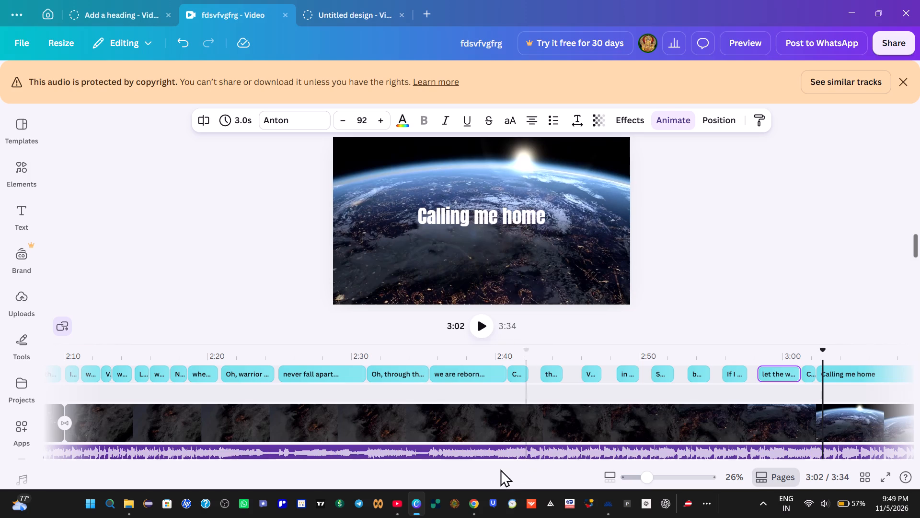
Play the YouTube lyric video from about 2:45, and again from 3:01, to check which lyric follows "Calling me home".
{"action": "left_click", "coordinate": [470, 514]}
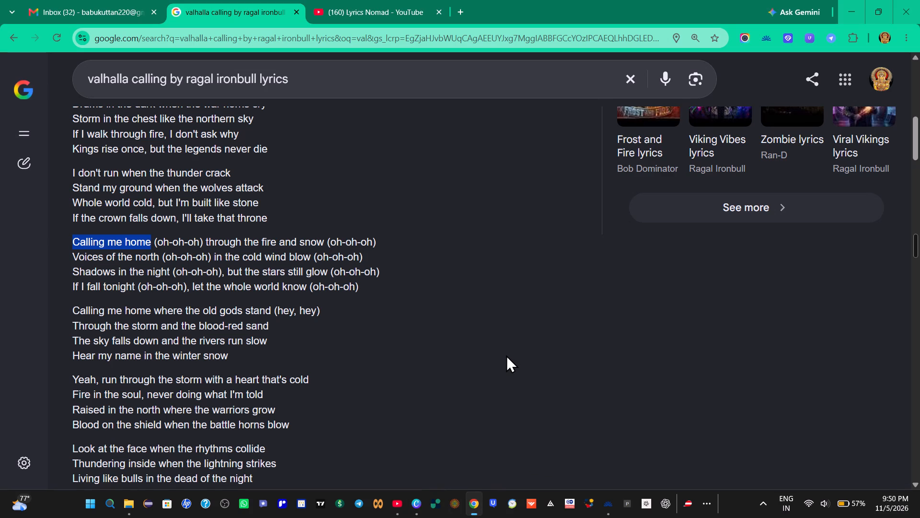
{"action": "left_click", "coordinate": [399, 502]}
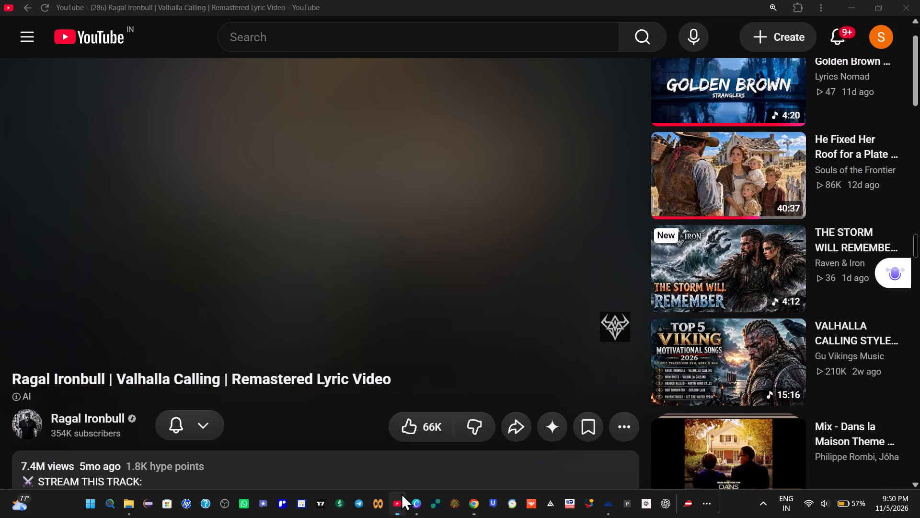
{"action": "left_click", "coordinate": [414, 266]}
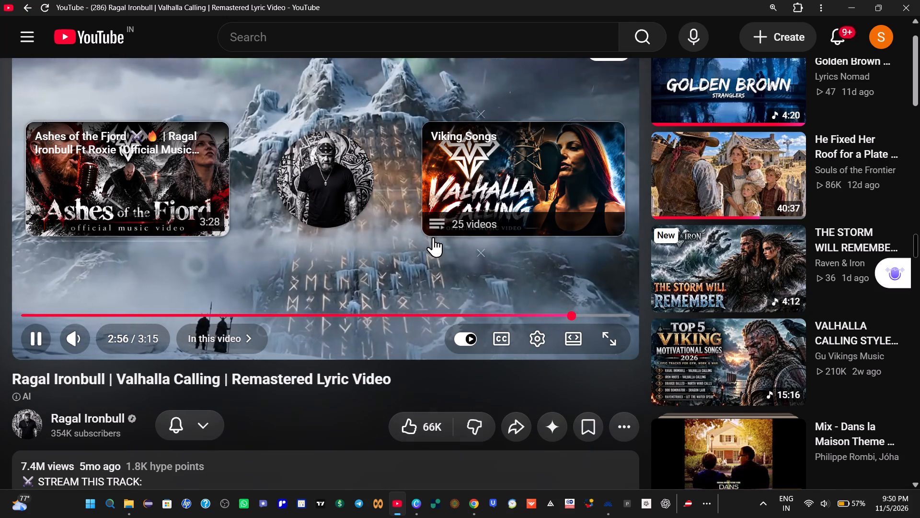
{"action": "left_click", "coordinate": [348, 261]}
{"action": "left_click", "coordinate": [538, 313]}
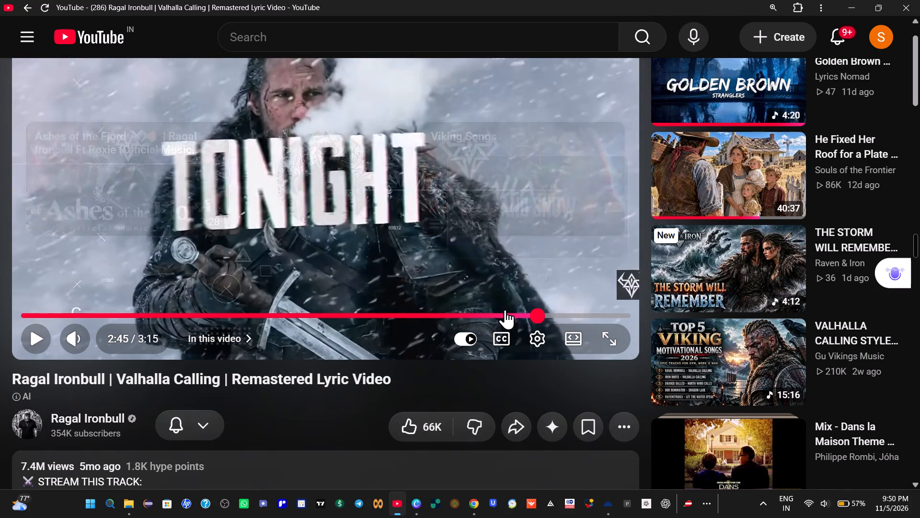
{"action": "left_click", "coordinate": [387, 266]}
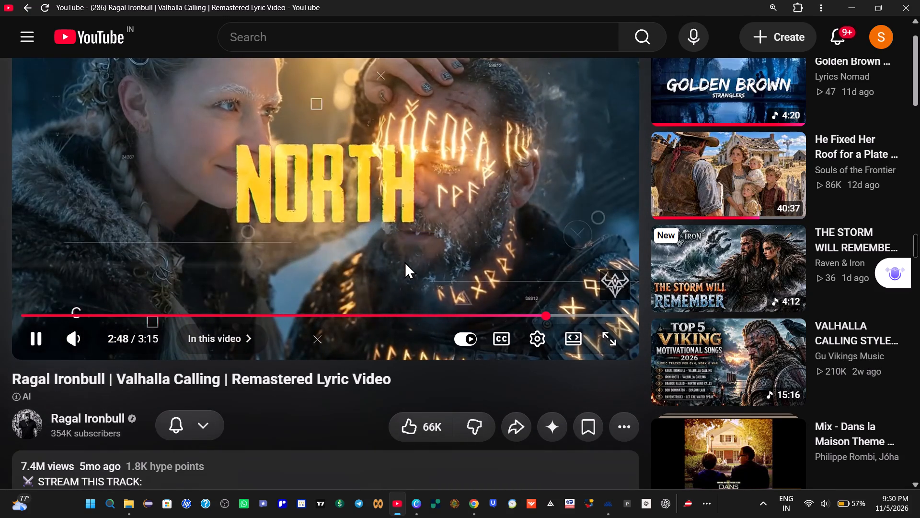
{"action": "left_click", "coordinate": [408, 261]}
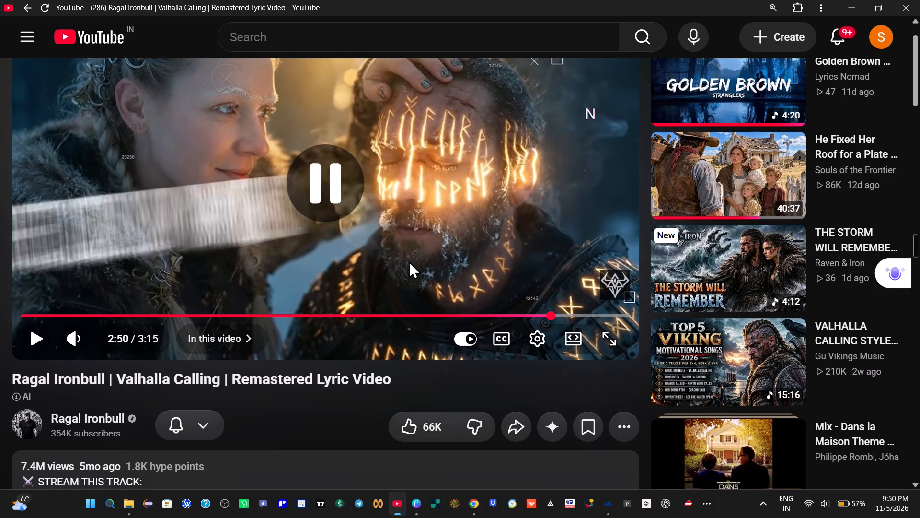
{"action": "left_click", "coordinate": [417, 507]}
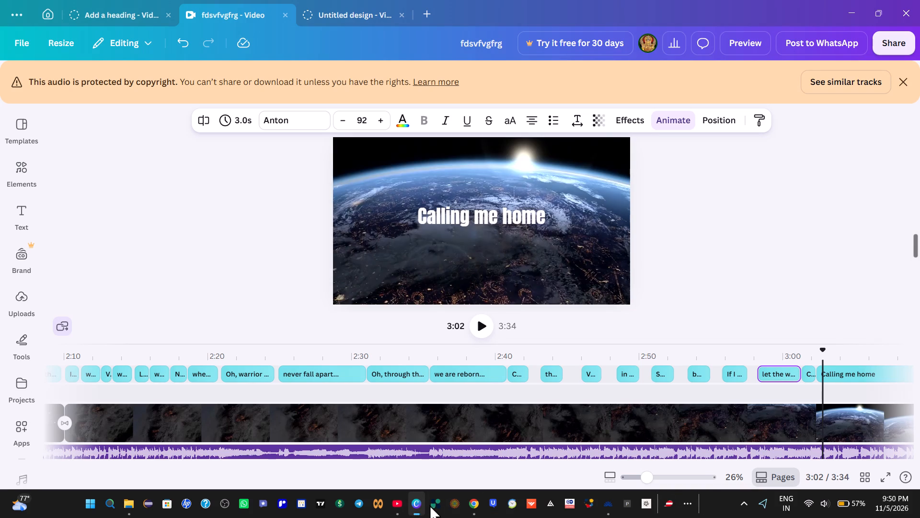
{"action": "left_click", "coordinate": [472, 501]}
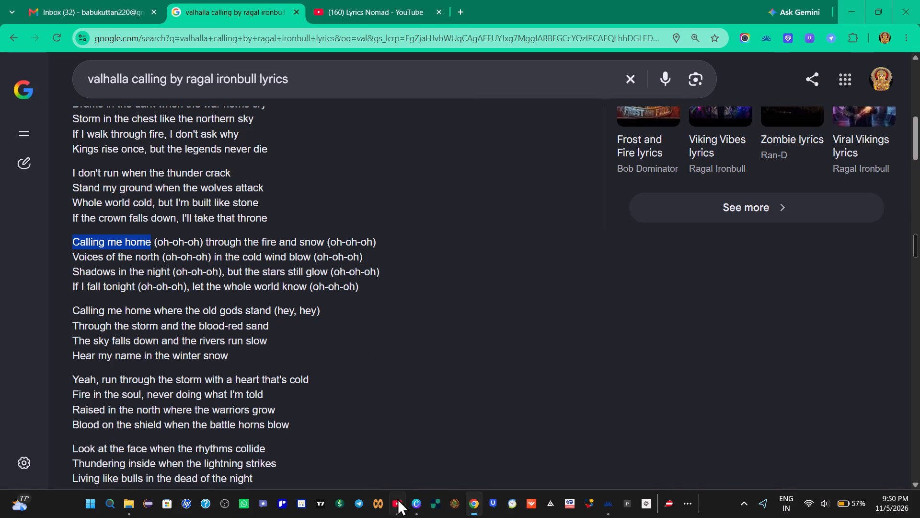
{"action": "left_click", "coordinate": [396, 499]}
{"action": "left_click", "coordinate": [375, 224]}
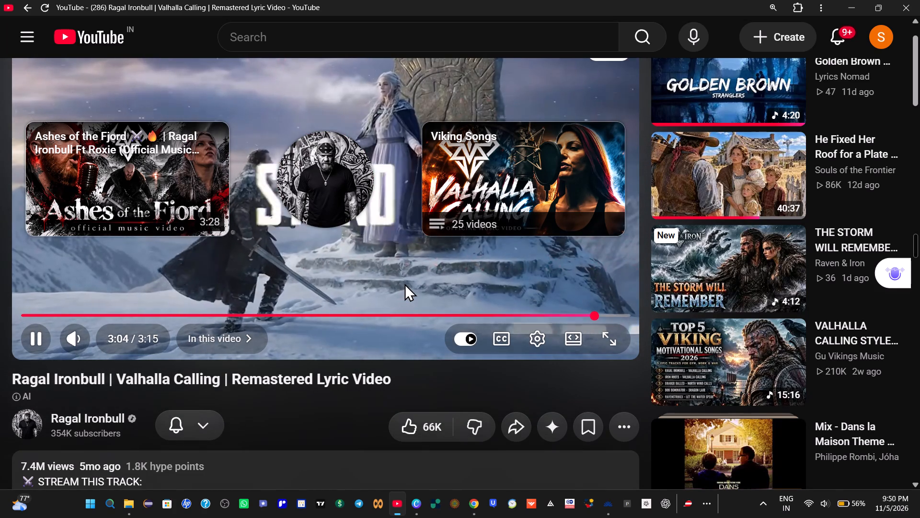
{"action": "left_click", "coordinate": [404, 283]}
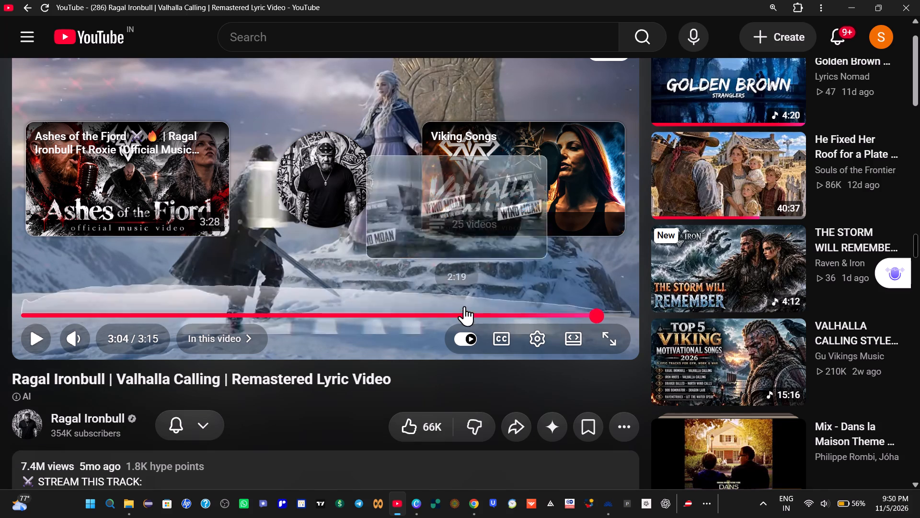
{"action": "left_click", "coordinate": [588, 316]}
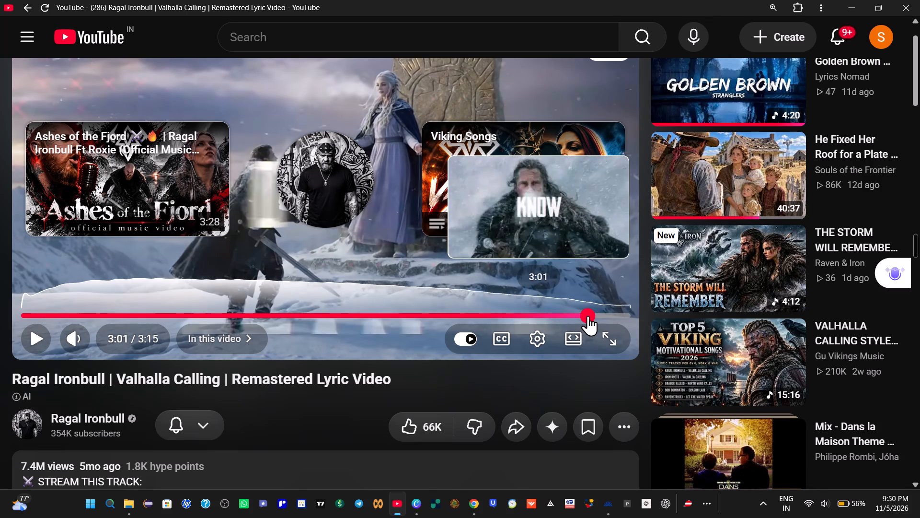
{"action": "left_click", "coordinate": [493, 281]}
{"action": "left_click", "coordinate": [493, 281]}
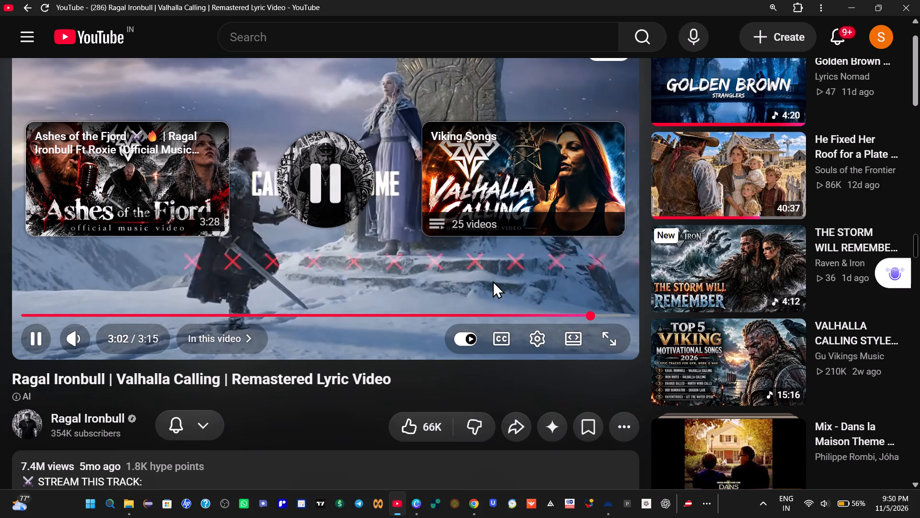
{"action": "left_click", "coordinate": [494, 280]}
{"action": "left_click", "coordinate": [494, 280]}
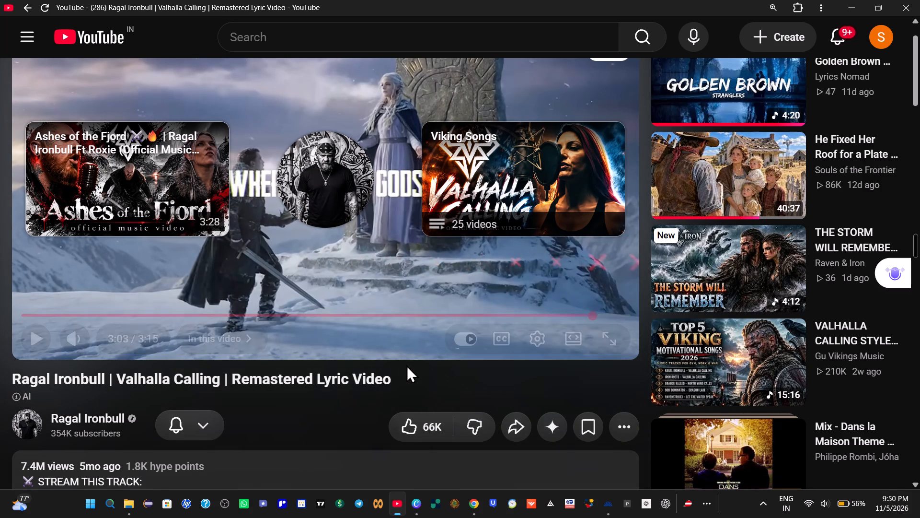
Copy "where the old gods stand" from the Google lyrics and replace the text of the Canva caption starting at about 3:02 with it.
{"action": "left_click", "coordinate": [476, 504]}
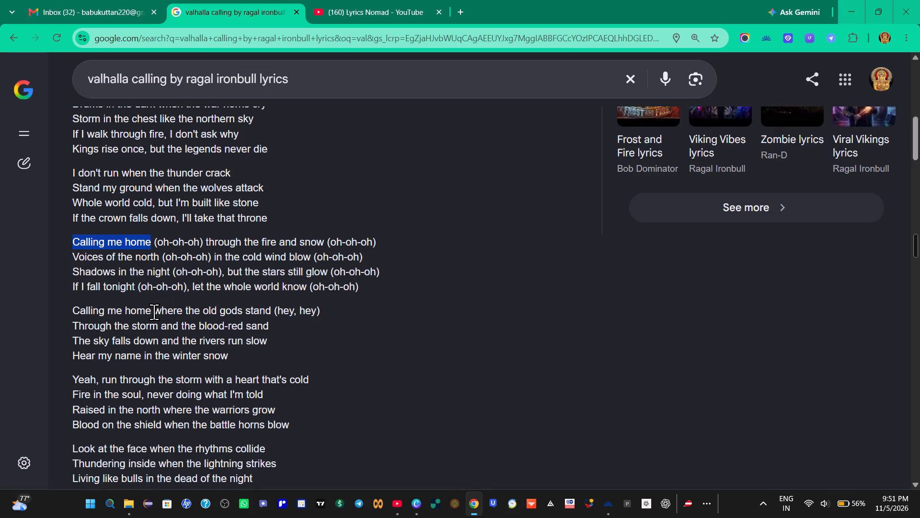
{"action": "left_click_drag", "start_coordinate": [154, 312], "coordinate": [272, 312]}
{"action": "right_click", "coordinate": [260, 312]}
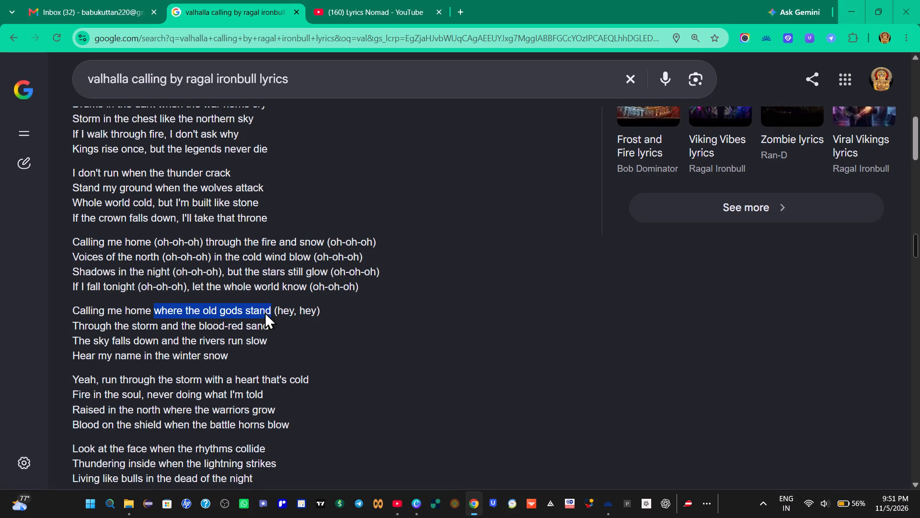
{"action": "left_click", "coordinate": [309, 148]}
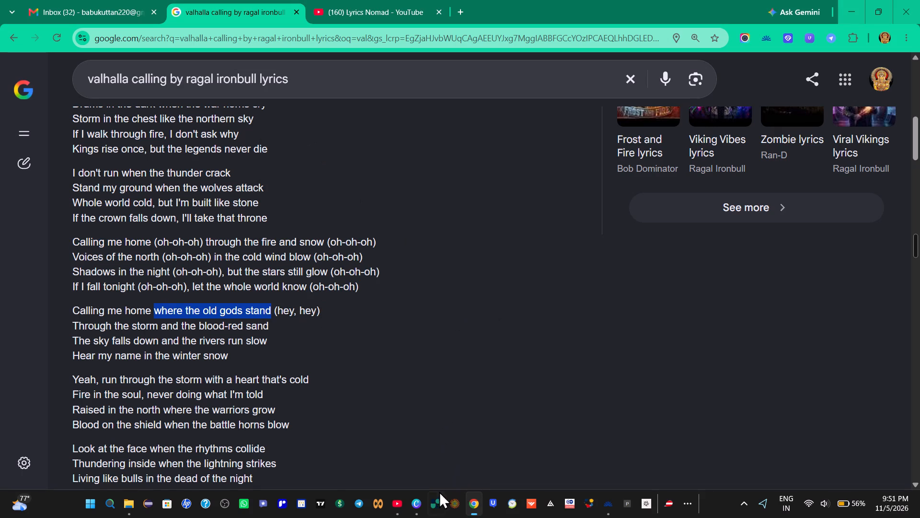
{"action": "left_click", "coordinate": [419, 501]}
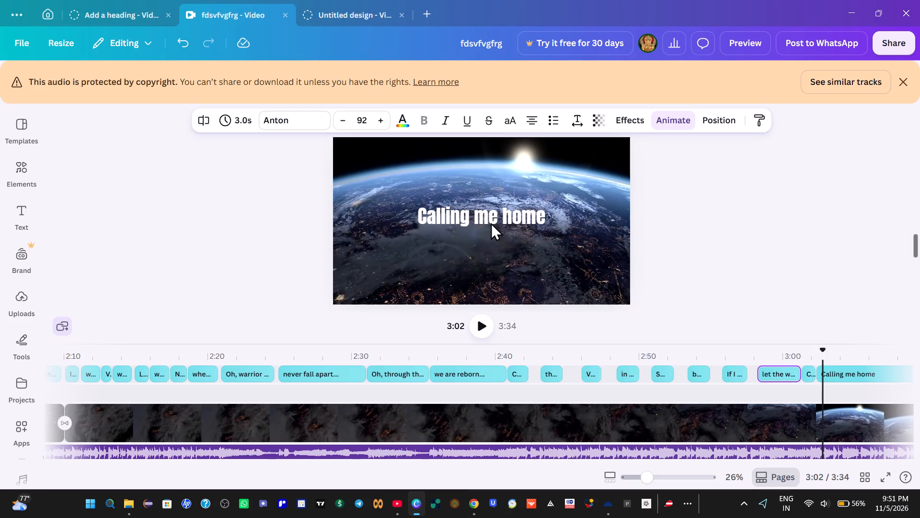
{"action": "left_click", "coordinate": [491, 221]}
{"action": "left_click", "coordinate": [491, 221]}
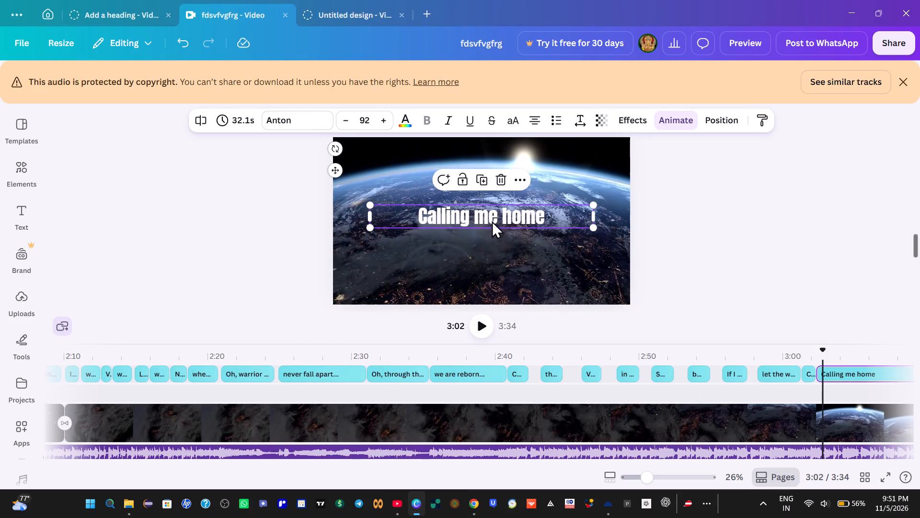
{"action": "key", "text": "BackSpace"}
{"action": "key", "text": "ctrl+v"}
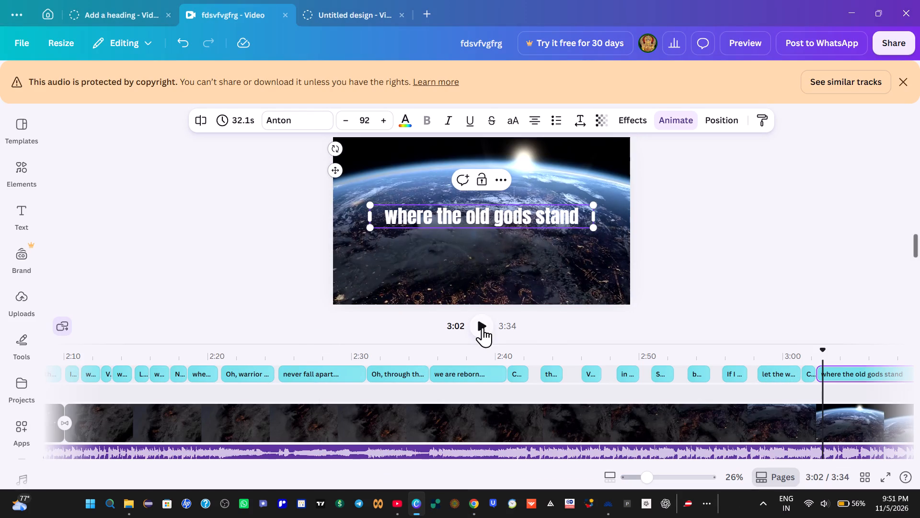
Replay from about 2:59 into "where the old gods stand" and split that caption at about 3:03, making its first part 1.2 s long.
{"action": "left_click", "coordinate": [782, 363]}
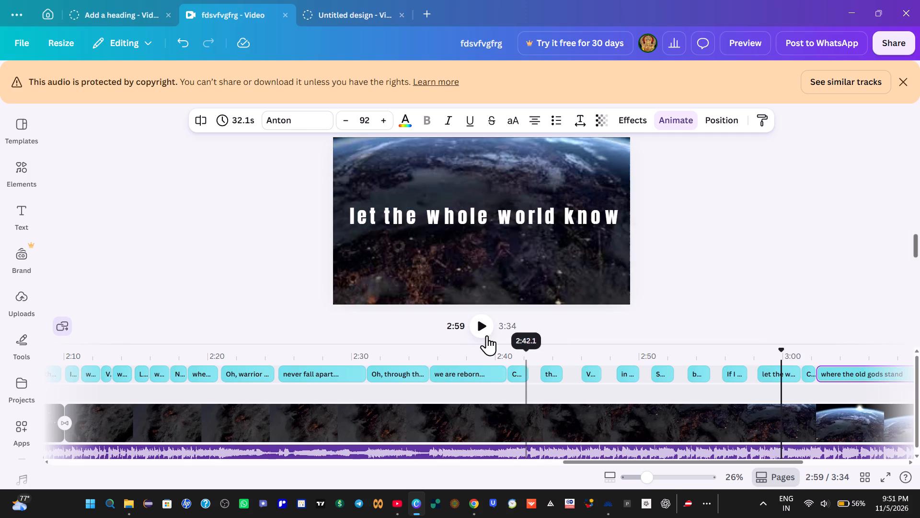
{"action": "left_click", "coordinate": [482, 326]}
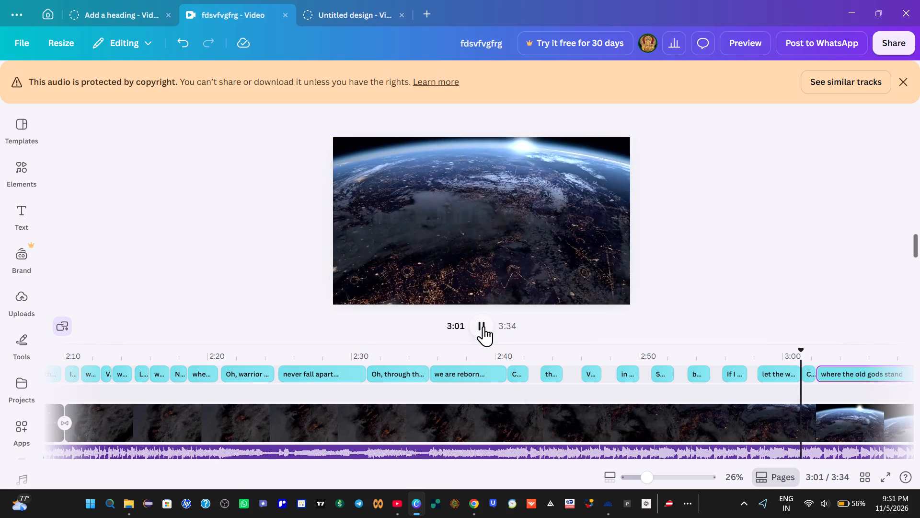
{"action": "left_click", "coordinate": [484, 326]}
{"action": "left_click", "coordinate": [768, 351]}
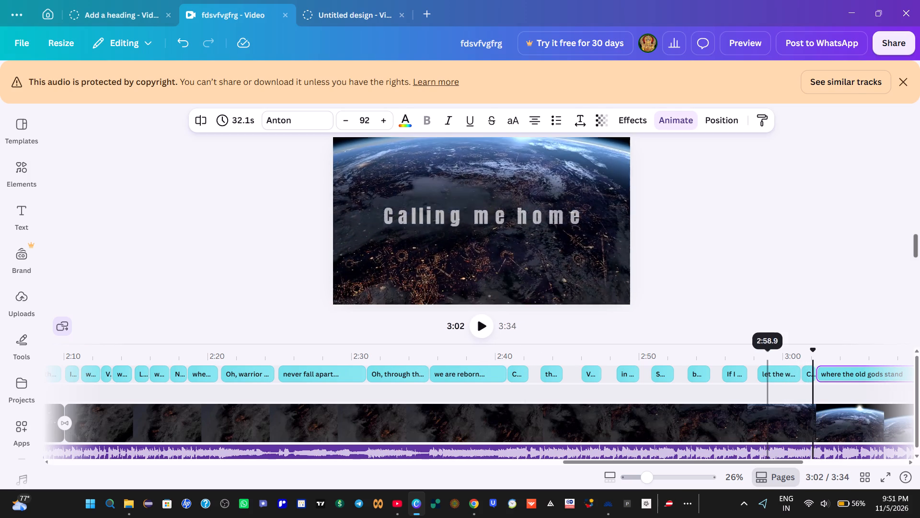
{"action": "left_click", "coordinate": [478, 324]}
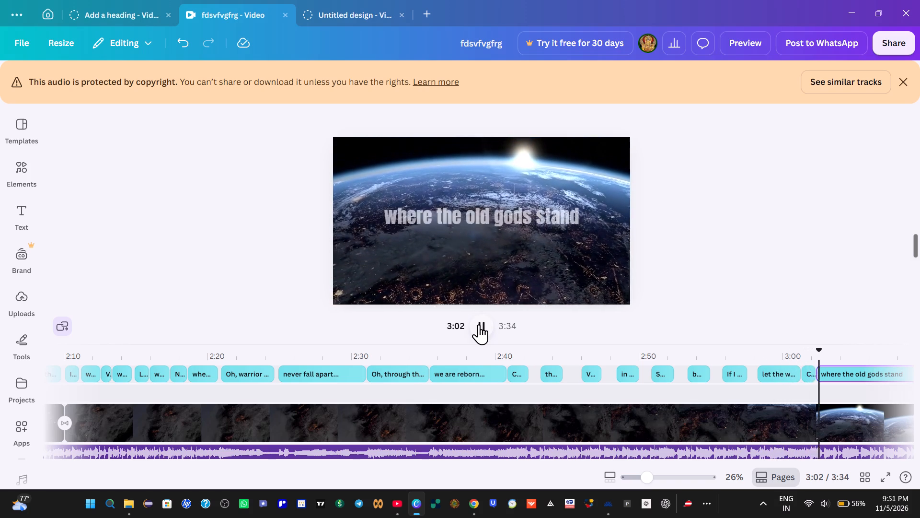
{"action": "left_click", "coordinate": [479, 324]}
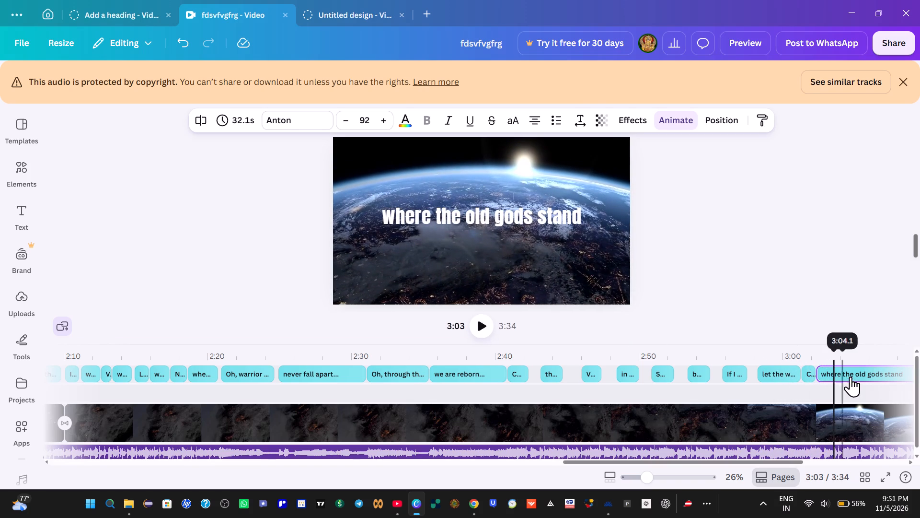
{"action": "right_click", "coordinate": [833, 372]}
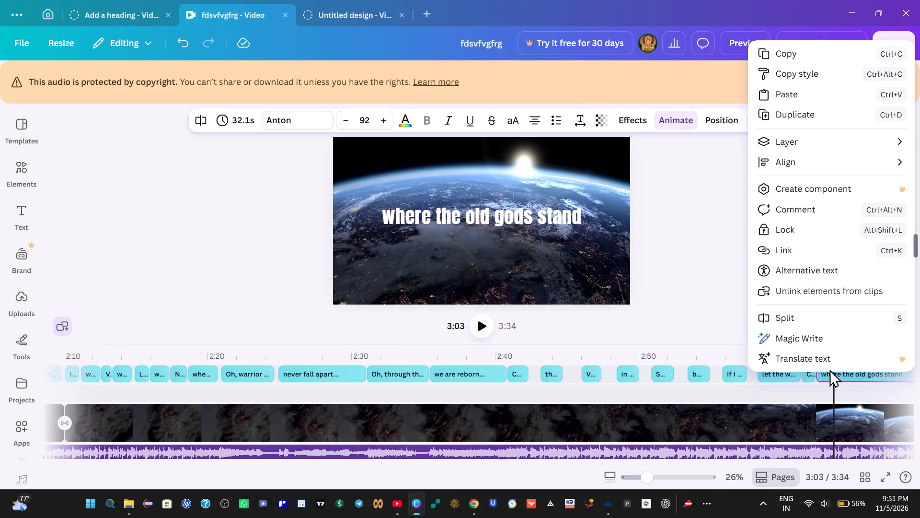
{"action": "left_click", "coordinate": [792, 321]}
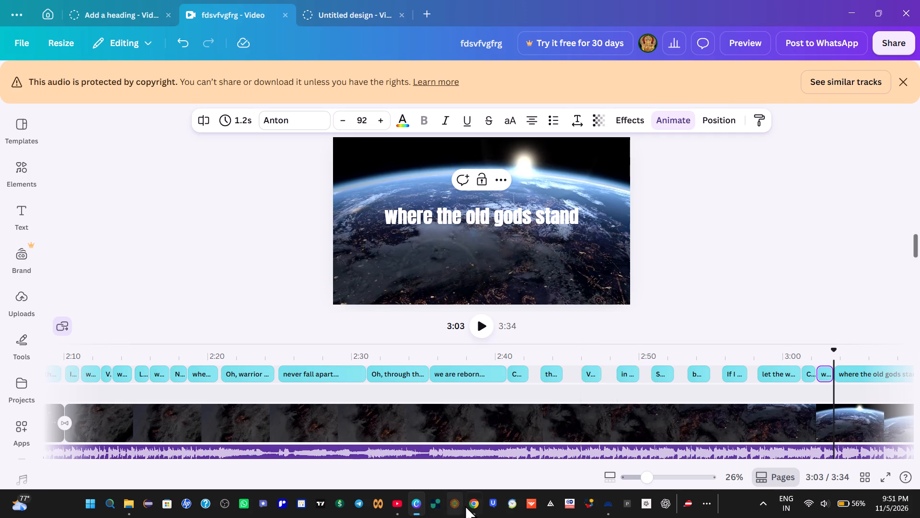
Copy "Through the storm" from the Google lyrics and replace the text of the Canva caption starting at about 3:03 with it.
{"action": "left_click", "coordinate": [472, 503]}
{"action": "left_click", "coordinate": [408, 303]}
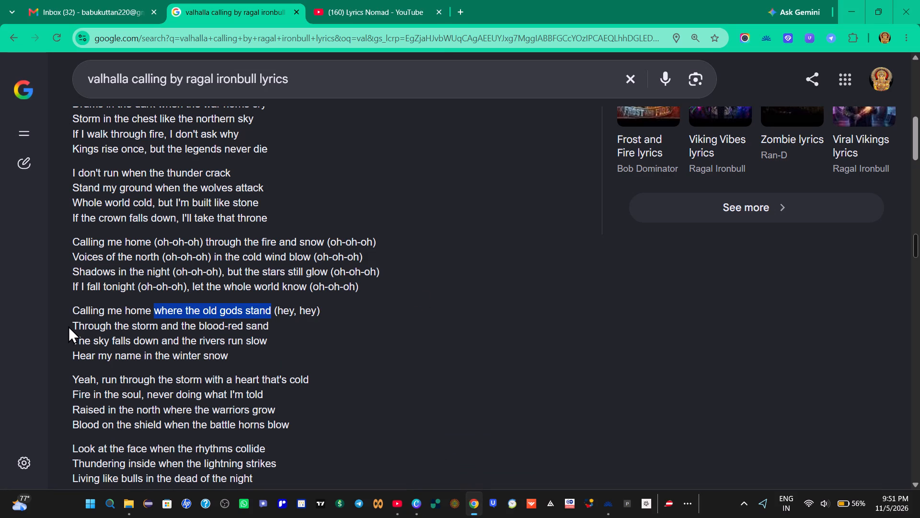
{"action": "left_click_drag", "start_coordinate": [68, 326], "coordinate": [159, 327]}
{"action": "right_click", "coordinate": [143, 326]}
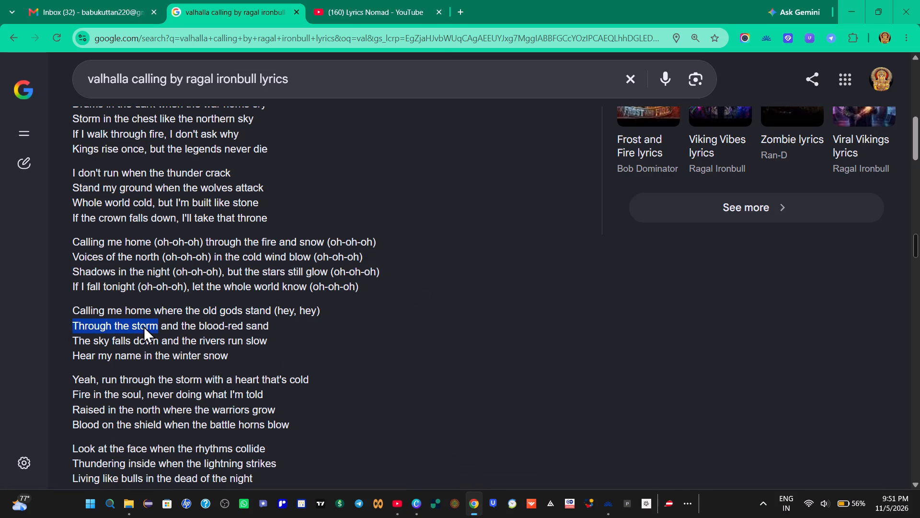
{"action": "left_click", "coordinate": [194, 155]}
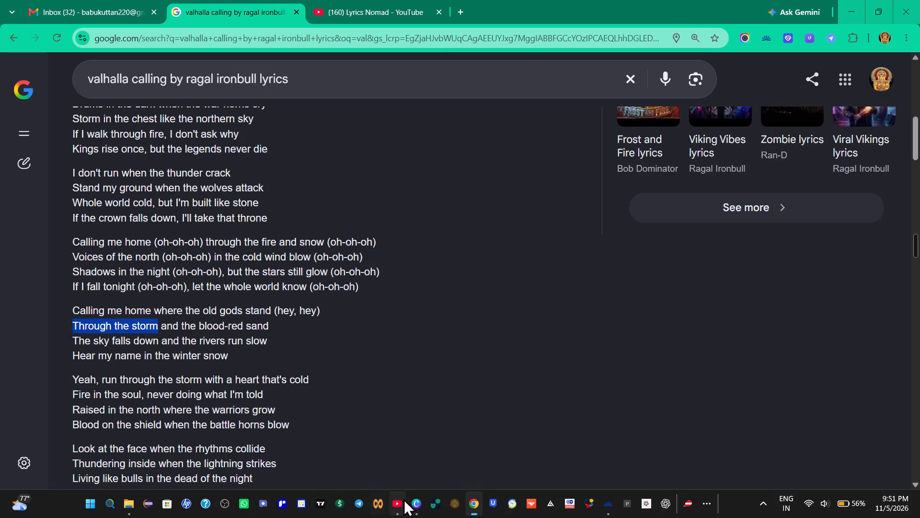
{"action": "left_click", "coordinate": [414, 504]}
{"action": "left_click", "coordinate": [488, 222]}
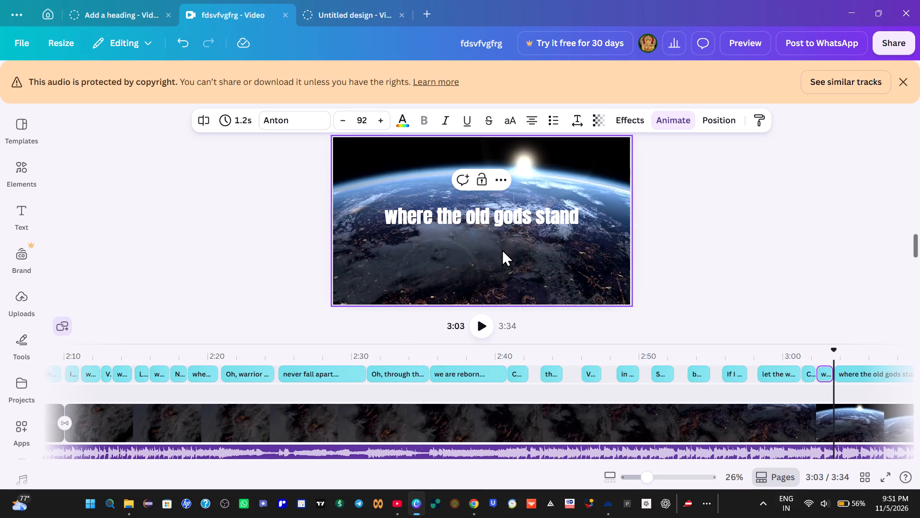
{"action": "left_click", "coordinate": [502, 249]}
{"action": "double_click", "coordinate": [511, 221]}
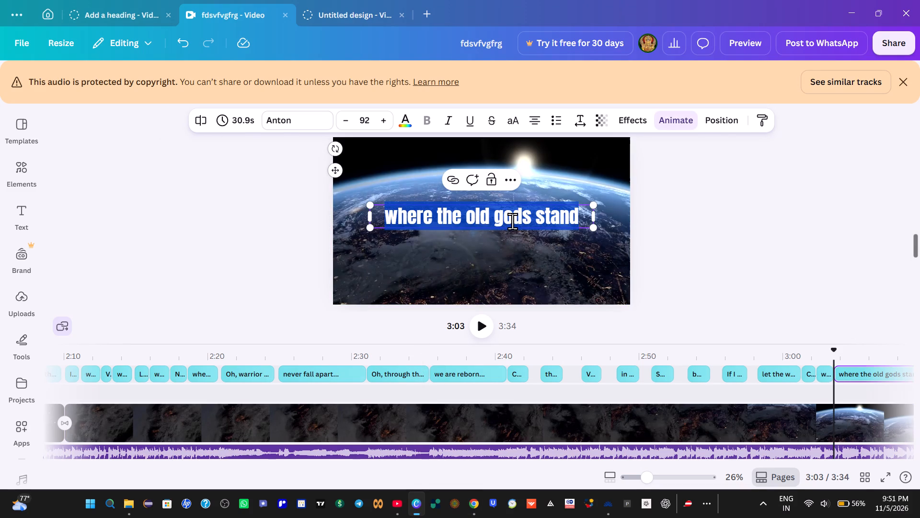
{"action": "key", "text": "BackSpace"}
{"action": "key", "text": "ctrl+v"}
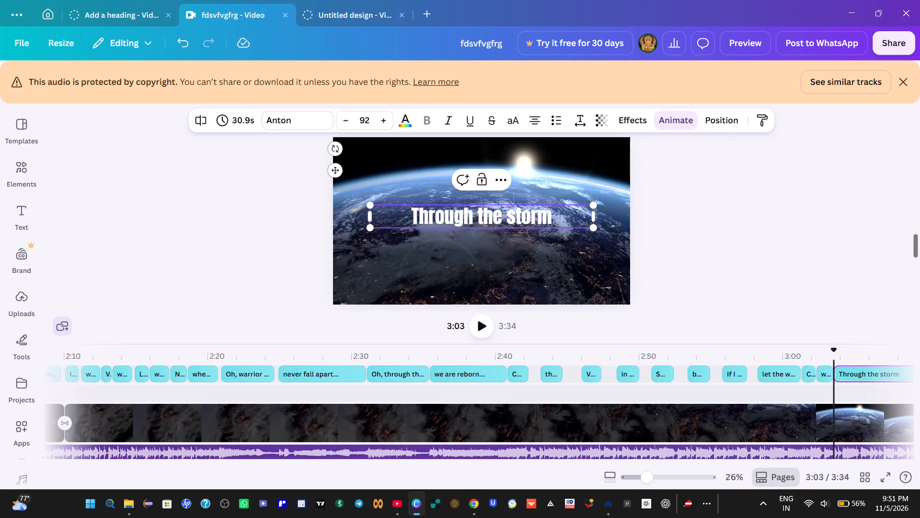
Replay the video from about 3:00 into "Through the storm" several times to check when that lyric should start.
{"action": "left_click", "coordinate": [812, 356]}
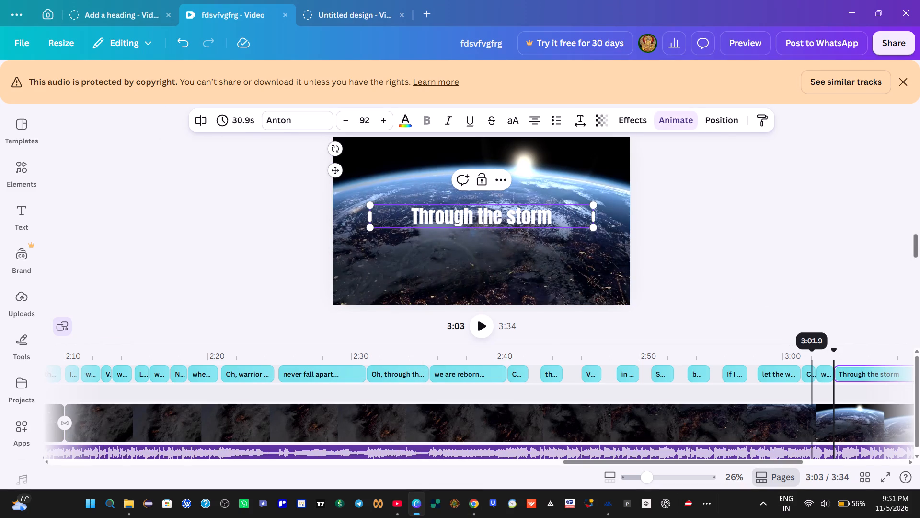
{"action": "left_click", "coordinate": [483, 333]}
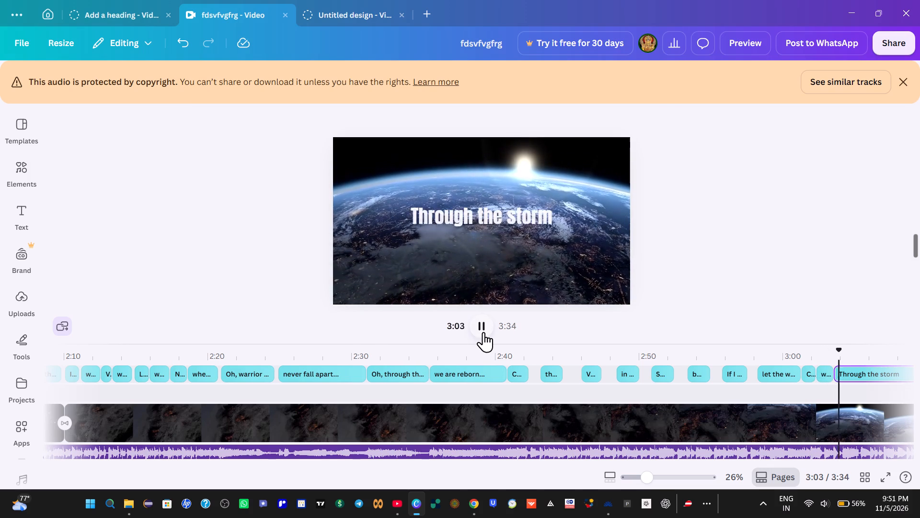
{"action": "left_click", "coordinate": [483, 332]}
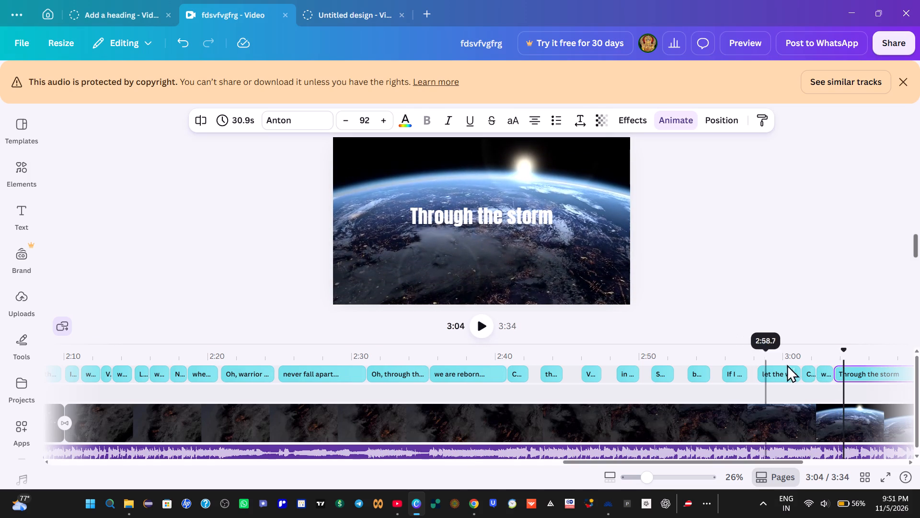
{"action": "left_click", "coordinate": [796, 363]}
{"action": "left_click", "coordinate": [479, 325]}
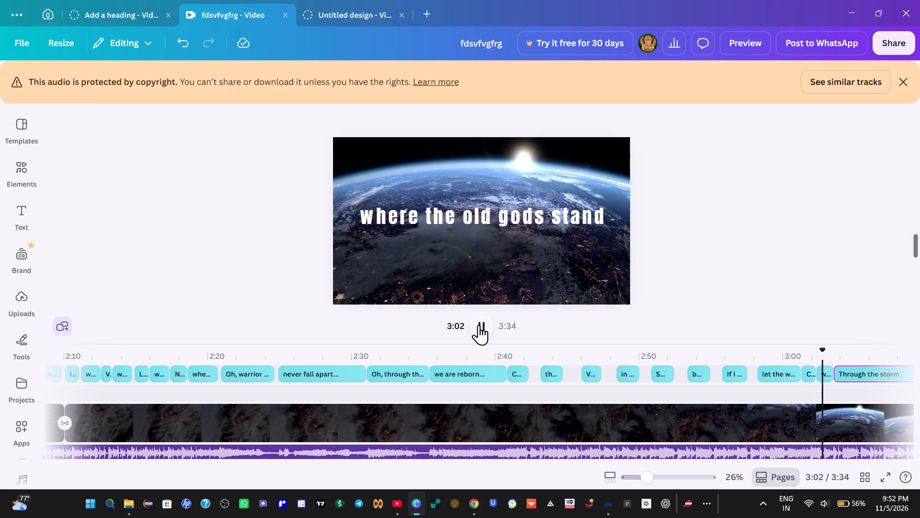
{"action": "left_click", "coordinate": [479, 325]}
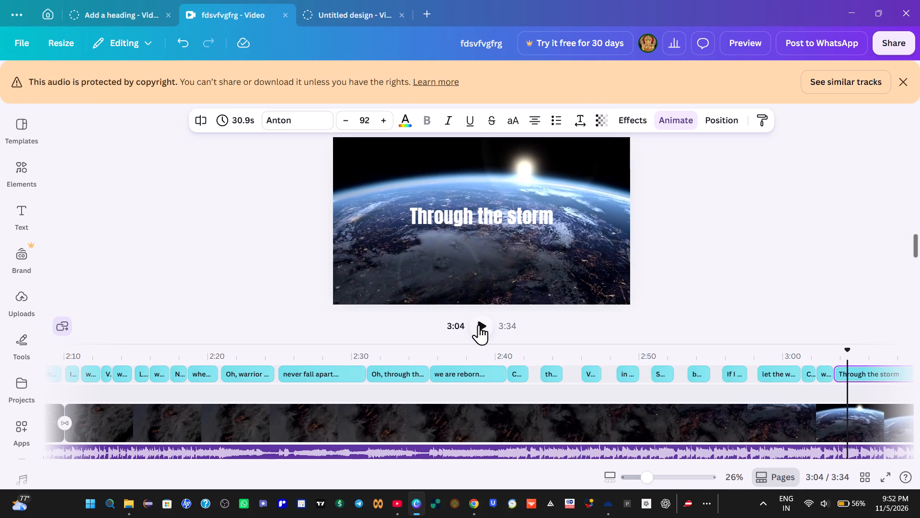
{"action": "left_click", "coordinate": [783, 354]}
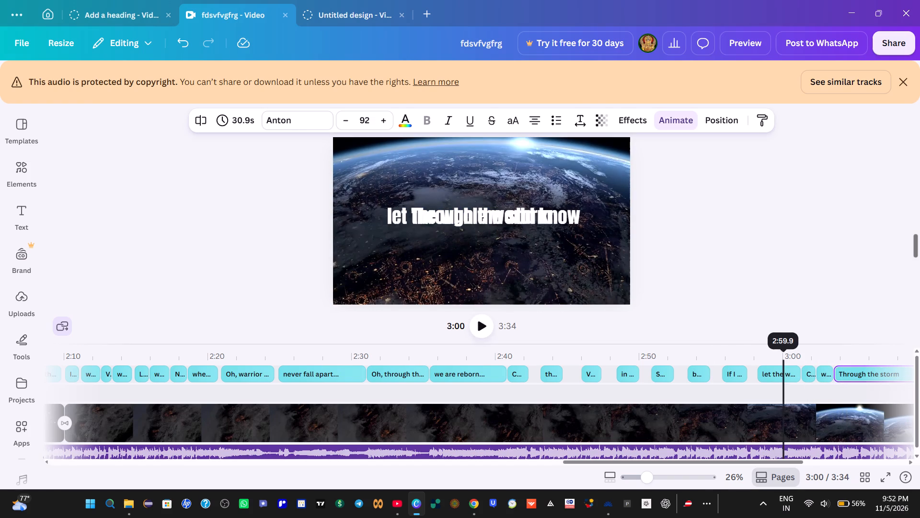
{"action": "left_click", "coordinate": [481, 327]}
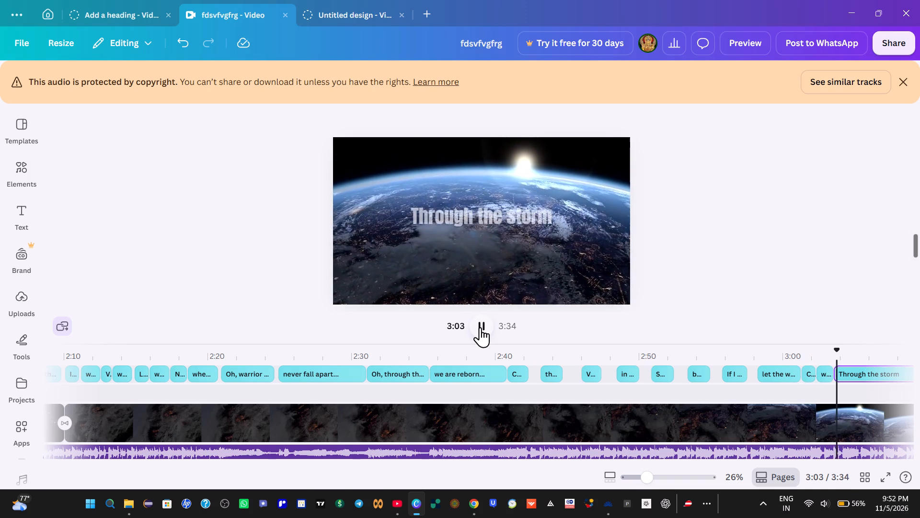
{"action": "left_click", "coordinate": [480, 327]}
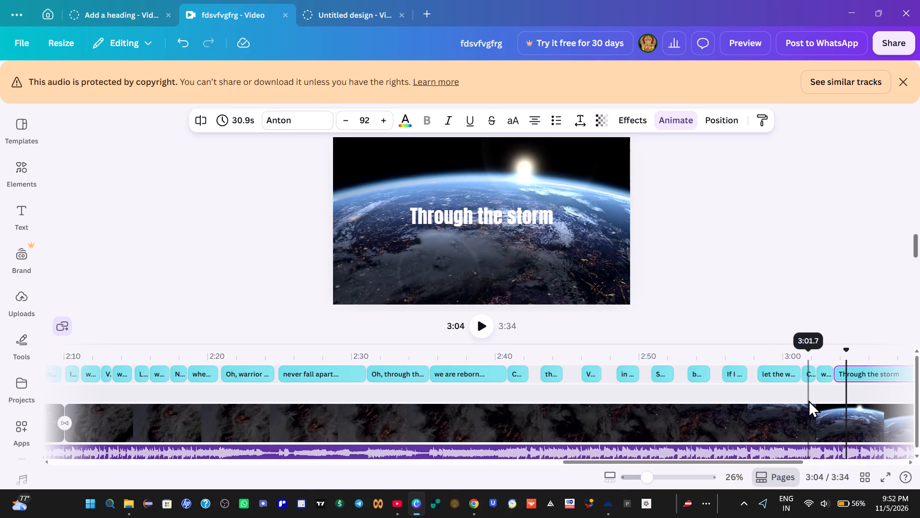
Move the "Through the storm" caption on the timeline so that it starts at about 3:04.
{"action": "key", "text": "Left"}
{"action": "key", "text": "Left"}
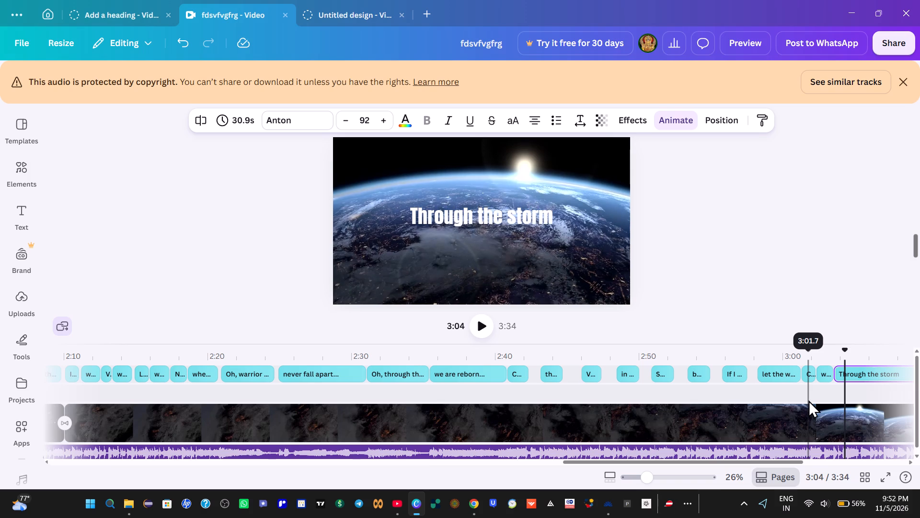
{"action": "left_click_drag", "start_coordinate": [860, 373], "coordinate": [865, 371]}
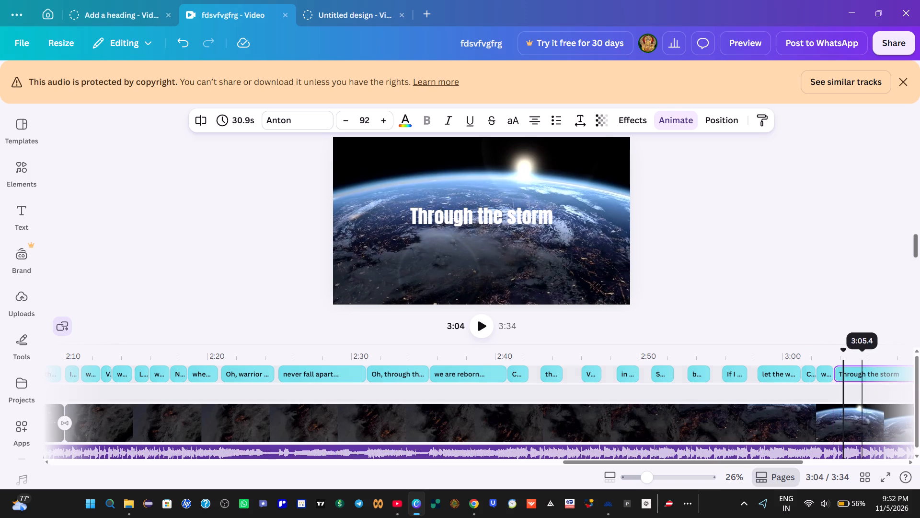
{"action": "left_click_drag", "start_coordinate": [865, 371], "coordinate": [648, 373]}
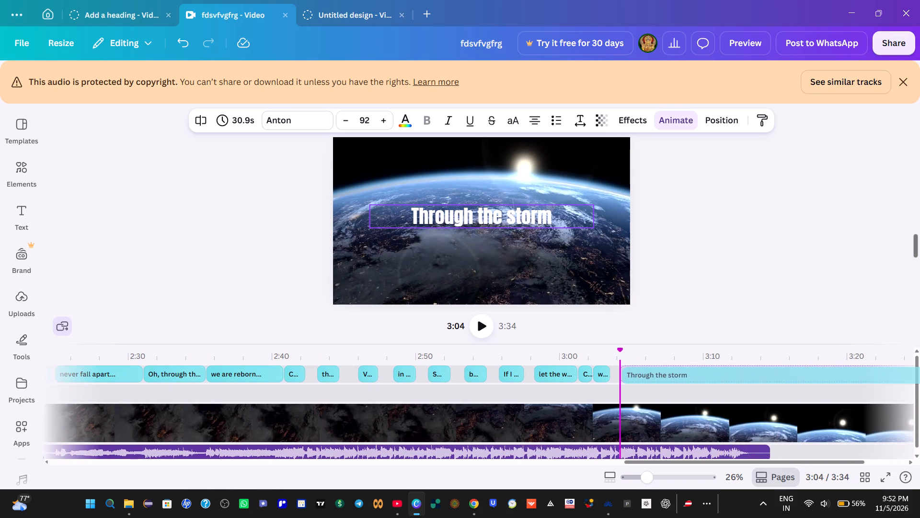
{"action": "left_click_drag", "start_coordinate": [648, 373], "coordinate": [645, 373]}
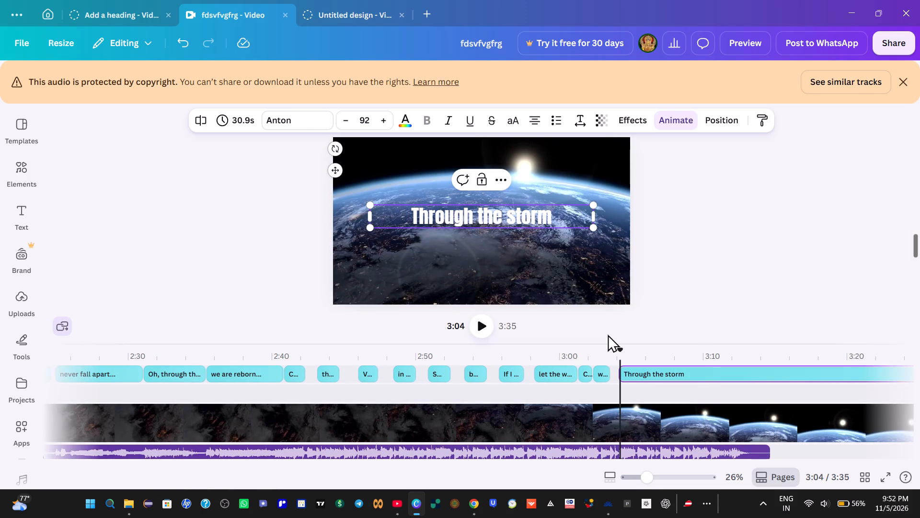
Replay from about 3:03 into "Through the storm" and split that caption, making its first part 0.7 s long.
{"action": "left_click", "coordinate": [608, 353]}
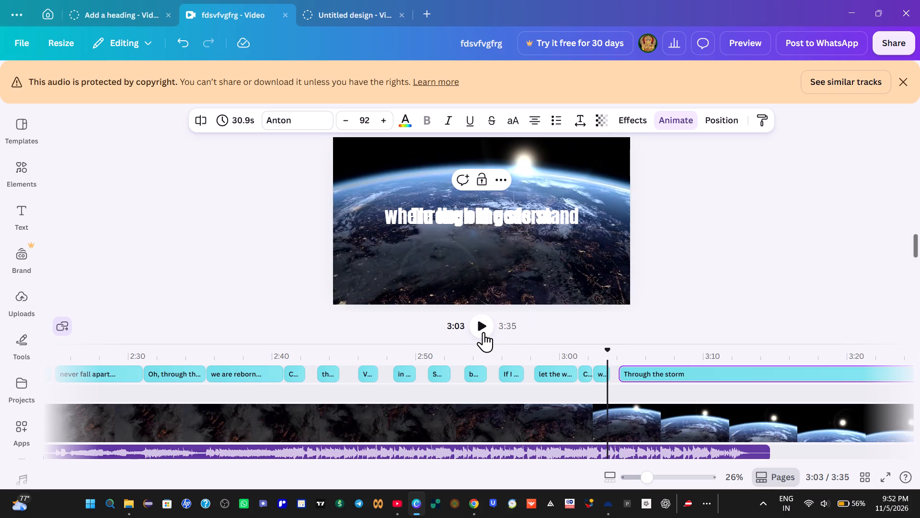
{"action": "left_click", "coordinate": [483, 324]}
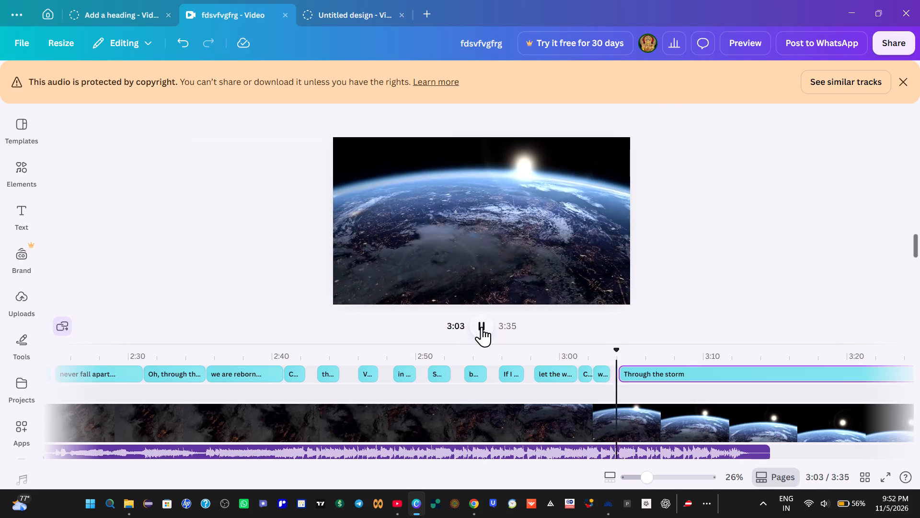
{"action": "left_click", "coordinate": [482, 327]}
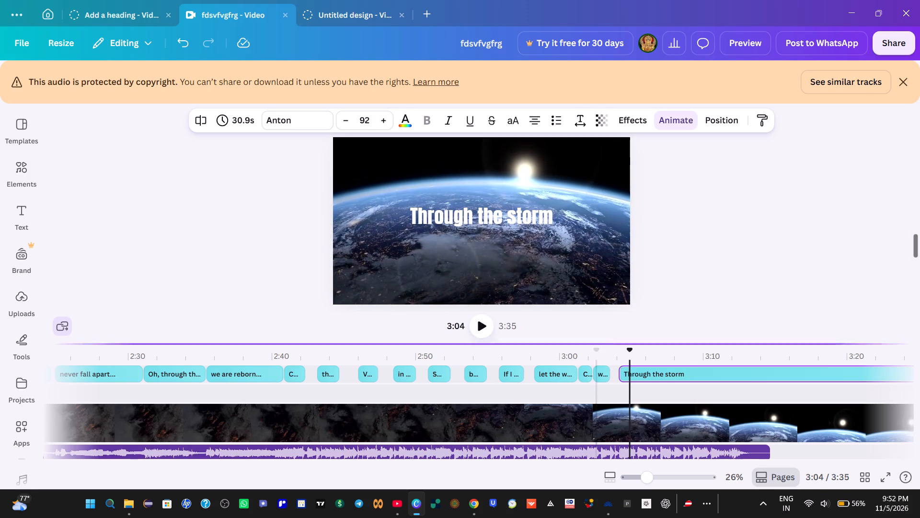
{"action": "right_click", "coordinate": [632, 371]}
{"action": "left_click", "coordinate": [665, 316]}
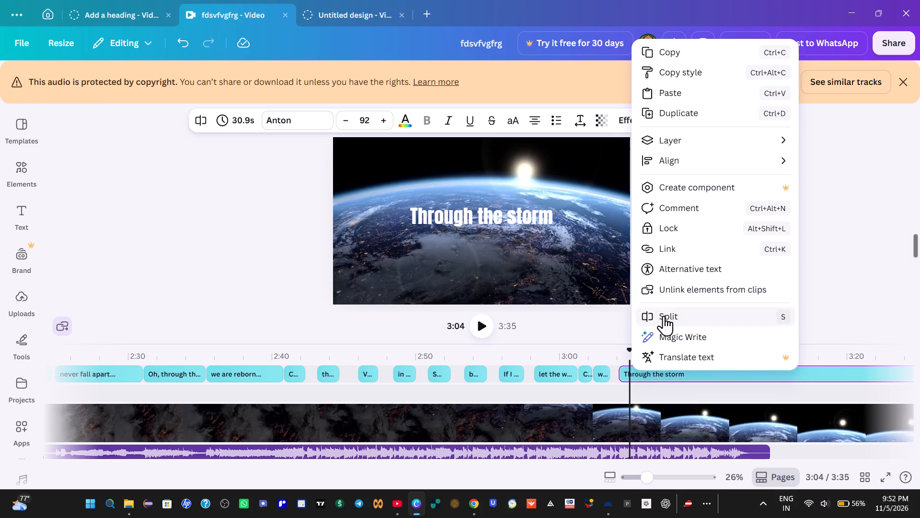
Copy "and the blood-red sand" from the Google lyrics and replace the text of the second, longer "Through the storm" caption in Canva with it.
{"action": "left_click", "coordinate": [470, 499]}
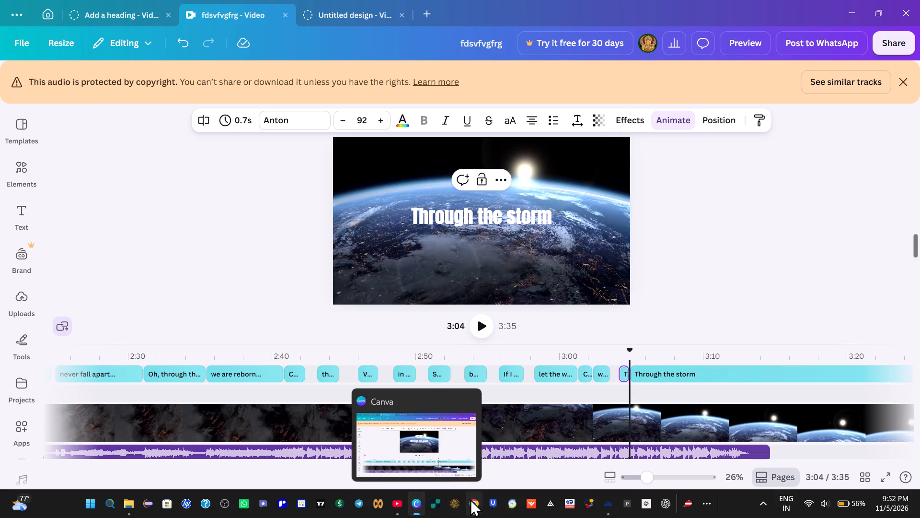
{"action": "left_click", "coordinate": [367, 344]}
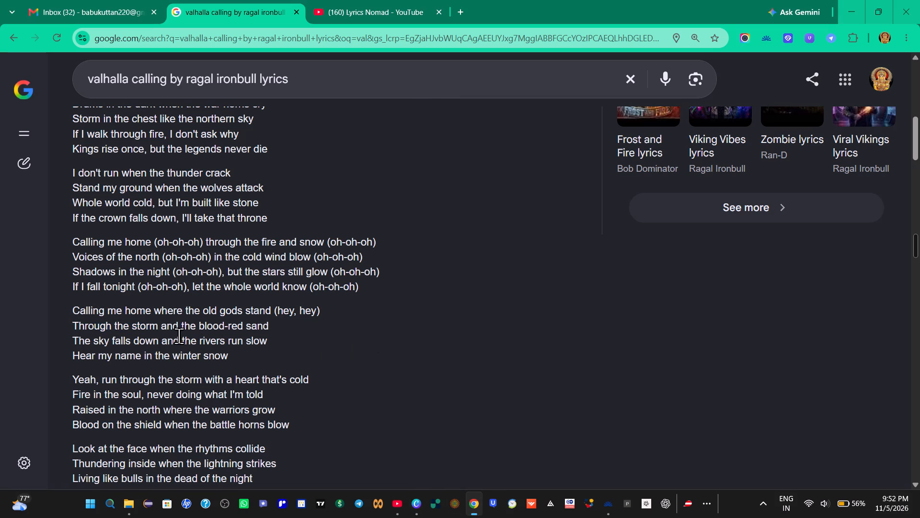
{"action": "left_click_drag", "start_coordinate": [162, 328], "coordinate": [273, 329]}
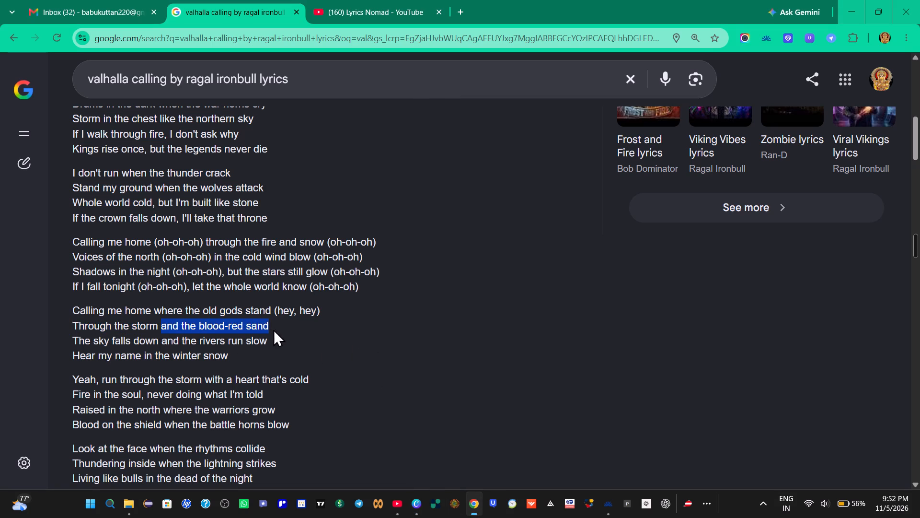
{"action": "left_click_drag", "start_coordinate": [273, 329], "coordinate": [276, 329]}
{"action": "right_click", "coordinate": [244, 327]}
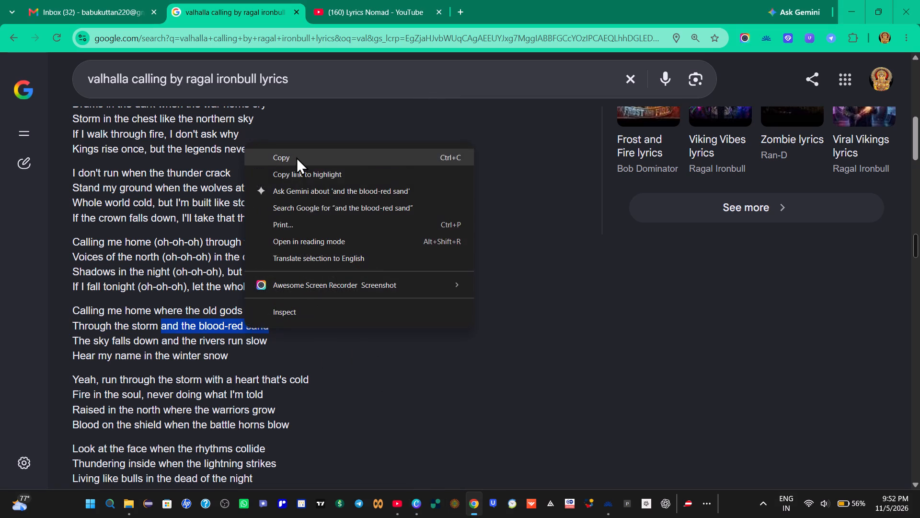
{"action": "left_click", "coordinate": [296, 157]}
{"action": "left_click", "coordinate": [411, 506]}
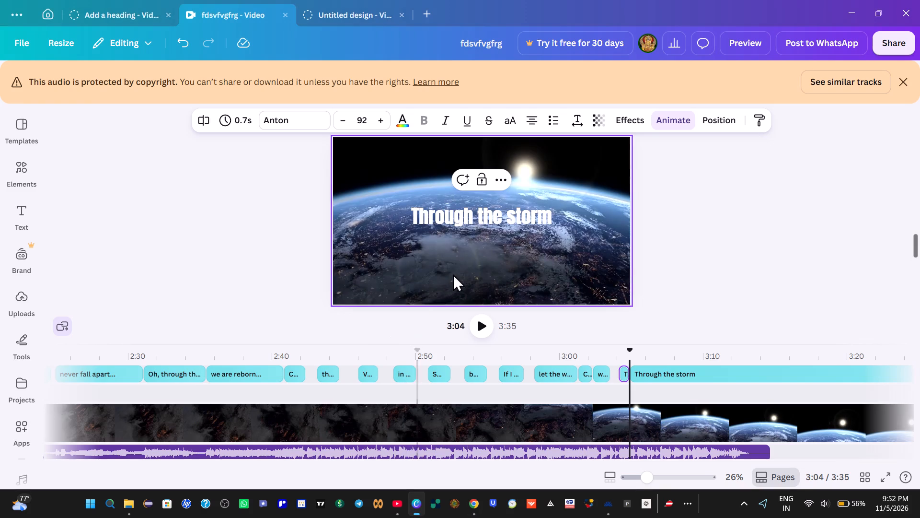
{"action": "left_click", "coordinate": [473, 221]}
{"action": "left_click", "coordinate": [490, 264]}
{"action": "double_click", "coordinate": [499, 223]}
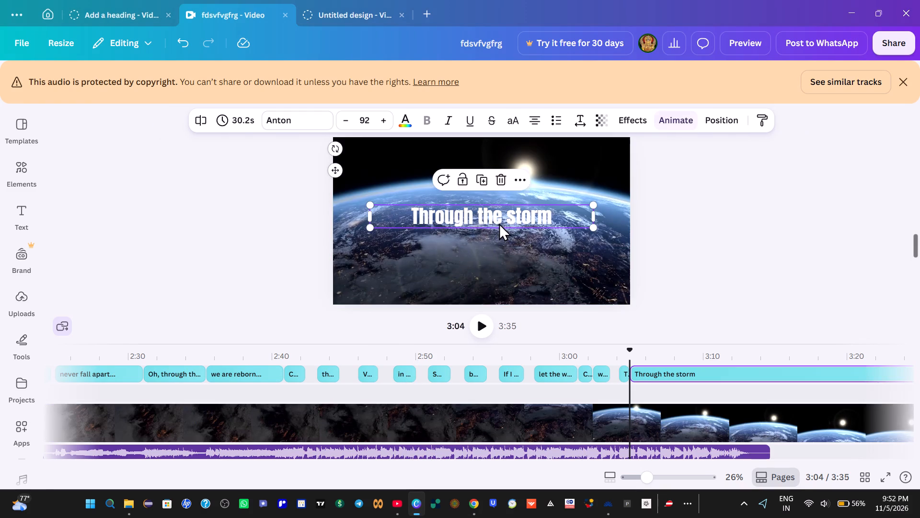
{"action": "key", "text": "BackSpace"}
{"action": "key", "text": "ctrl+v"}
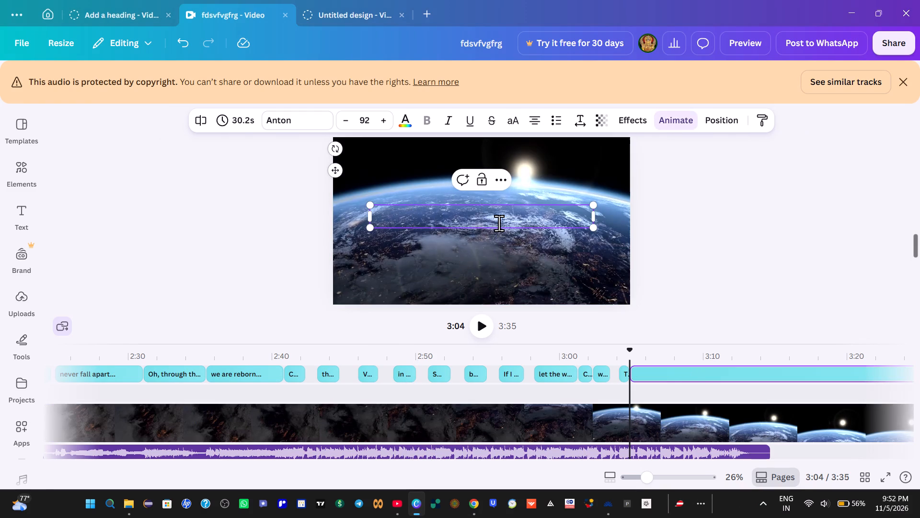
Replay from about 3:03 into "and the blood-red sand" and split that caption at about 3:06, making its first part 1.3 s long.
{"action": "left_click", "coordinate": [613, 362]}
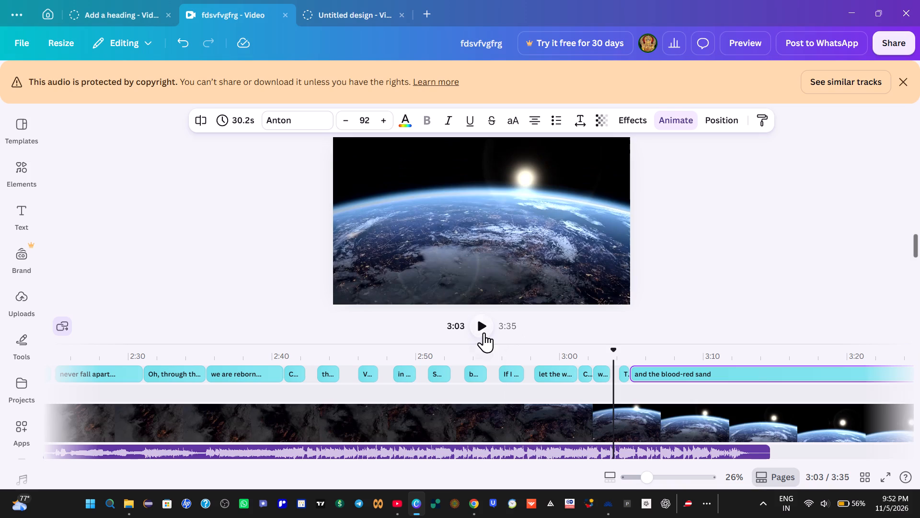
{"action": "left_click", "coordinate": [483, 330]}
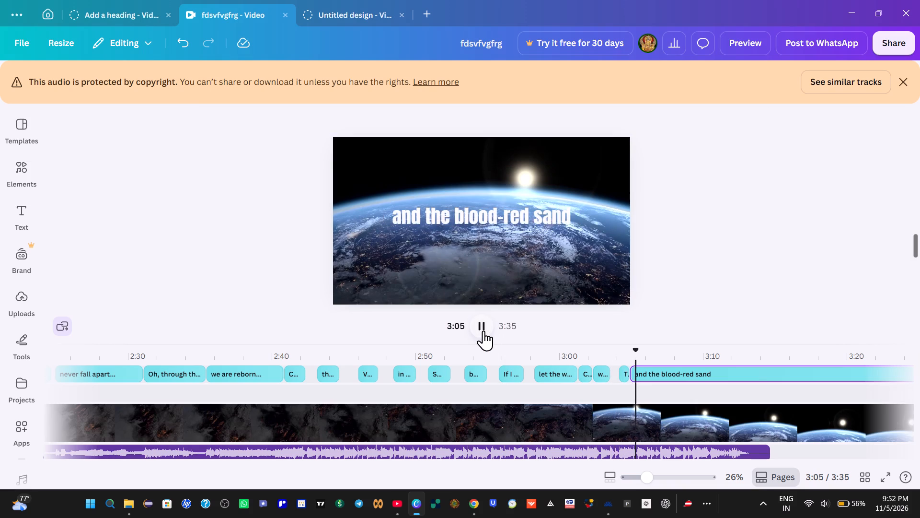
{"action": "left_click", "coordinate": [483, 330]}
{"action": "right_click", "coordinate": [649, 374]}
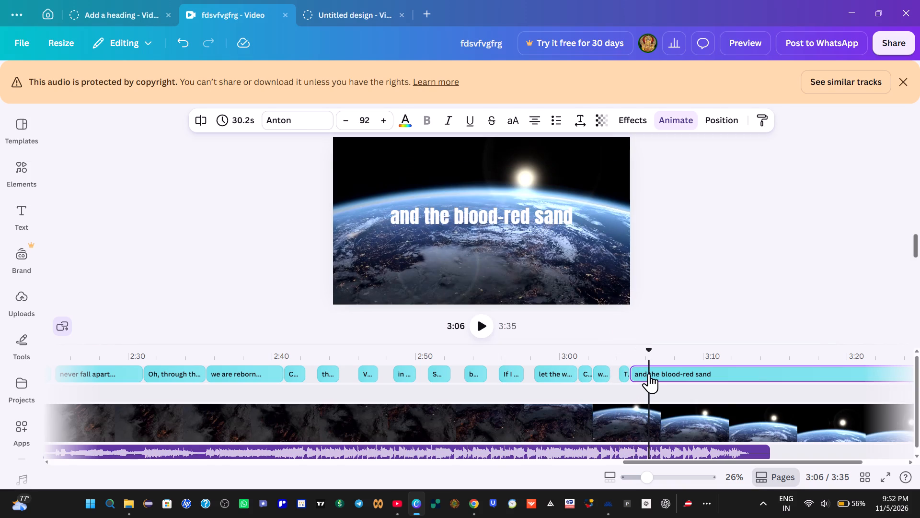
{"action": "left_click", "coordinate": [677, 320]}
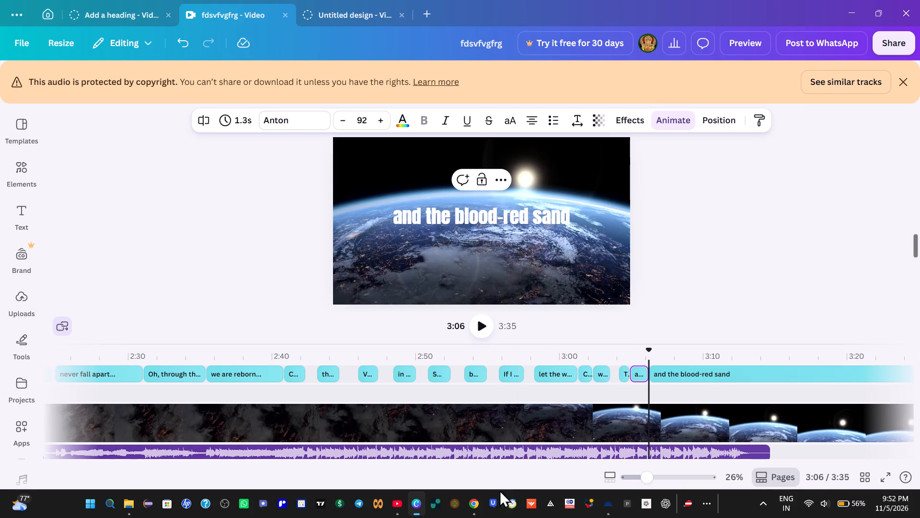
Copy "The sky falls down" from the Google lyrics and replace the text of the second, longer "and the blood-red sand" caption in Canva with it.
{"action": "left_click", "coordinate": [474, 500]}
{"action": "left_click", "coordinate": [377, 385]}
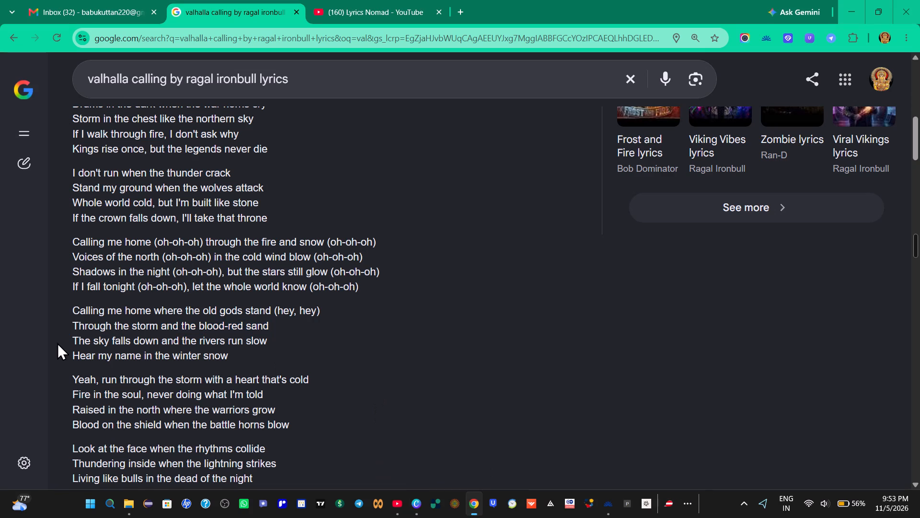
{"action": "left_click_drag", "start_coordinate": [62, 340], "coordinate": [160, 338]}
{"action": "right_click", "coordinate": [149, 340]}
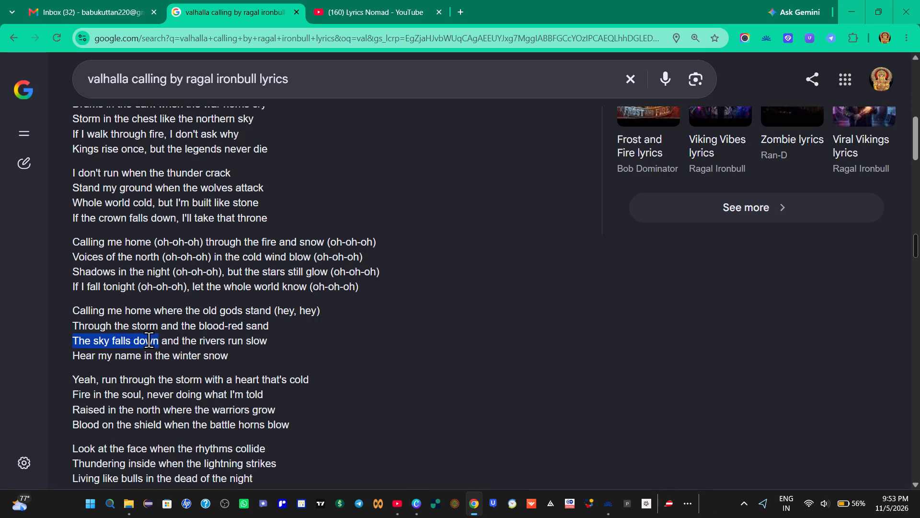
{"action": "left_click", "coordinate": [195, 176]}
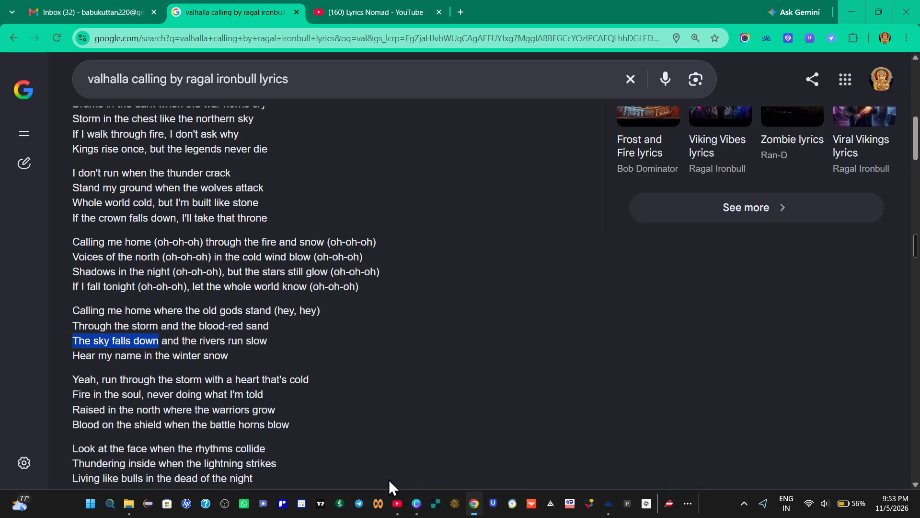
{"action": "left_click", "coordinate": [414, 506]}
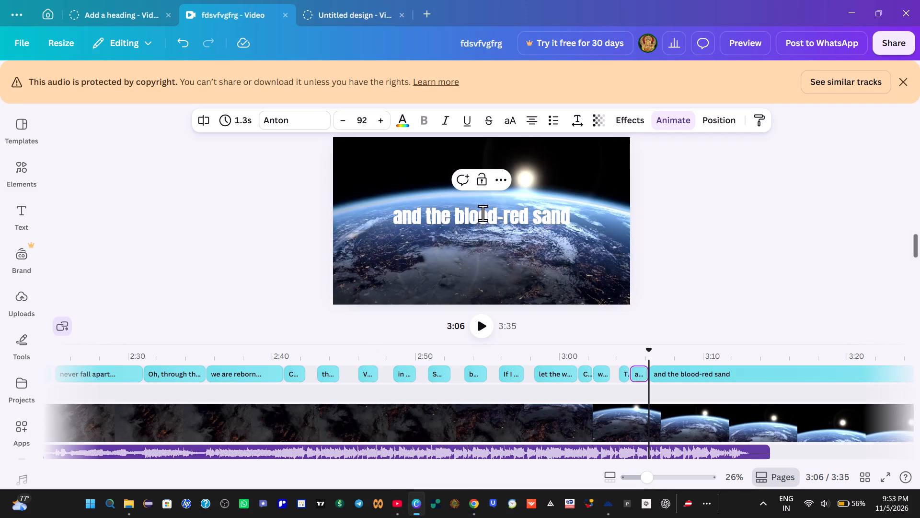
{"action": "left_click", "coordinate": [466, 245]}
{"action": "double_click", "coordinate": [472, 217]}
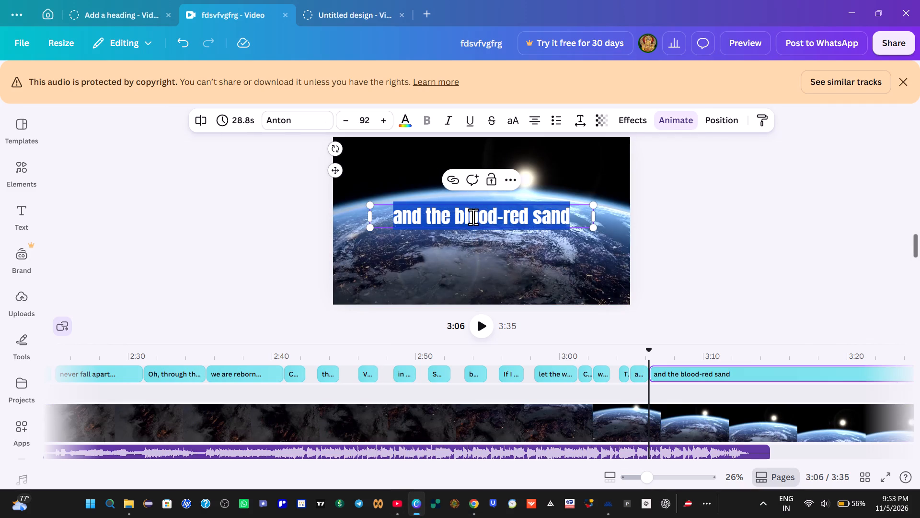
{"action": "key", "text": "BackSpace"}
{"action": "key", "text": "ctrl+v"}
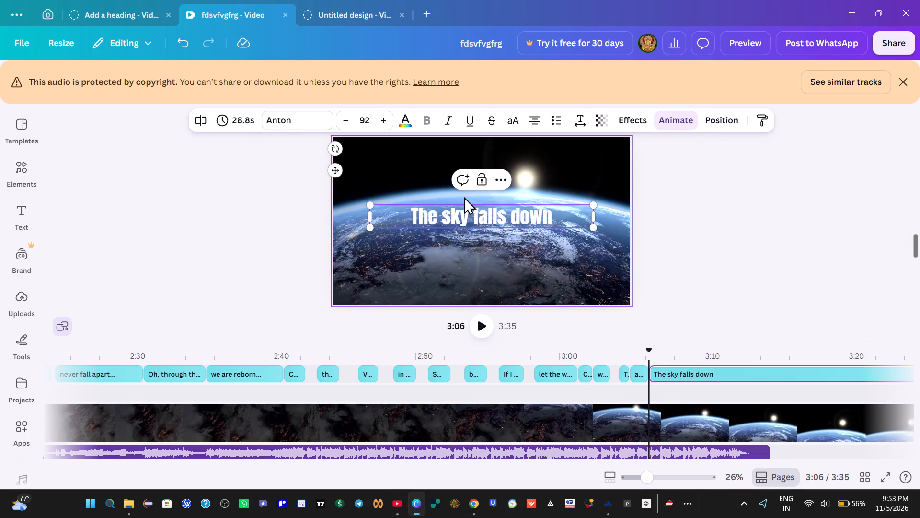
Play "The sky falls down" from 3:06 and split that caption at about 3:07, making its first part 1.1 s long.
{"action": "left_click", "coordinate": [480, 326]}
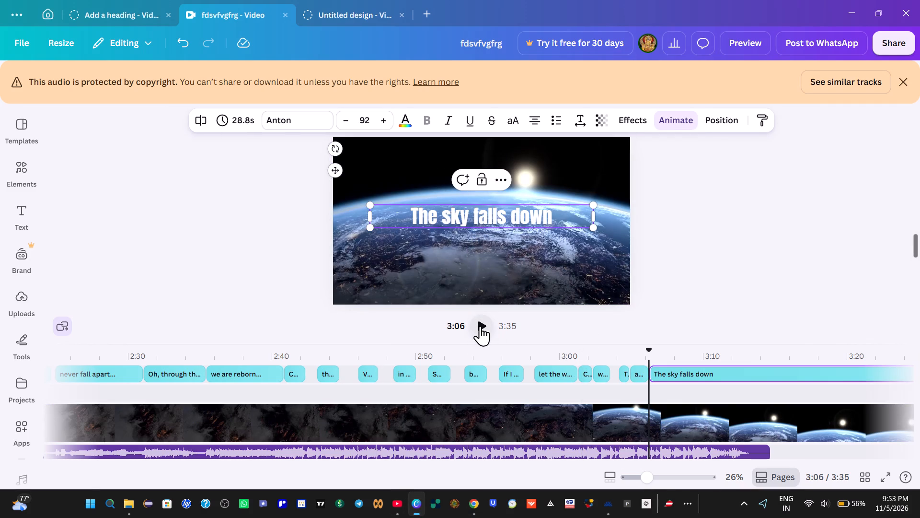
{"action": "left_click", "coordinate": [480, 326]}
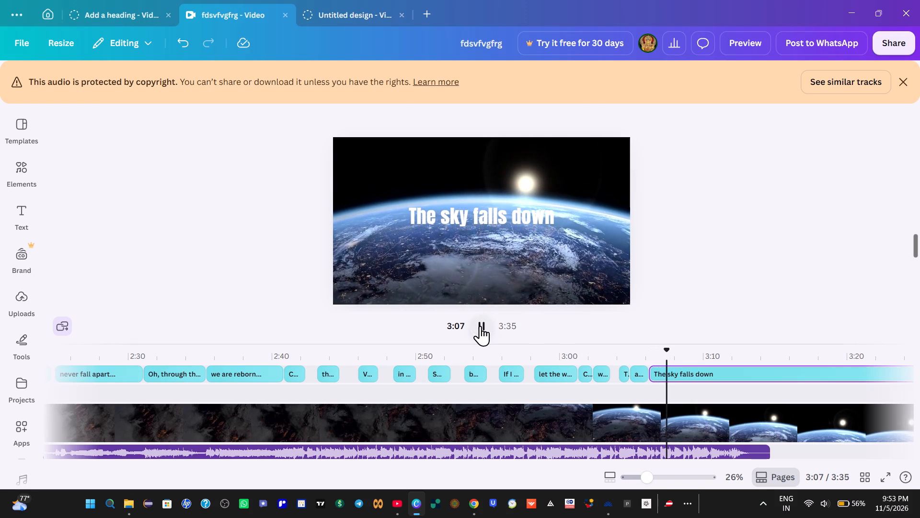
{"action": "key", "text": "Left"}
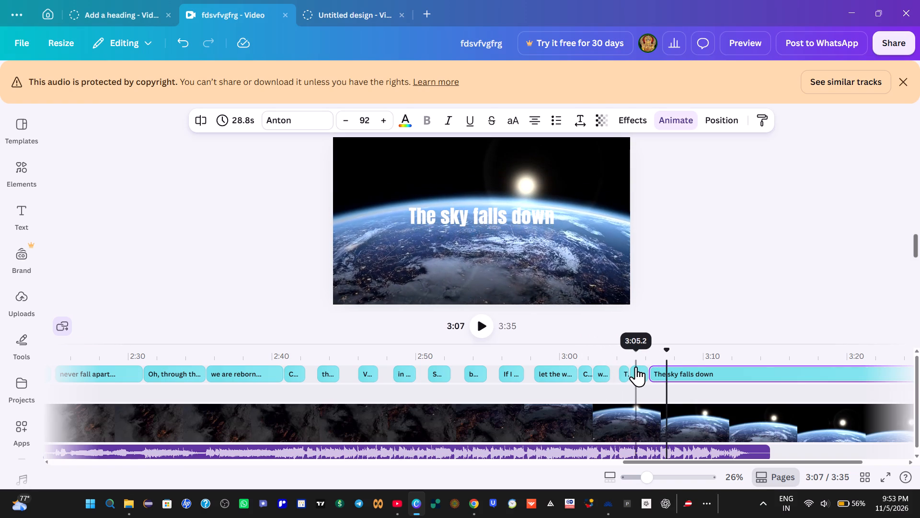
{"action": "right_click", "coordinate": [667, 371]}
{"action": "left_click", "coordinate": [707, 314]}
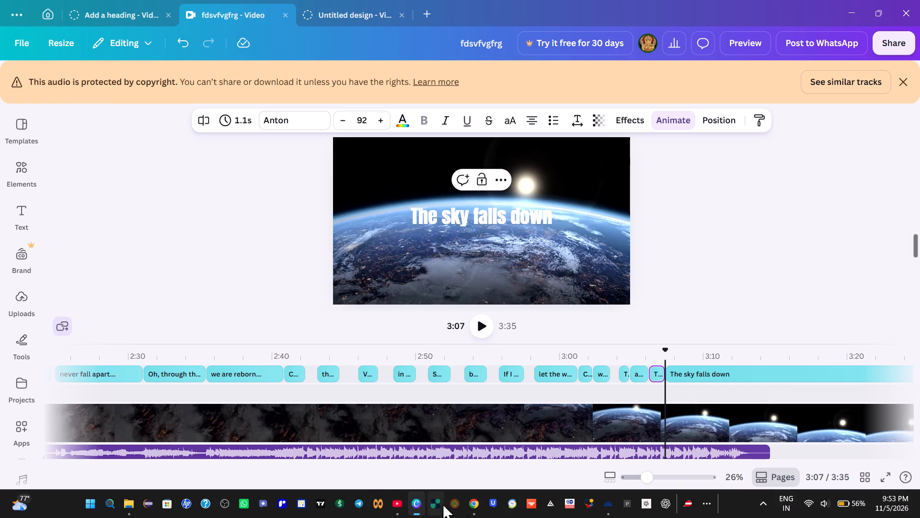
Copy "and the rivers run slow" from the Google lyrics and replace the text of the second, longer "The sky falls down" caption in Canva with it.
{"action": "left_click", "coordinate": [470, 505]}
{"action": "left_click", "coordinate": [325, 359]}
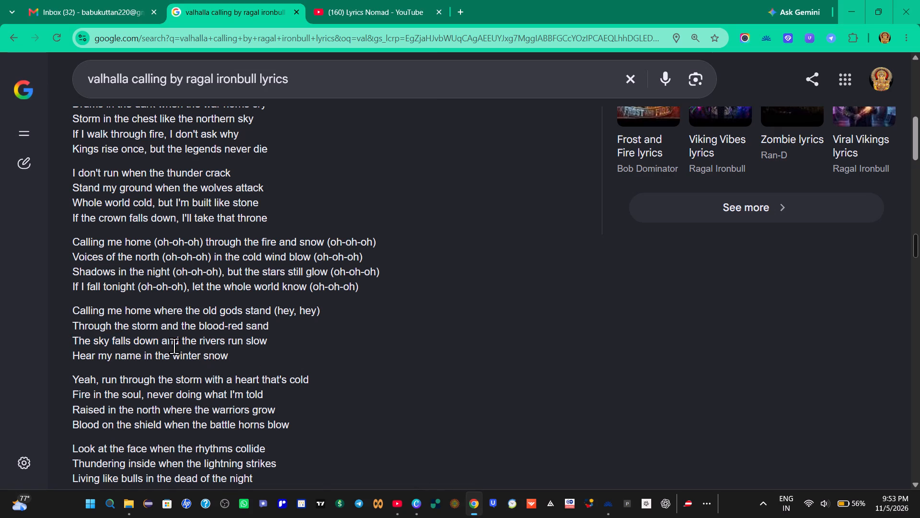
{"action": "left_click_drag", "start_coordinate": [161, 344], "coordinate": [274, 343]}
{"action": "right_click", "coordinate": [226, 340]}
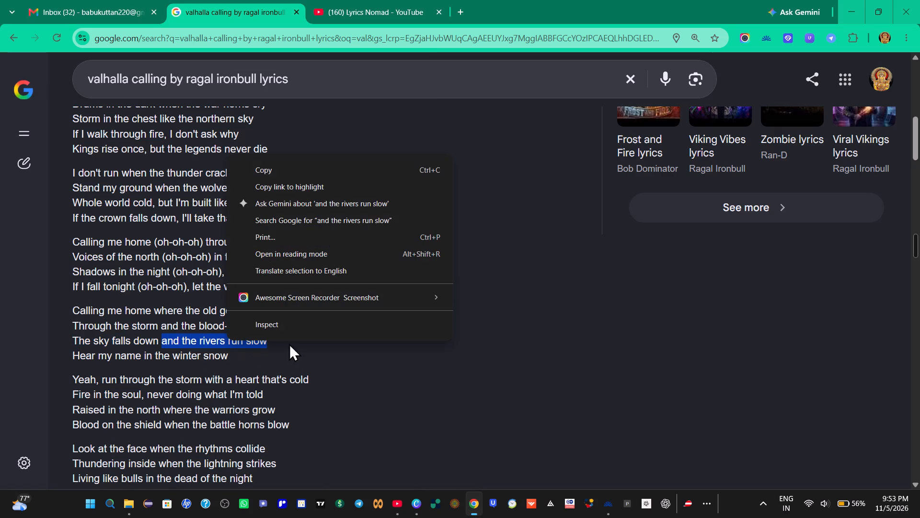
{"action": "left_click", "coordinate": [260, 171]}
{"action": "left_click", "coordinate": [413, 505]}
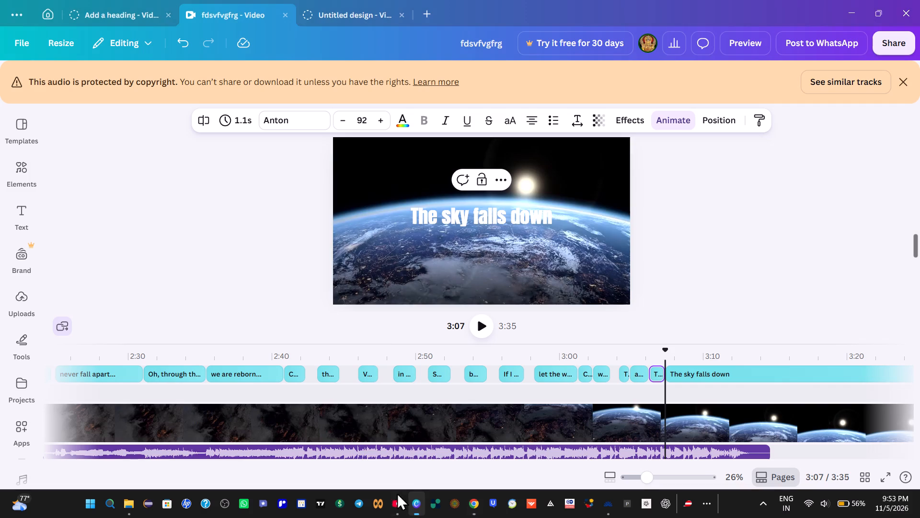
{"action": "left_click", "coordinate": [485, 230]}
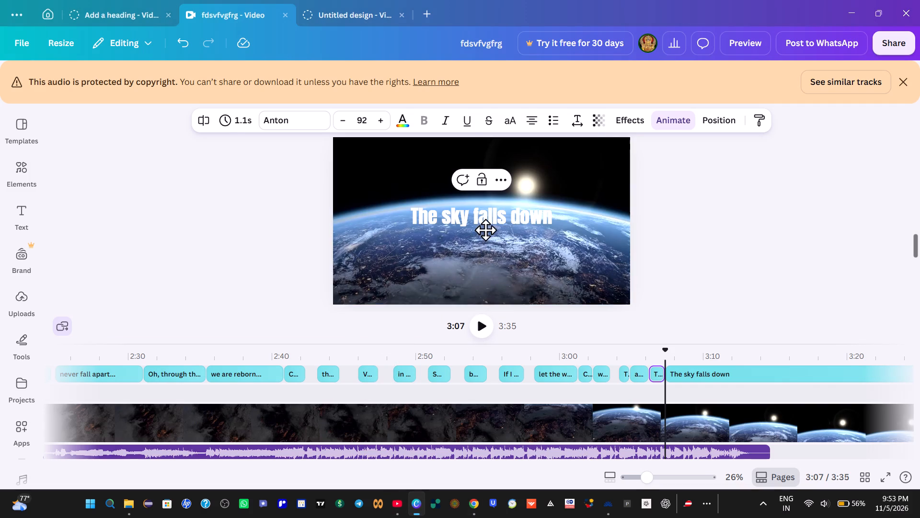
{"action": "left_click", "coordinate": [488, 222]}
{"action": "left_click", "coordinate": [488, 222]}
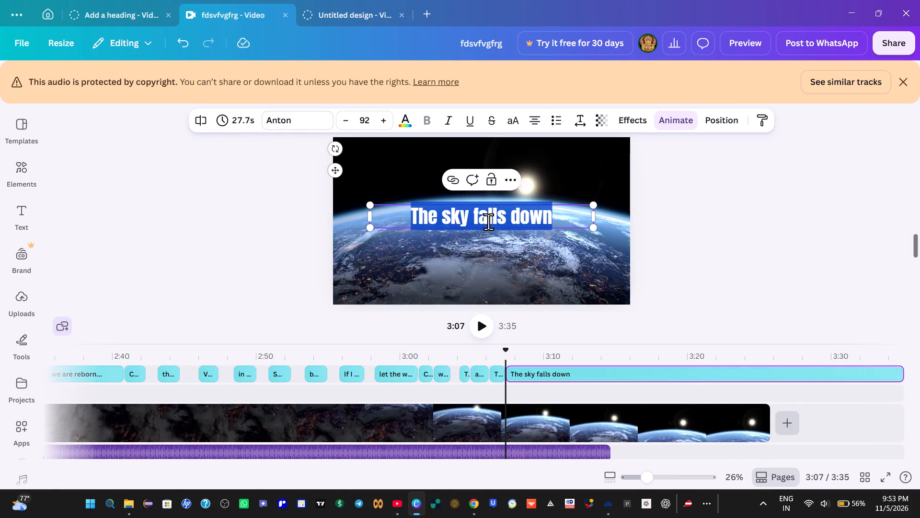
{"action": "key", "text": "BackSpace"}
{"action": "key", "text": "ctrl+v"}
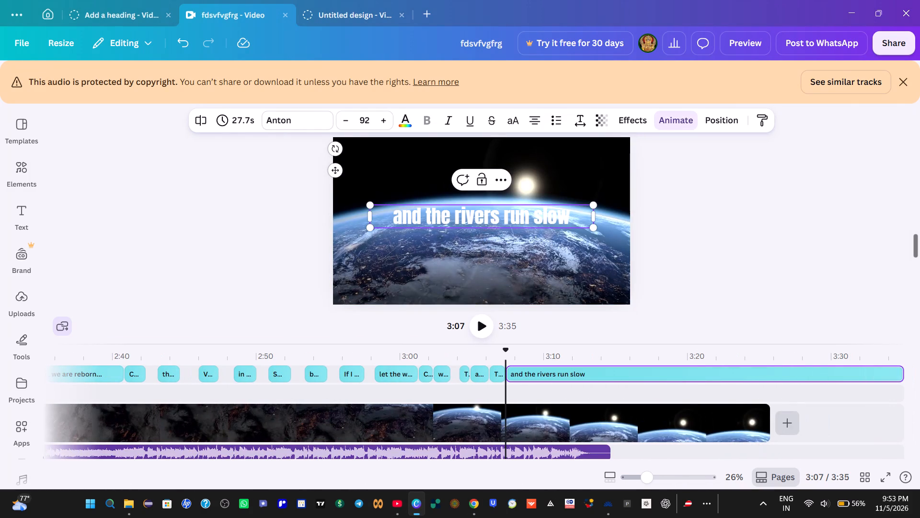
Play "and the rivers run slow" from 3:07 and split that caption at about 3:08, making its first part 1.3 s long.
{"action": "left_click", "coordinate": [480, 323]}
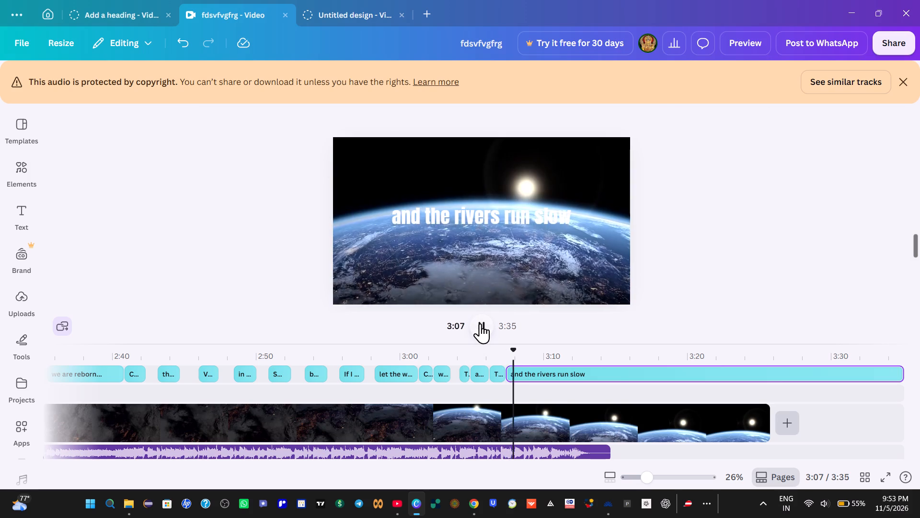
{"action": "left_click", "coordinate": [480, 323]}
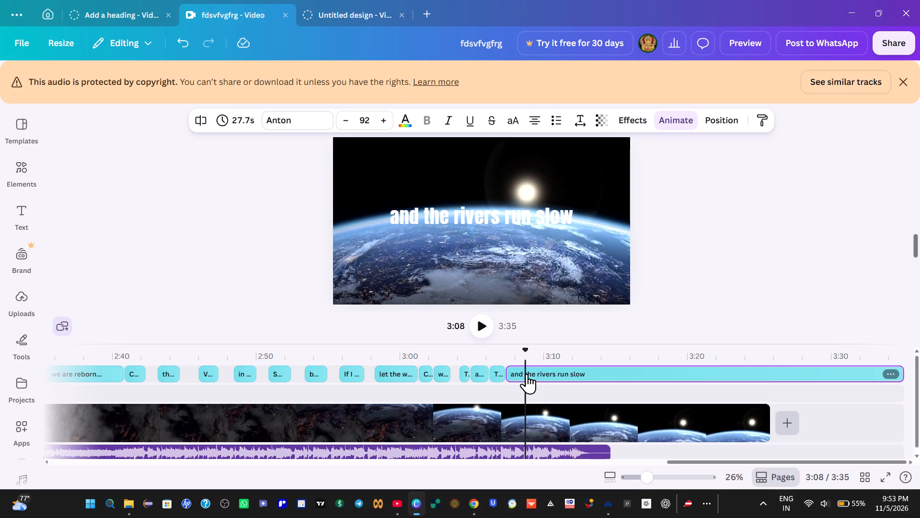
{"action": "right_click", "coordinate": [527, 374]}
{"action": "left_click", "coordinate": [540, 318]}
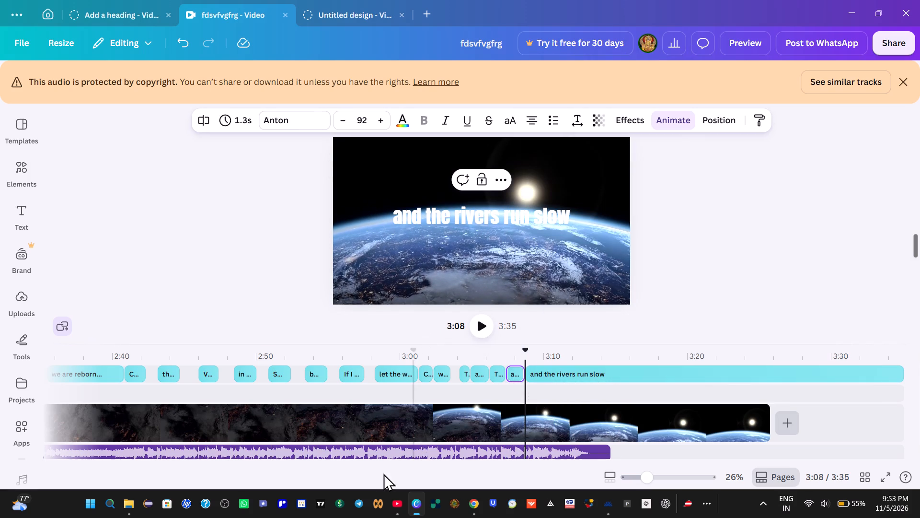
Copy "Hear my name" from the Google lyrics and replace the text of the second, longer "and the rivers run slow" caption in Canva with it.
{"action": "left_click", "coordinate": [473, 505]}
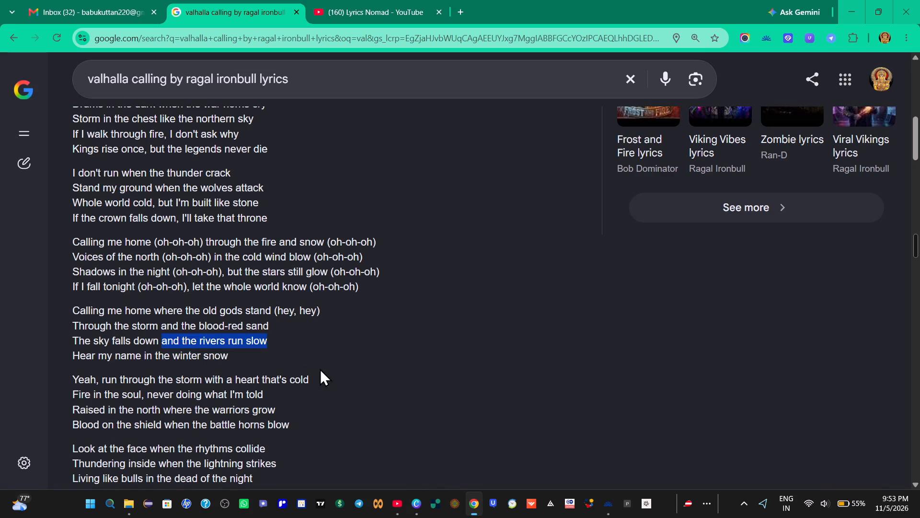
{"action": "left_click", "coordinate": [325, 369]}
{"action": "left_click_drag", "start_coordinate": [69, 356], "coordinate": [142, 360]}
{"action": "right_click", "coordinate": [123, 360]}
{"action": "left_click", "coordinate": [174, 194]}
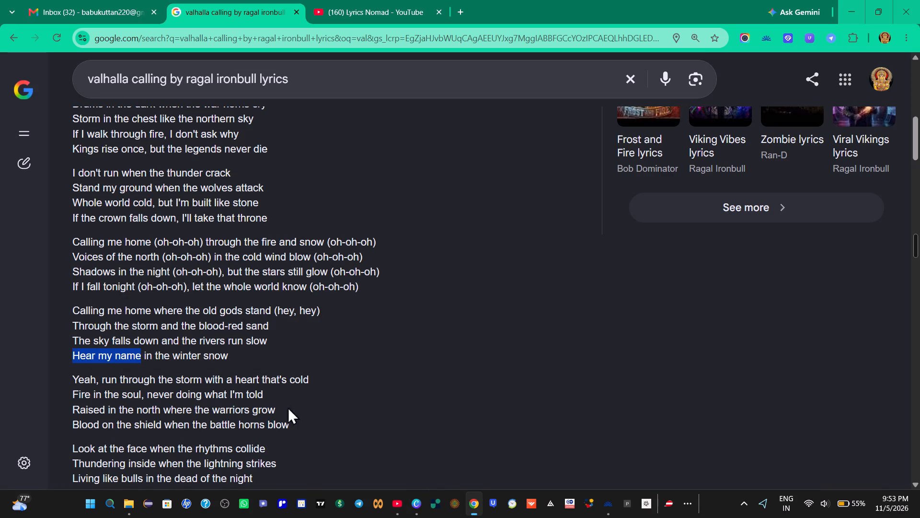
{"action": "left_click", "coordinate": [418, 509]}
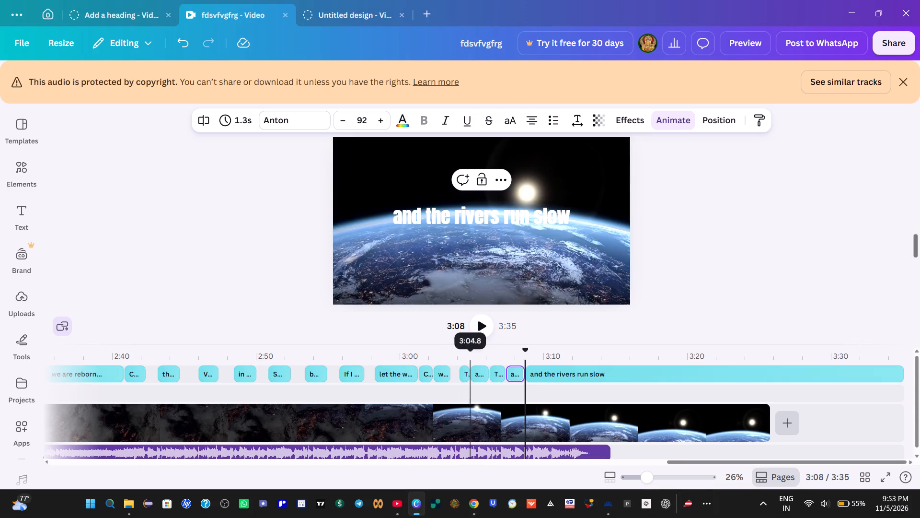
{"action": "left_click", "coordinate": [466, 225]}
{"action": "left_click", "coordinate": [473, 243]}
{"action": "double_click", "coordinate": [482, 221]}
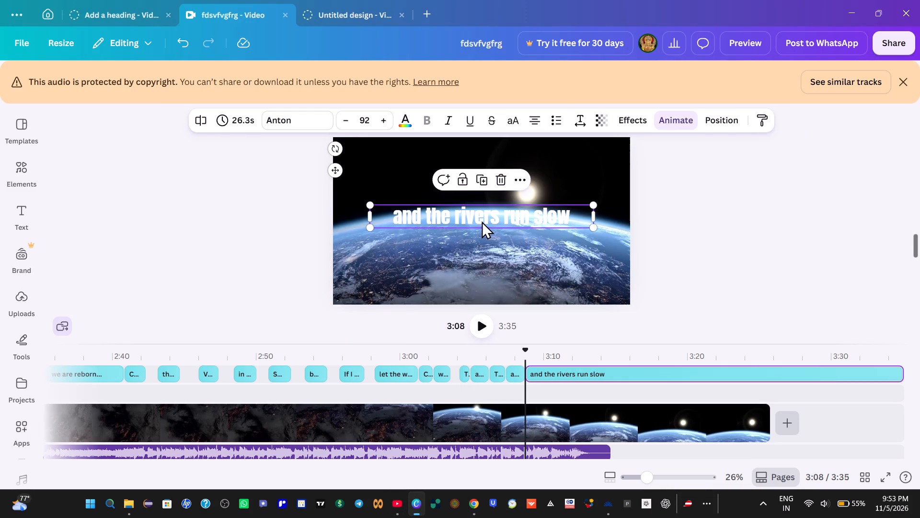
{"action": "key", "text": "BackSpace"}
{"action": "key", "text": "ctrl+v"}
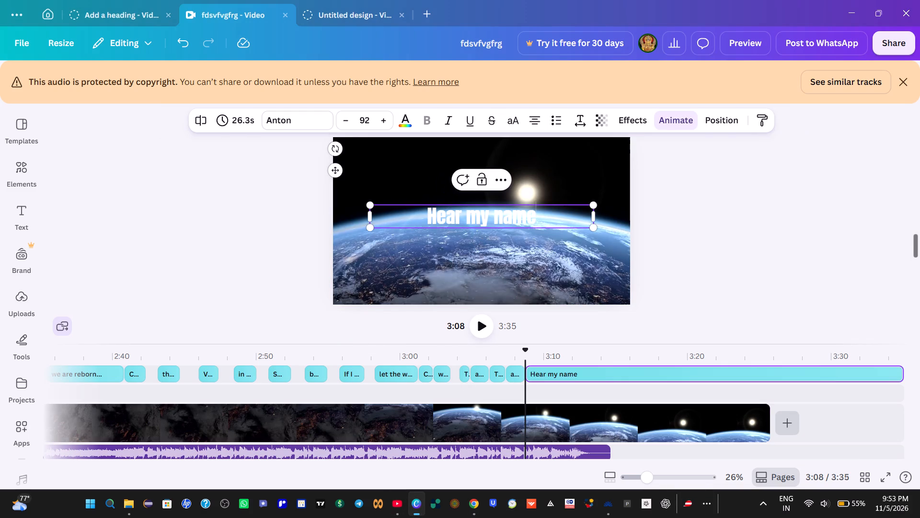
Play "Hear my name" from 3:08 and split that caption at about 3:10, making its first part 1.3 s long.
{"action": "left_click", "coordinate": [480, 330]}
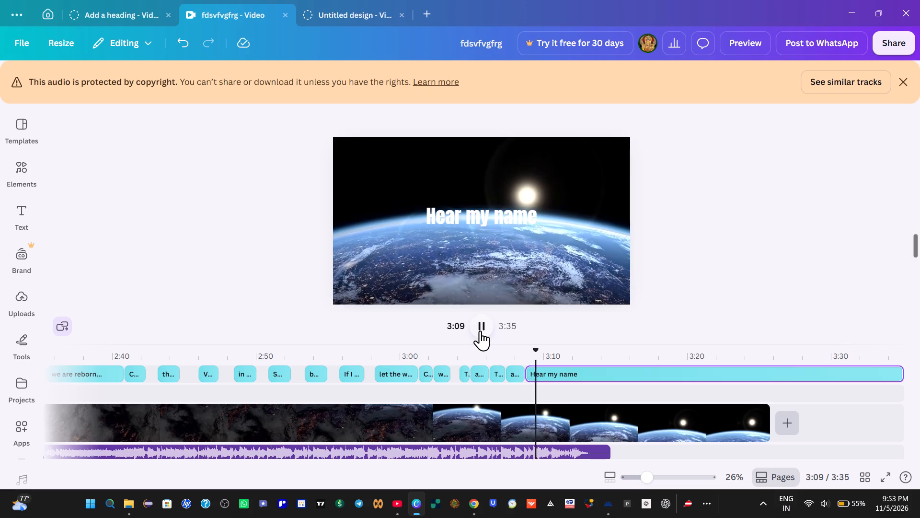
{"action": "left_click", "coordinate": [480, 330]}
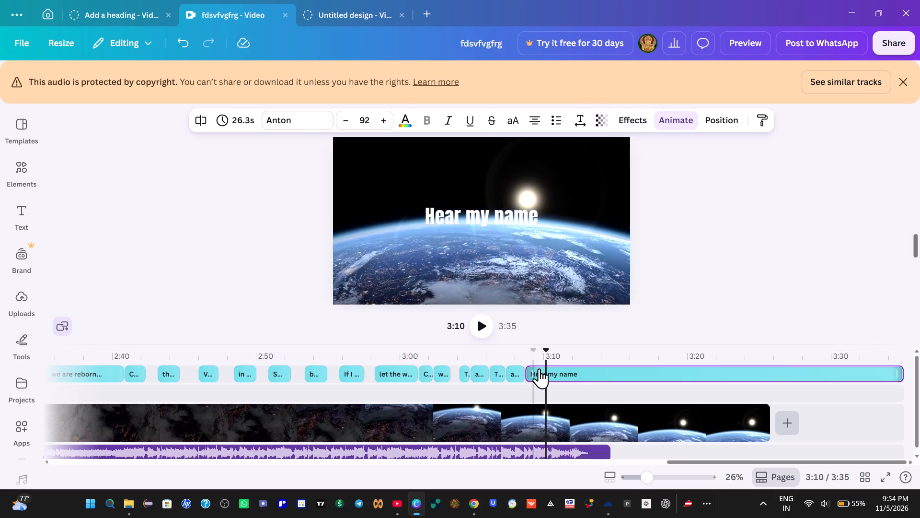
{"action": "key", "text": "Left"}
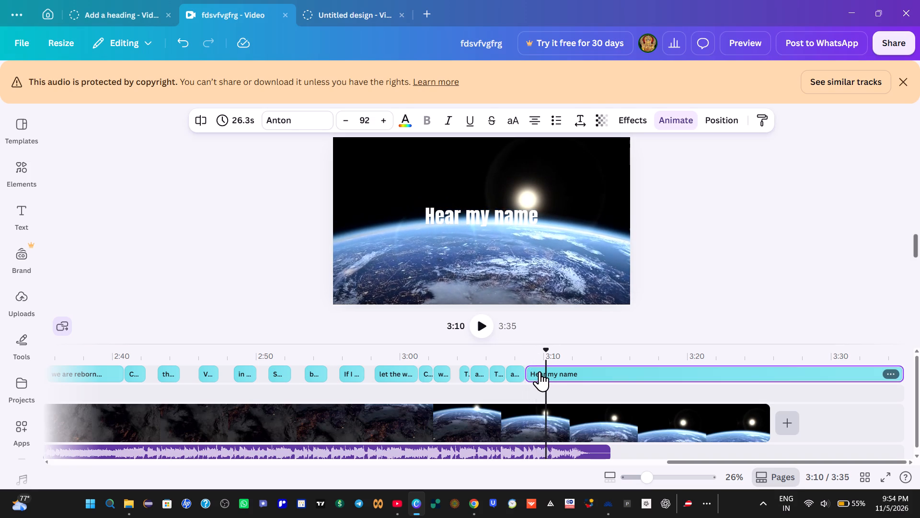
{"action": "right_click", "coordinate": [544, 374]}
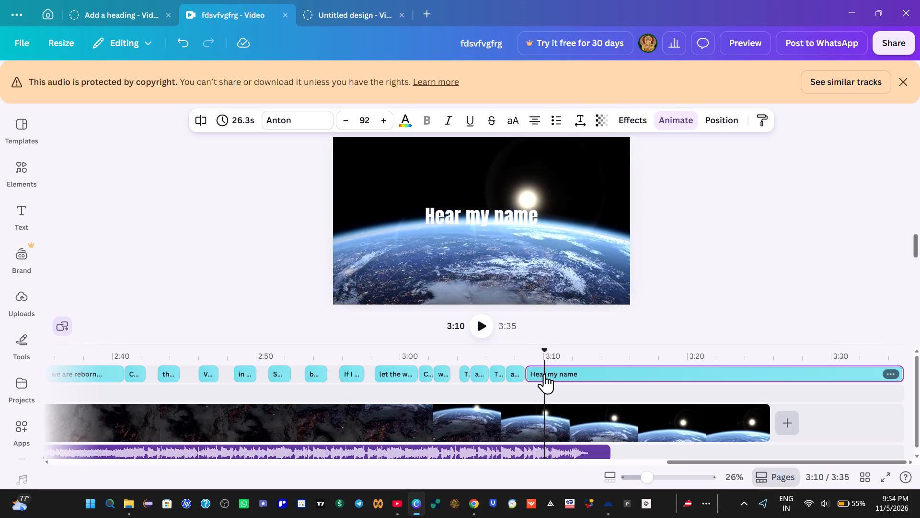
{"action": "left_click", "coordinate": [585, 321]}
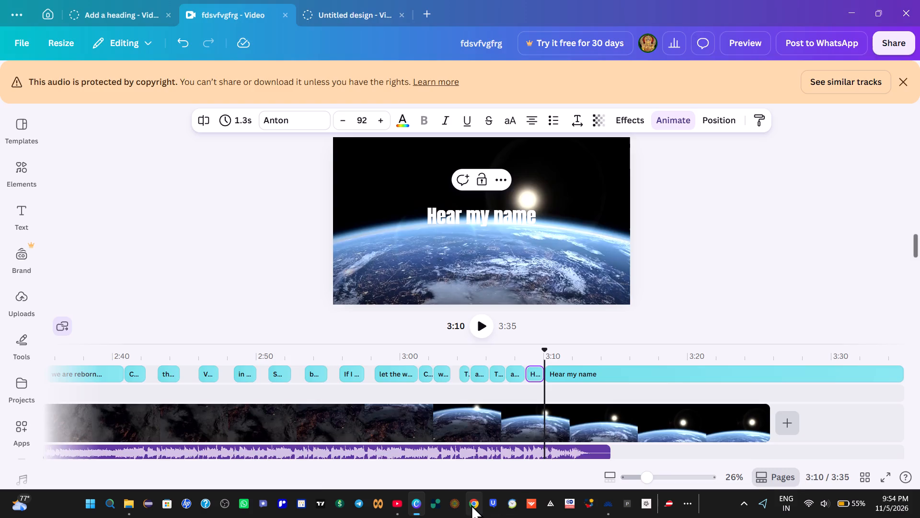
Copy "in the winter snow" from the Google lyrics and replace the text of the second, longer "Hear my name" caption in Canva with it.
{"action": "left_click", "coordinate": [471, 505]}
{"action": "left_click", "coordinate": [348, 352]}
{"action": "left_click_drag", "start_coordinate": [142, 357], "coordinate": [228, 356]}
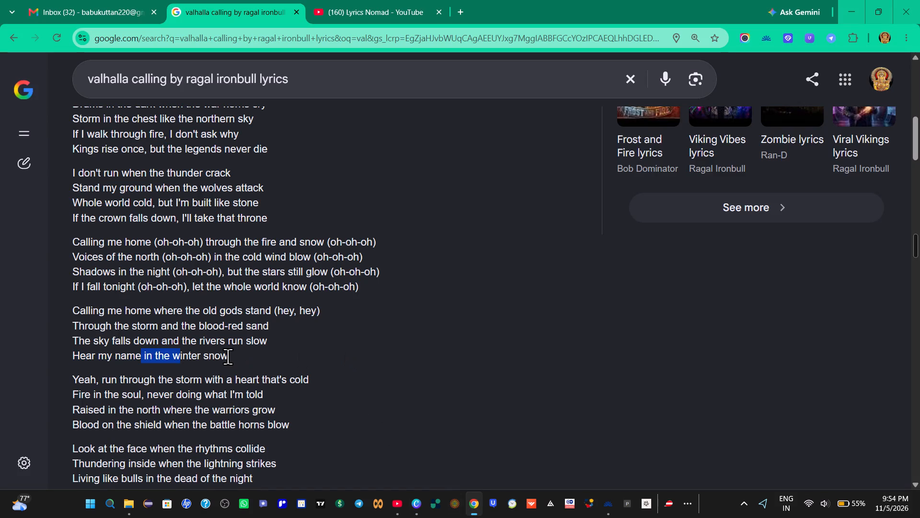
{"action": "left_click_drag", "start_coordinate": [228, 356], "coordinate": [261, 355]}
{"action": "right_click", "coordinate": [195, 355]}
{"action": "left_click", "coordinate": [234, 183]}
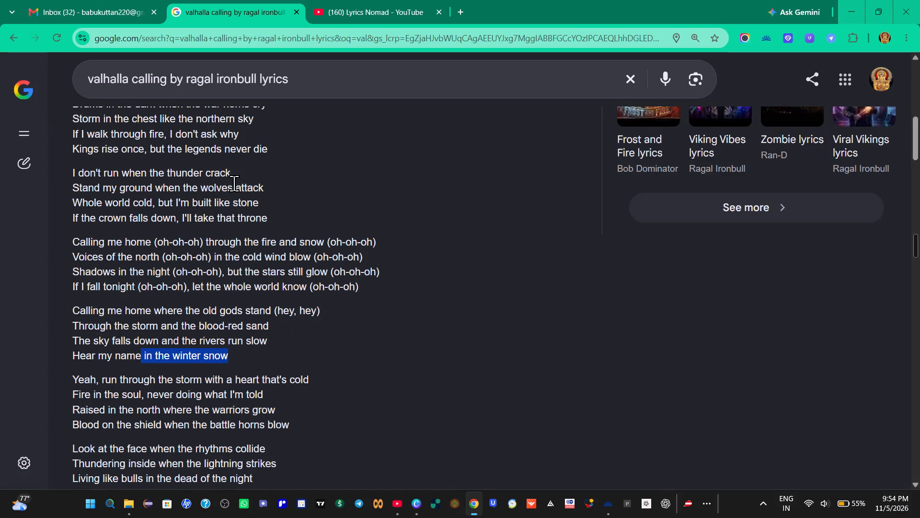
{"action": "left_click", "coordinate": [414, 503]}
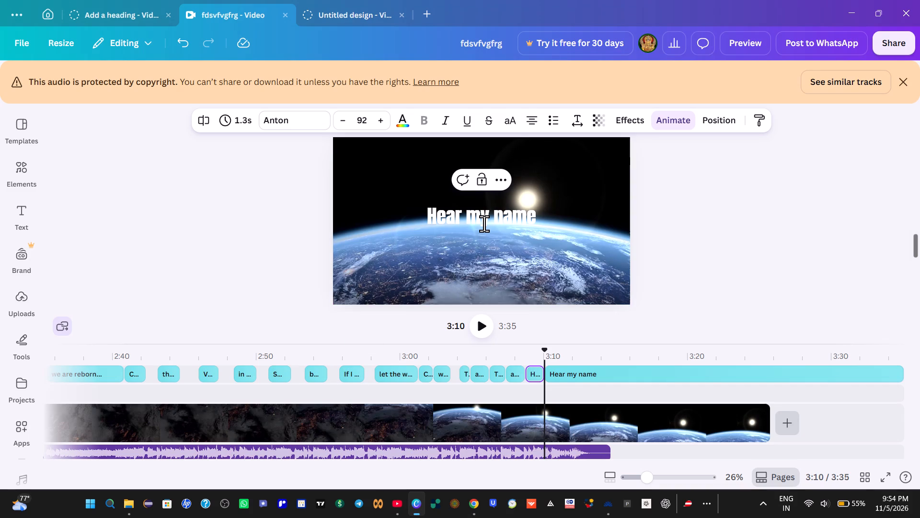
{"action": "left_click", "coordinate": [484, 223]}
{"action": "left_click", "coordinate": [490, 243]}
{"action": "double_click", "coordinate": [498, 221]}
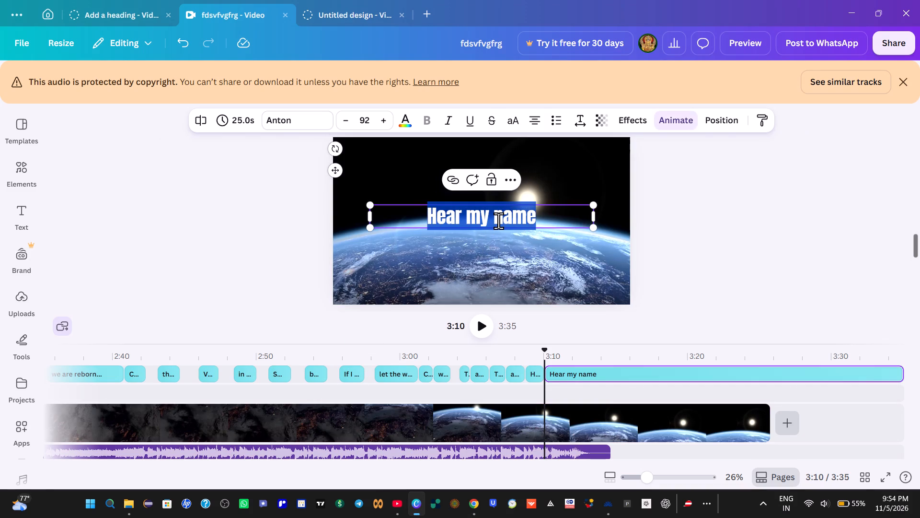
{"action": "key", "text": "BackSpace"}
{"action": "key", "text": "ctrl+v"}
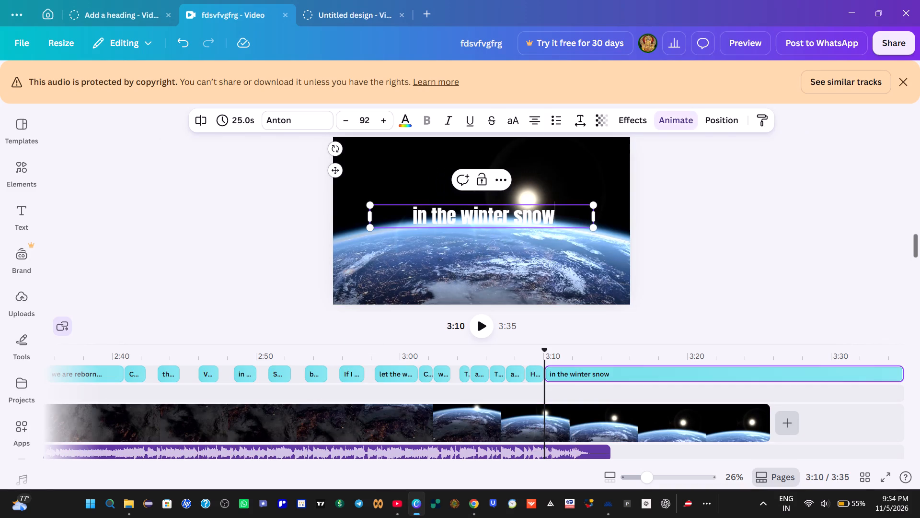
Play "in the winter snow" from 3:10 and split that caption at about 3:12, making its first part 2.0 s long.
{"action": "left_click", "coordinate": [480, 330]}
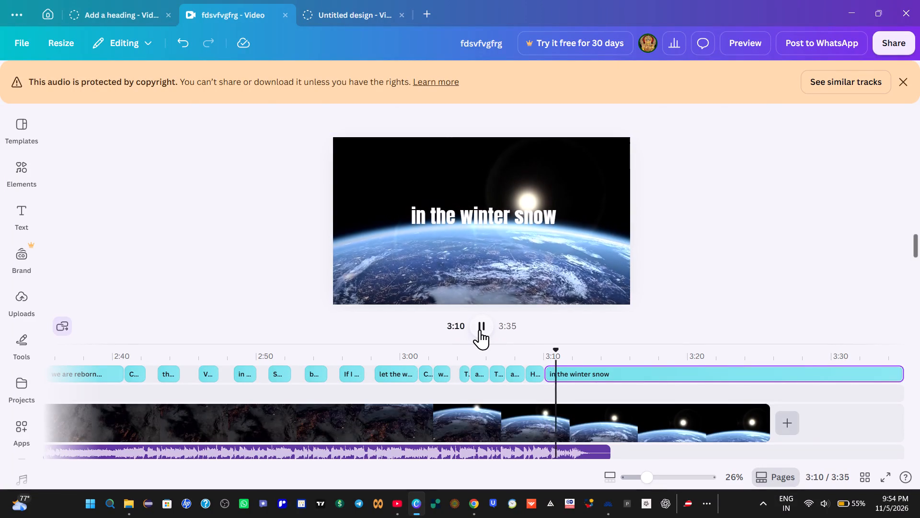
{"action": "left_click", "coordinate": [480, 330]}
{"action": "left_click", "coordinate": [483, 330]}
{"action": "left_click", "coordinate": [483, 330]}
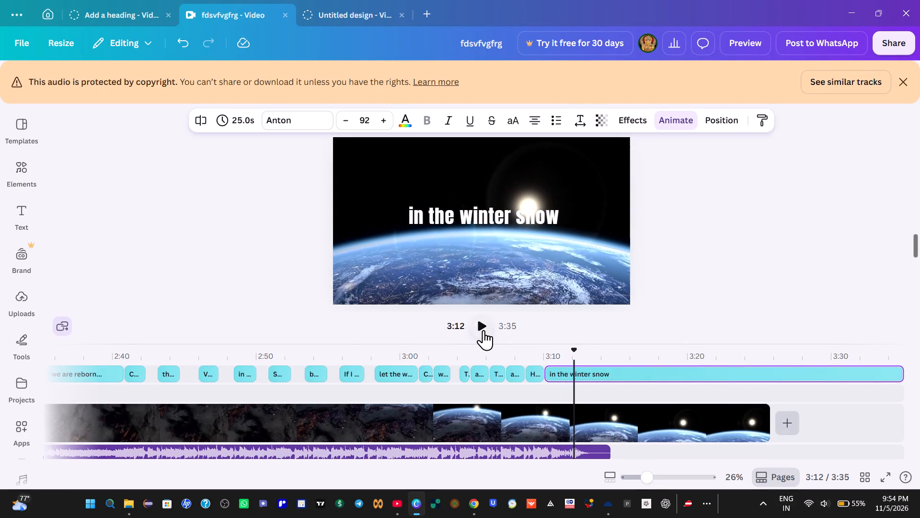
{"action": "right_click", "coordinate": [575, 371]}
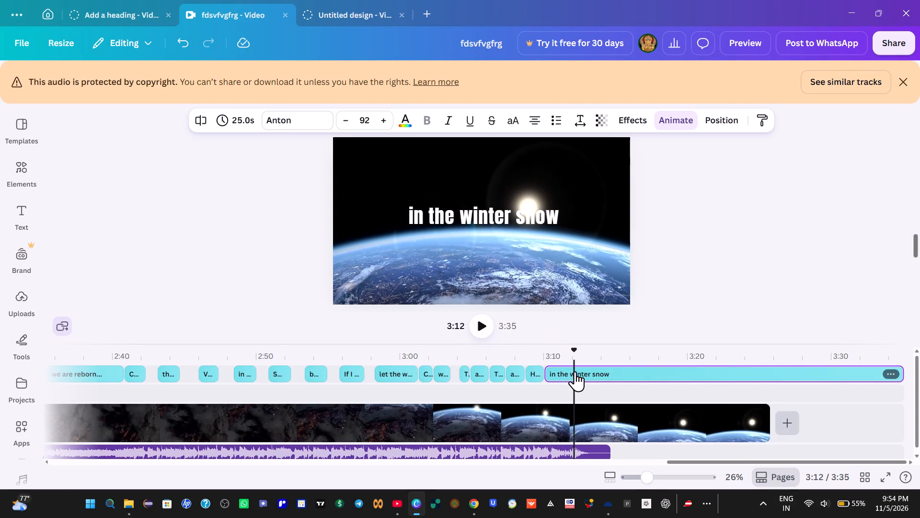
{"action": "left_click", "coordinate": [598, 324]}
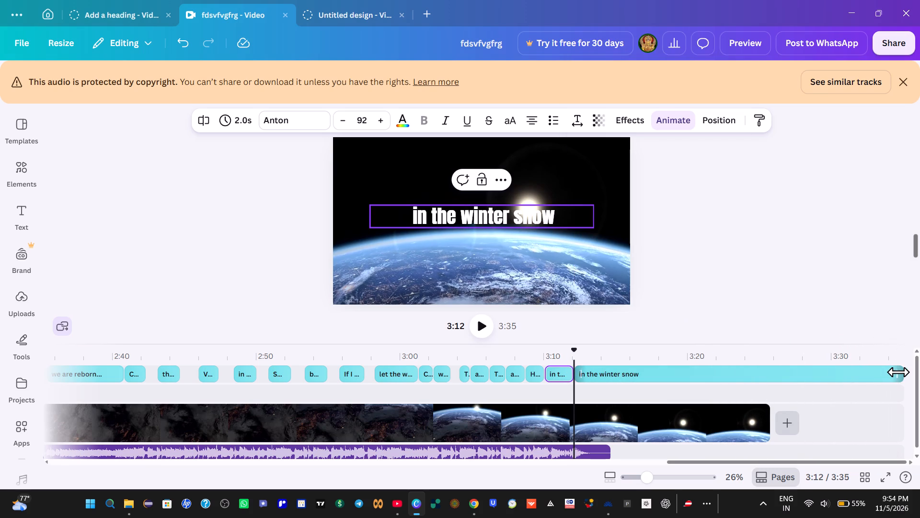
Shorten the leftover second "in the winter snow" caption after 3:12 to 8.5 s and delete it.
{"action": "left_click_drag", "start_coordinate": [898, 372], "coordinate": [709, 378]}
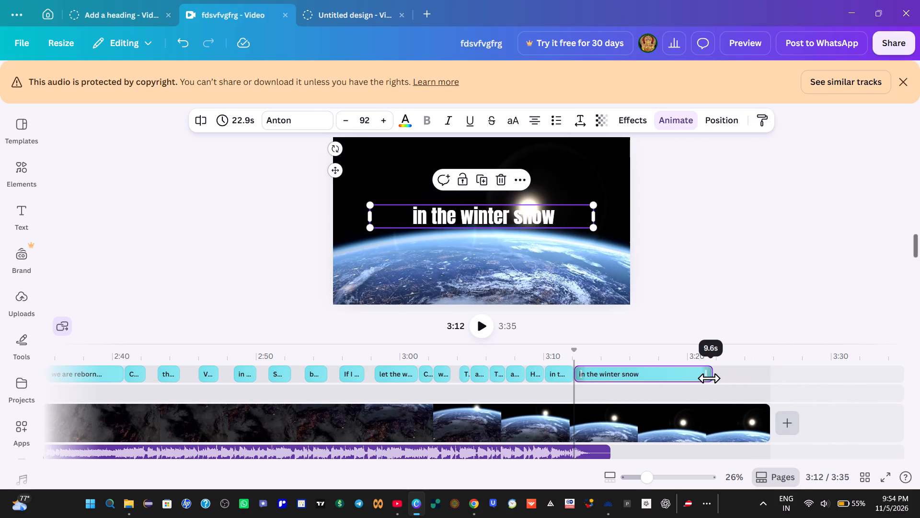
{"action": "left_click_drag", "start_coordinate": [709, 378], "coordinate": [691, 380]}
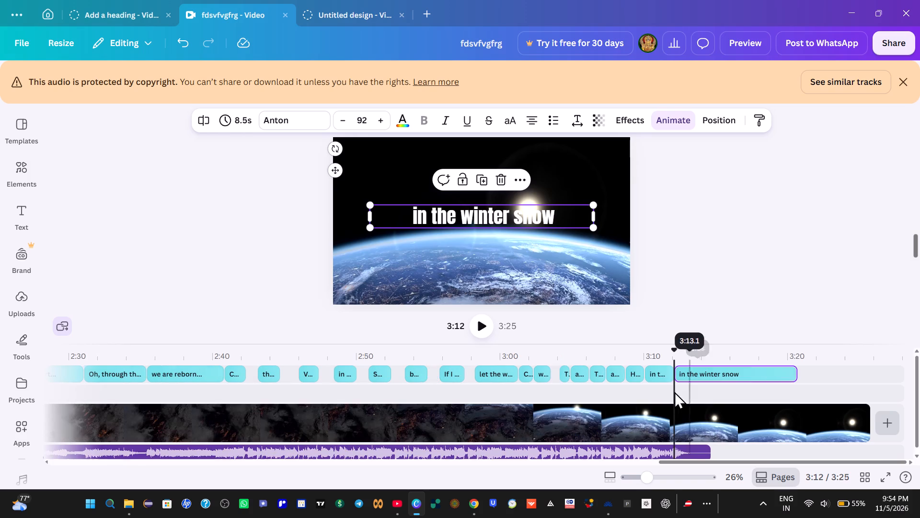
{"action": "right_click", "coordinate": [708, 372]}
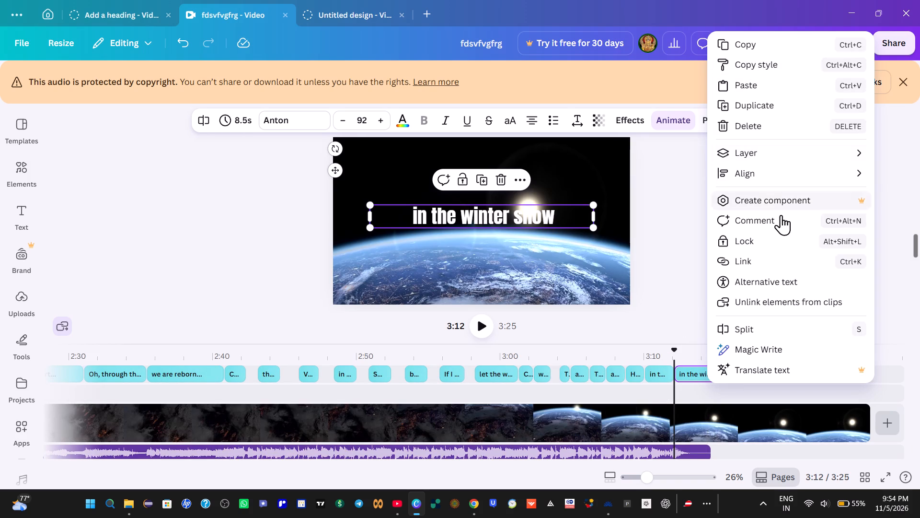
{"action": "left_click", "coordinate": [746, 127]}
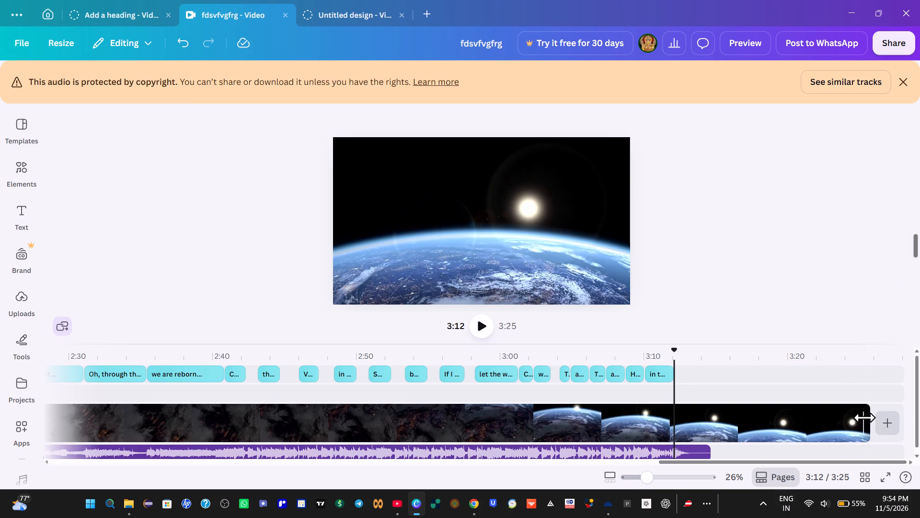
Trim the end of the last Earth background clip to 1:04 so it finishes together with the audio track.
{"action": "left_click_drag", "start_coordinate": [864, 417], "coordinate": [711, 422]}
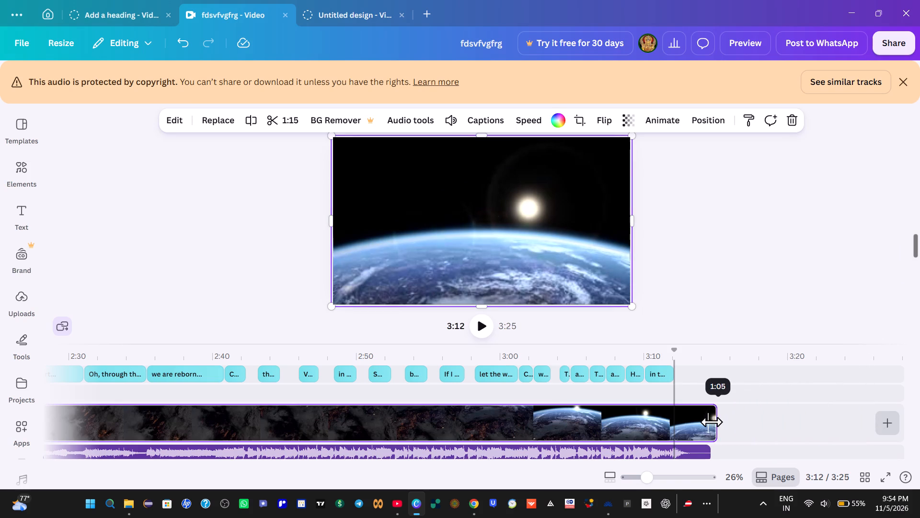
{"action": "left_click_drag", "start_coordinate": [711, 422], "coordinate": [705, 422]}
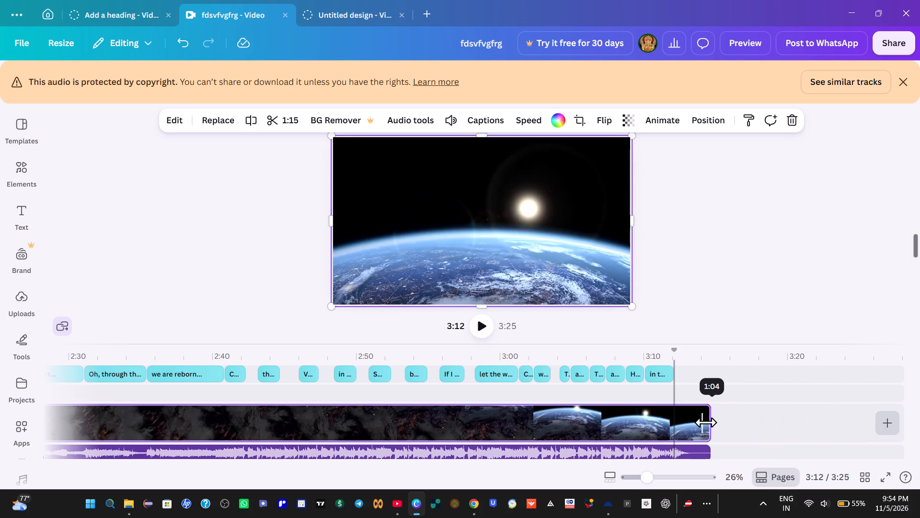
{"action": "left_click_drag", "start_coordinate": [705, 422], "coordinate": [707, 420]}
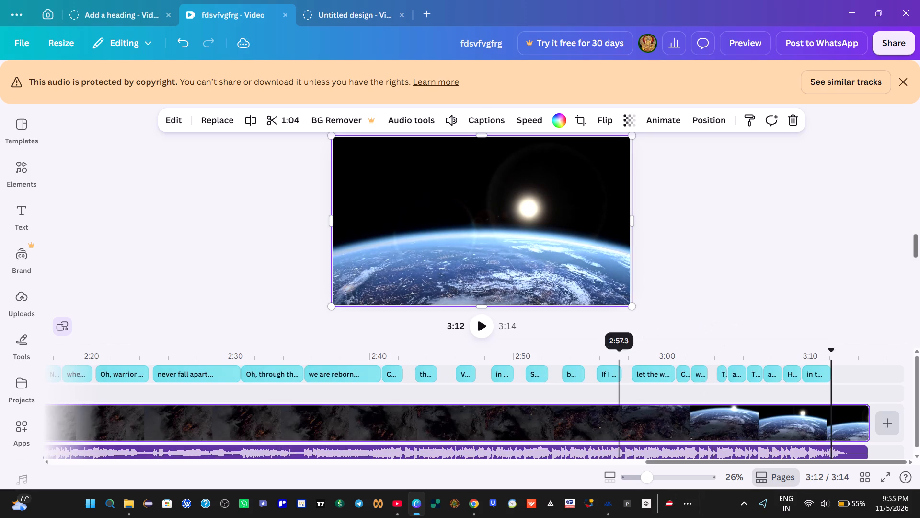
Play the video from about 2:57 through to the end to check the timing of the last captions.
{"action": "left_click", "coordinate": [769, 356]}
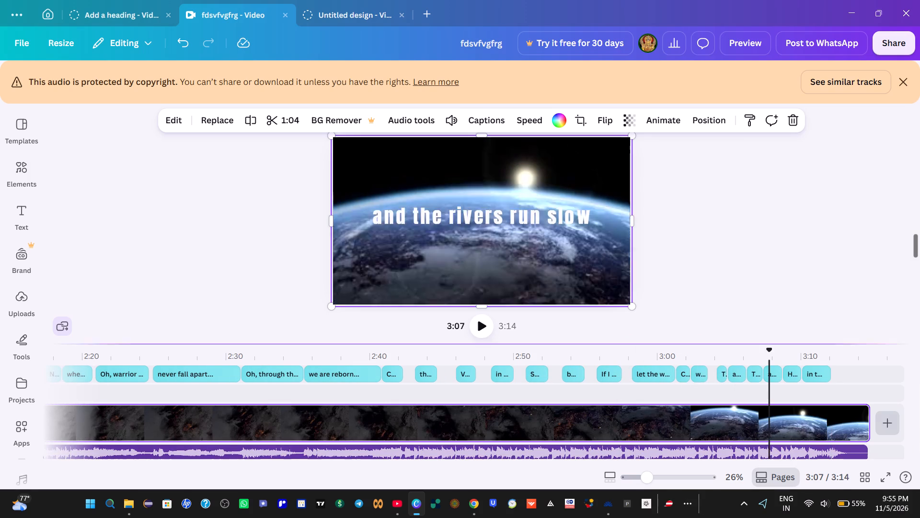
{"action": "left_click", "coordinate": [623, 354]}
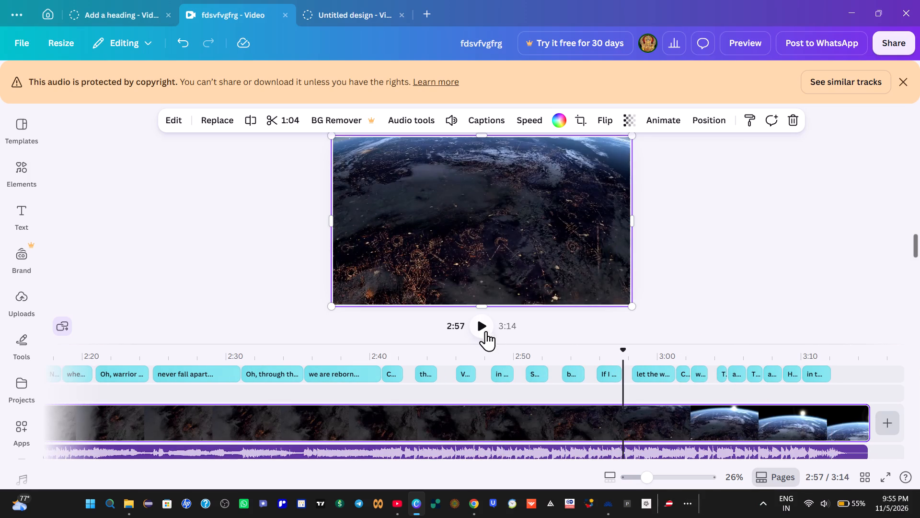
{"action": "left_click", "coordinate": [482, 327]}
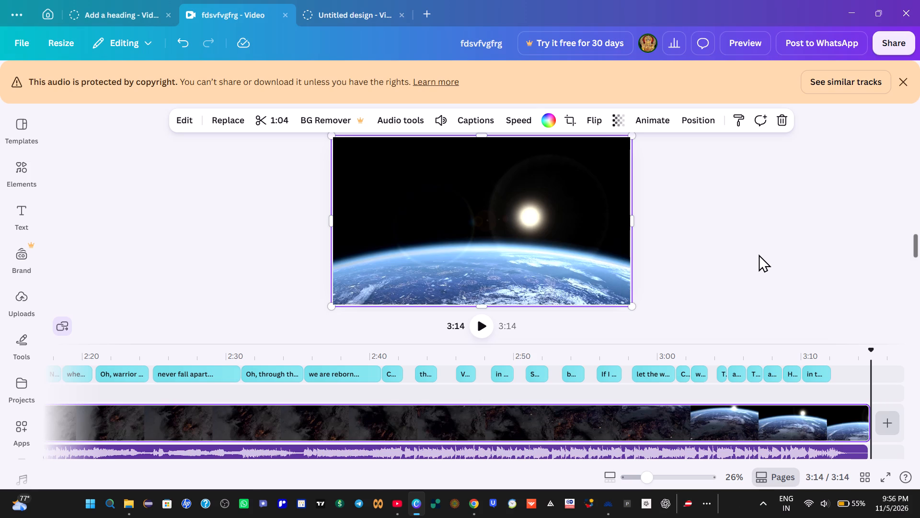
Open the full-screen preview of the whole video from the beginning.
{"action": "left_click", "coordinate": [882, 476]}
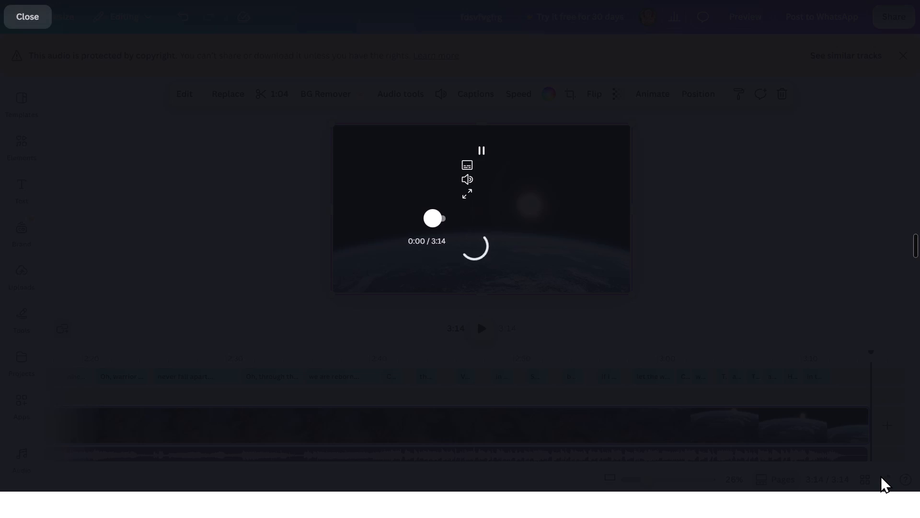
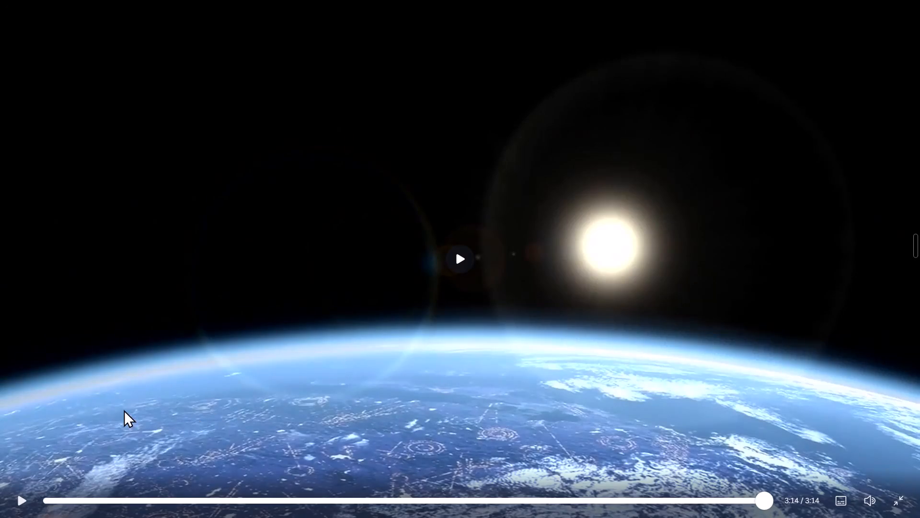
Play the full-screen preview from the start to about 0:15 to check the opening captions, and exit it.
{"action": "left_click", "coordinate": [47, 497]}
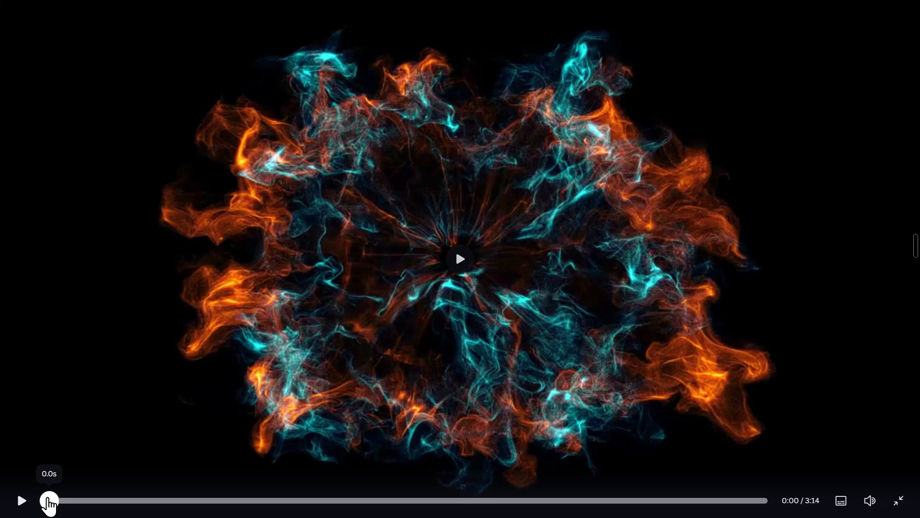
{"action": "left_click_drag", "start_coordinate": [44, 492], "coordinate": [5, 493]}
{"action": "left_click", "coordinate": [455, 262]}
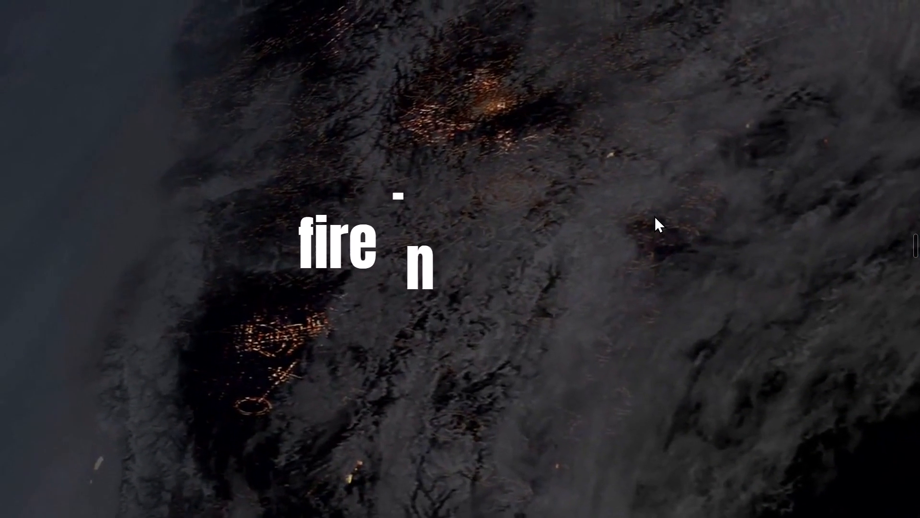
{"action": "scroll", "coordinate": [919, 0], "scroll_direction": "up", "scroll_amount": 1}
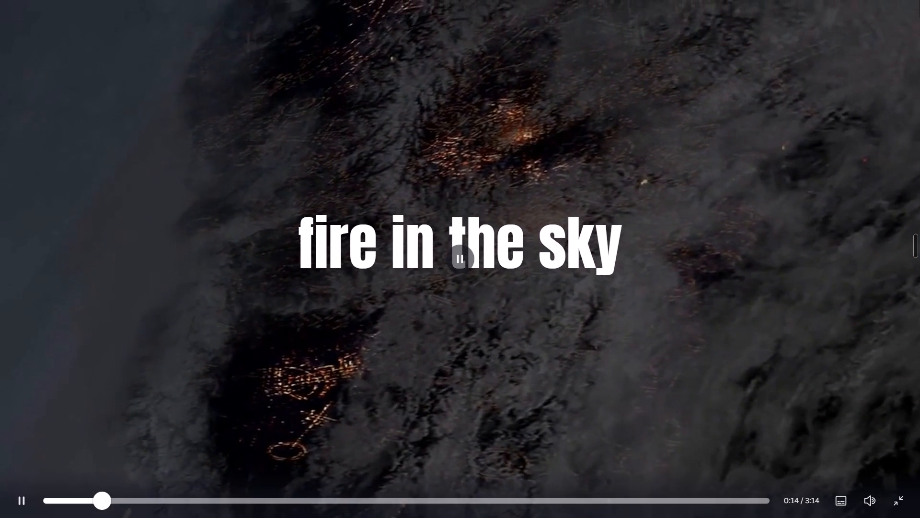
{"action": "left_click", "coordinate": [650, 142]}
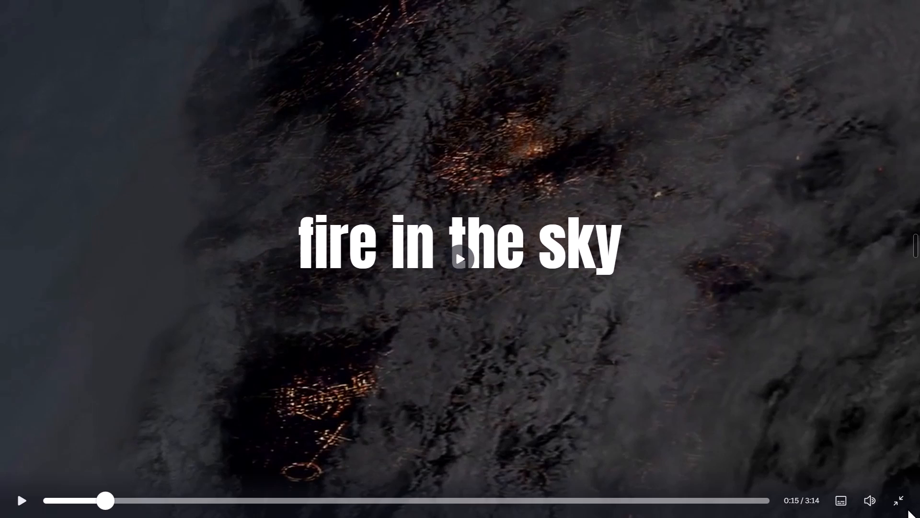
{"action": "left_click", "coordinate": [902, 502]}
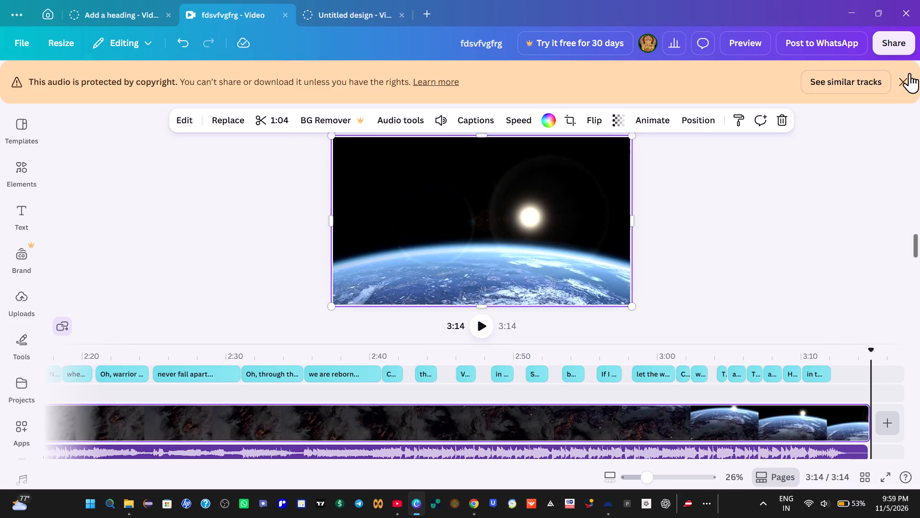
Share the design so anyone with the link can edit it, and copy the link.
{"action": "left_click", "coordinate": [901, 41]}
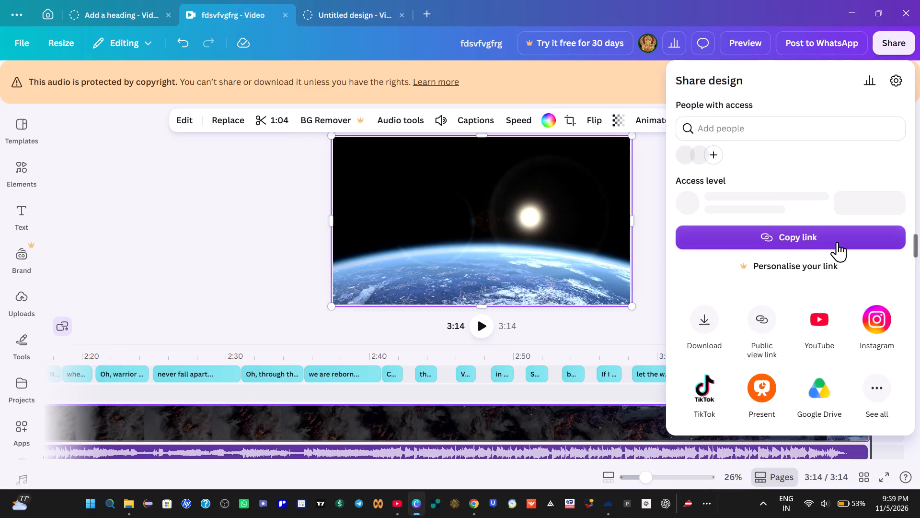
{"action": "left_click", "coordinate": [796, 240]}
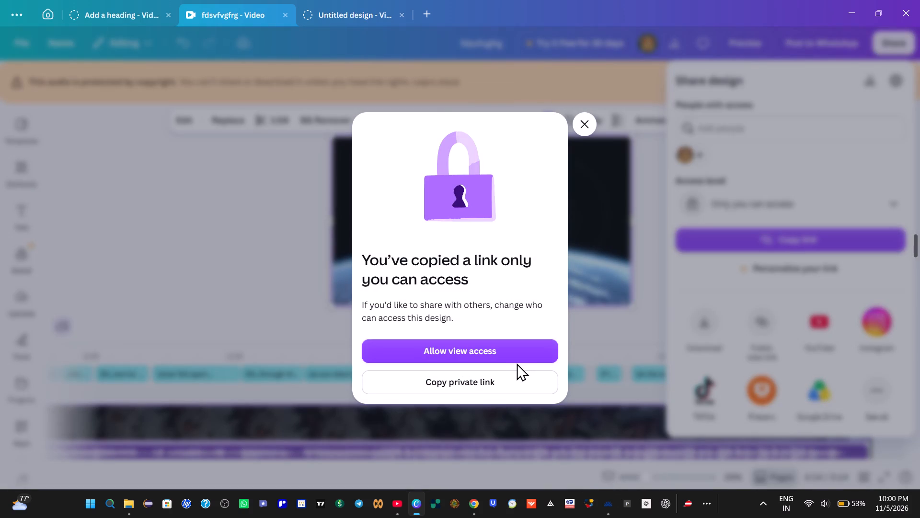
{"action": "left_click", "coordinate": [497, 353]}
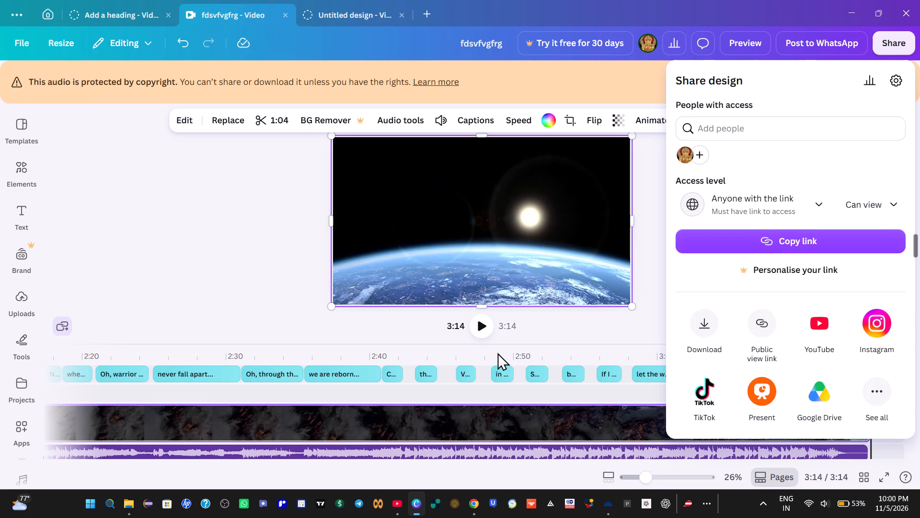
{"action": "left_click", "coordinate": [886, 208]}
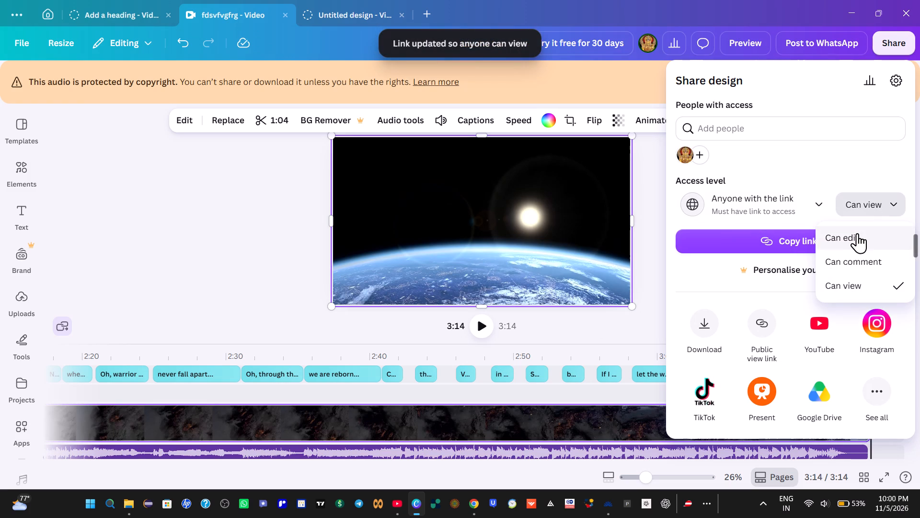